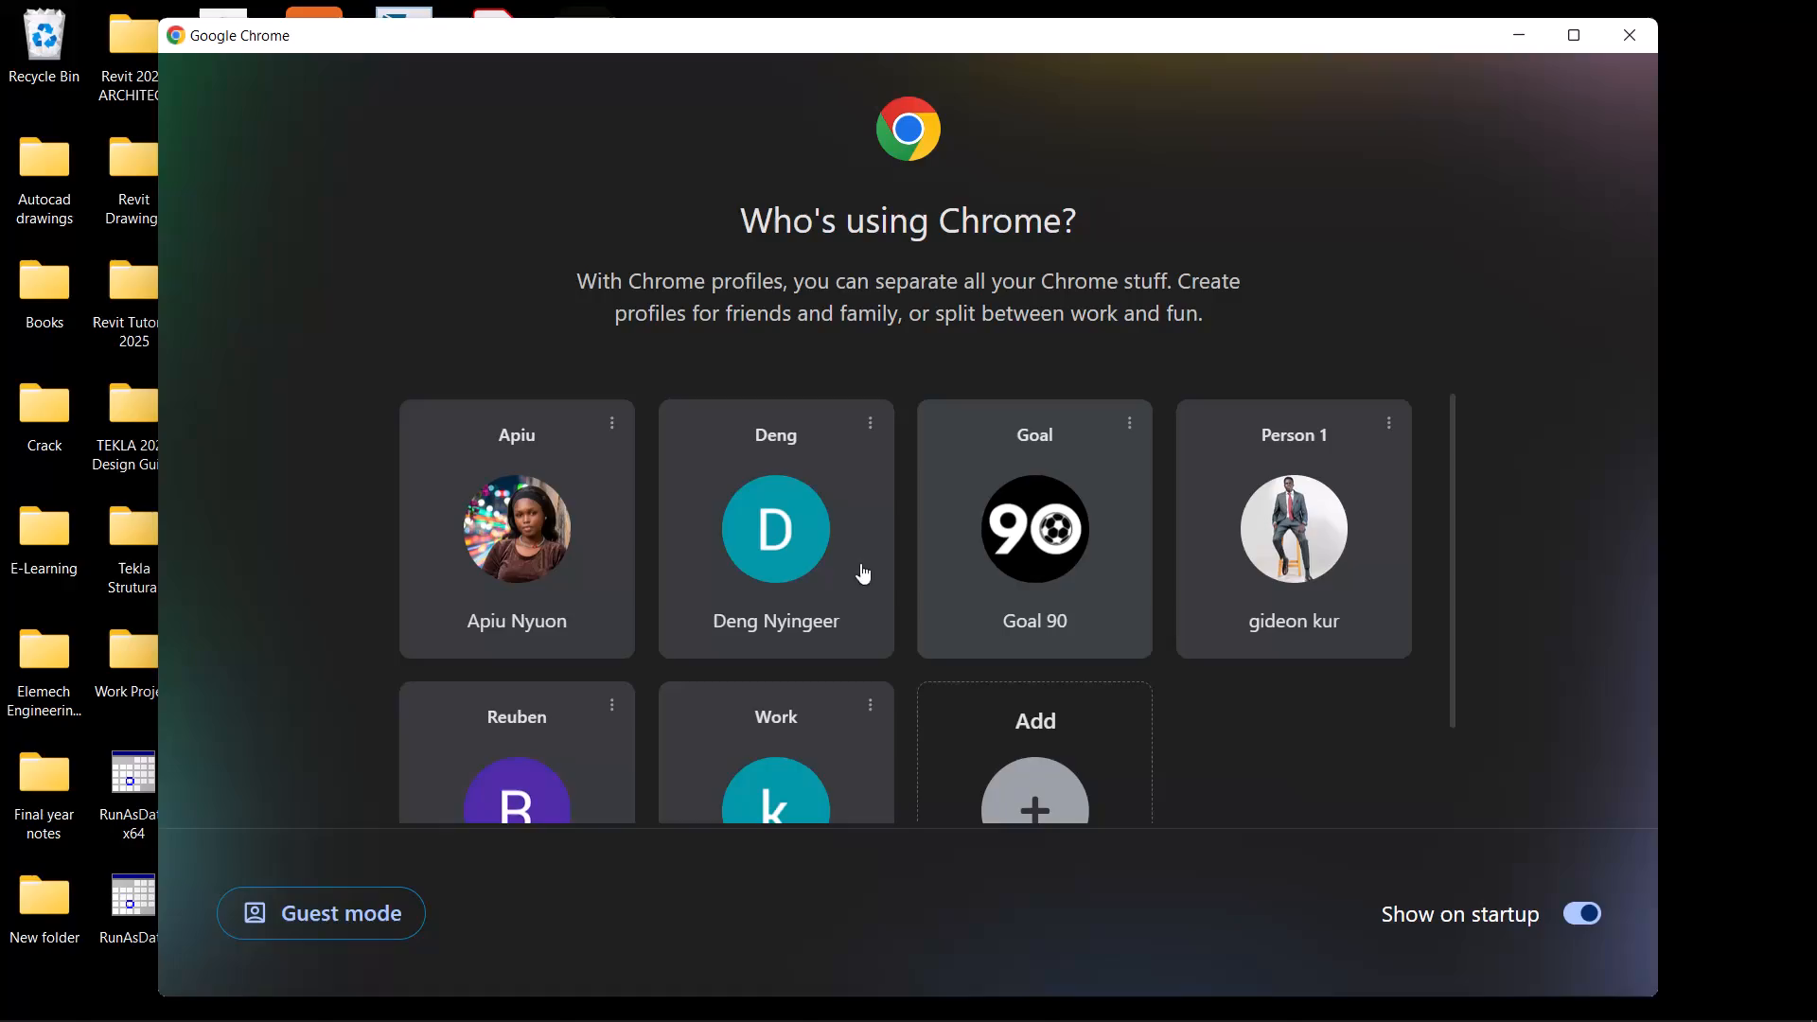
Open the browser with the Reuben profile.
{"action": "left_click", "coordinate": [591, 759]}
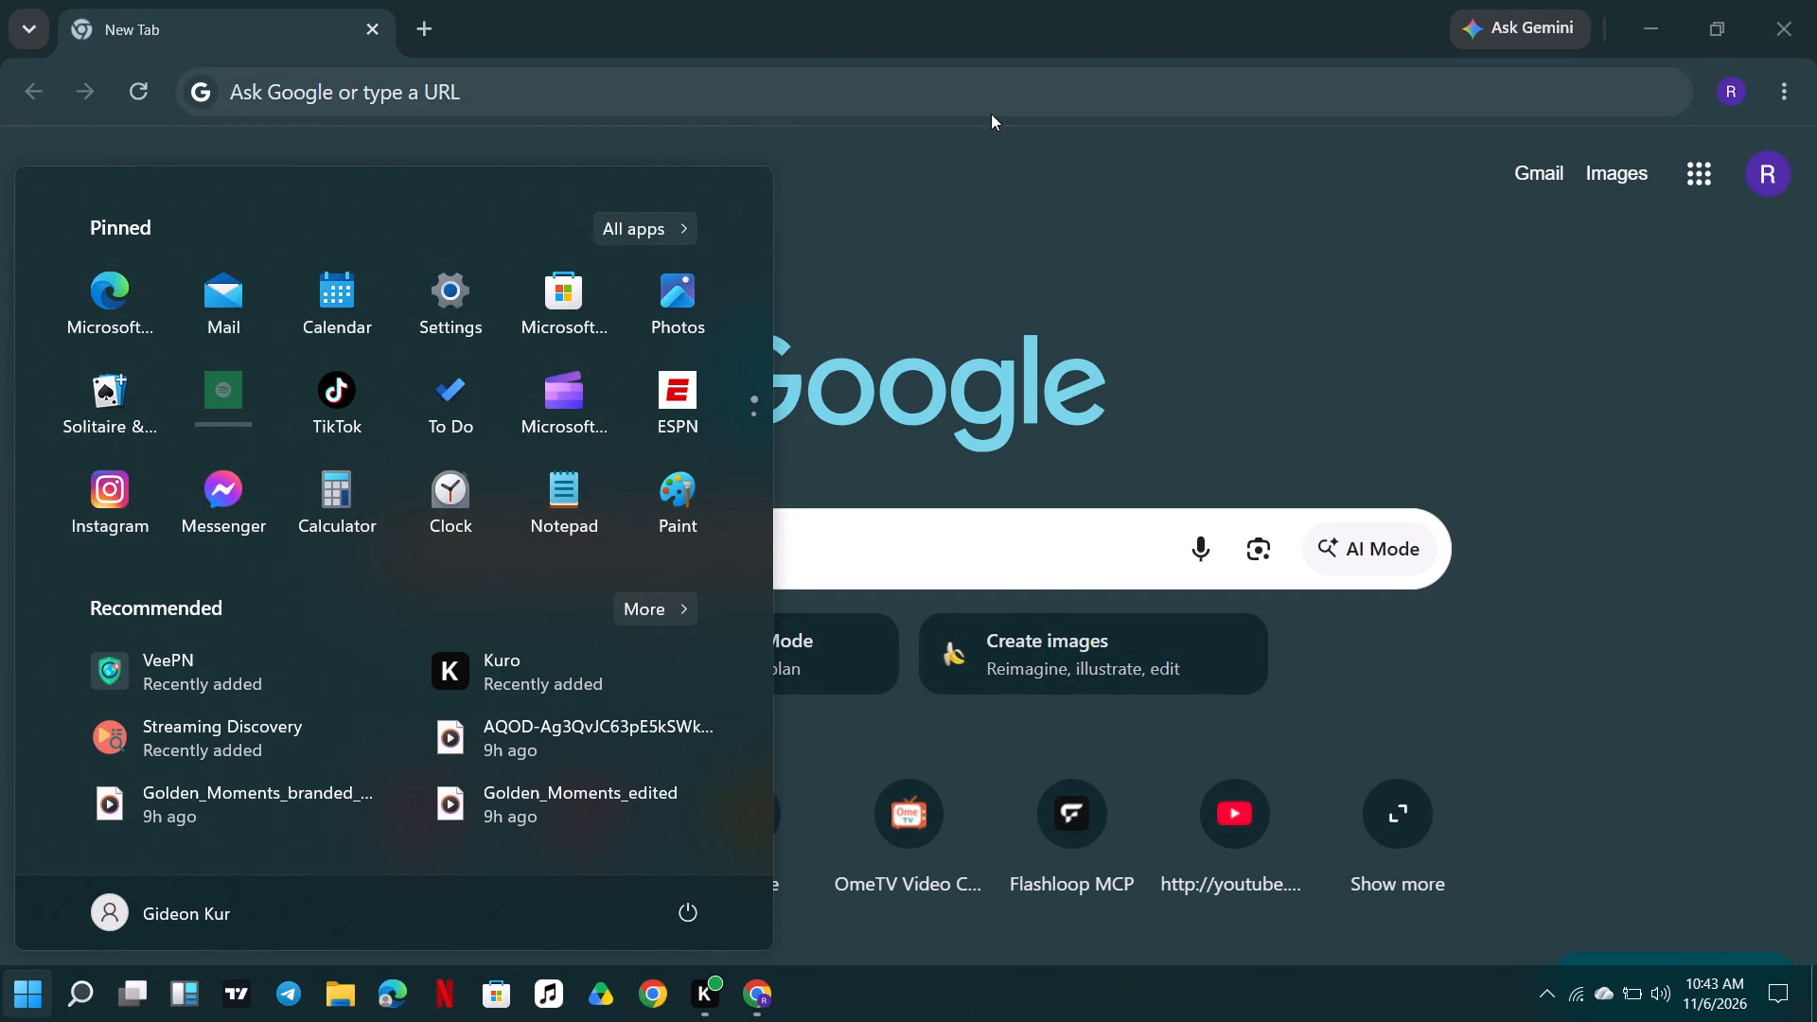
Search the web for smartdraw and open the SmartDraw website.
{"action": "left_click", "coordinate": [991, 114]}
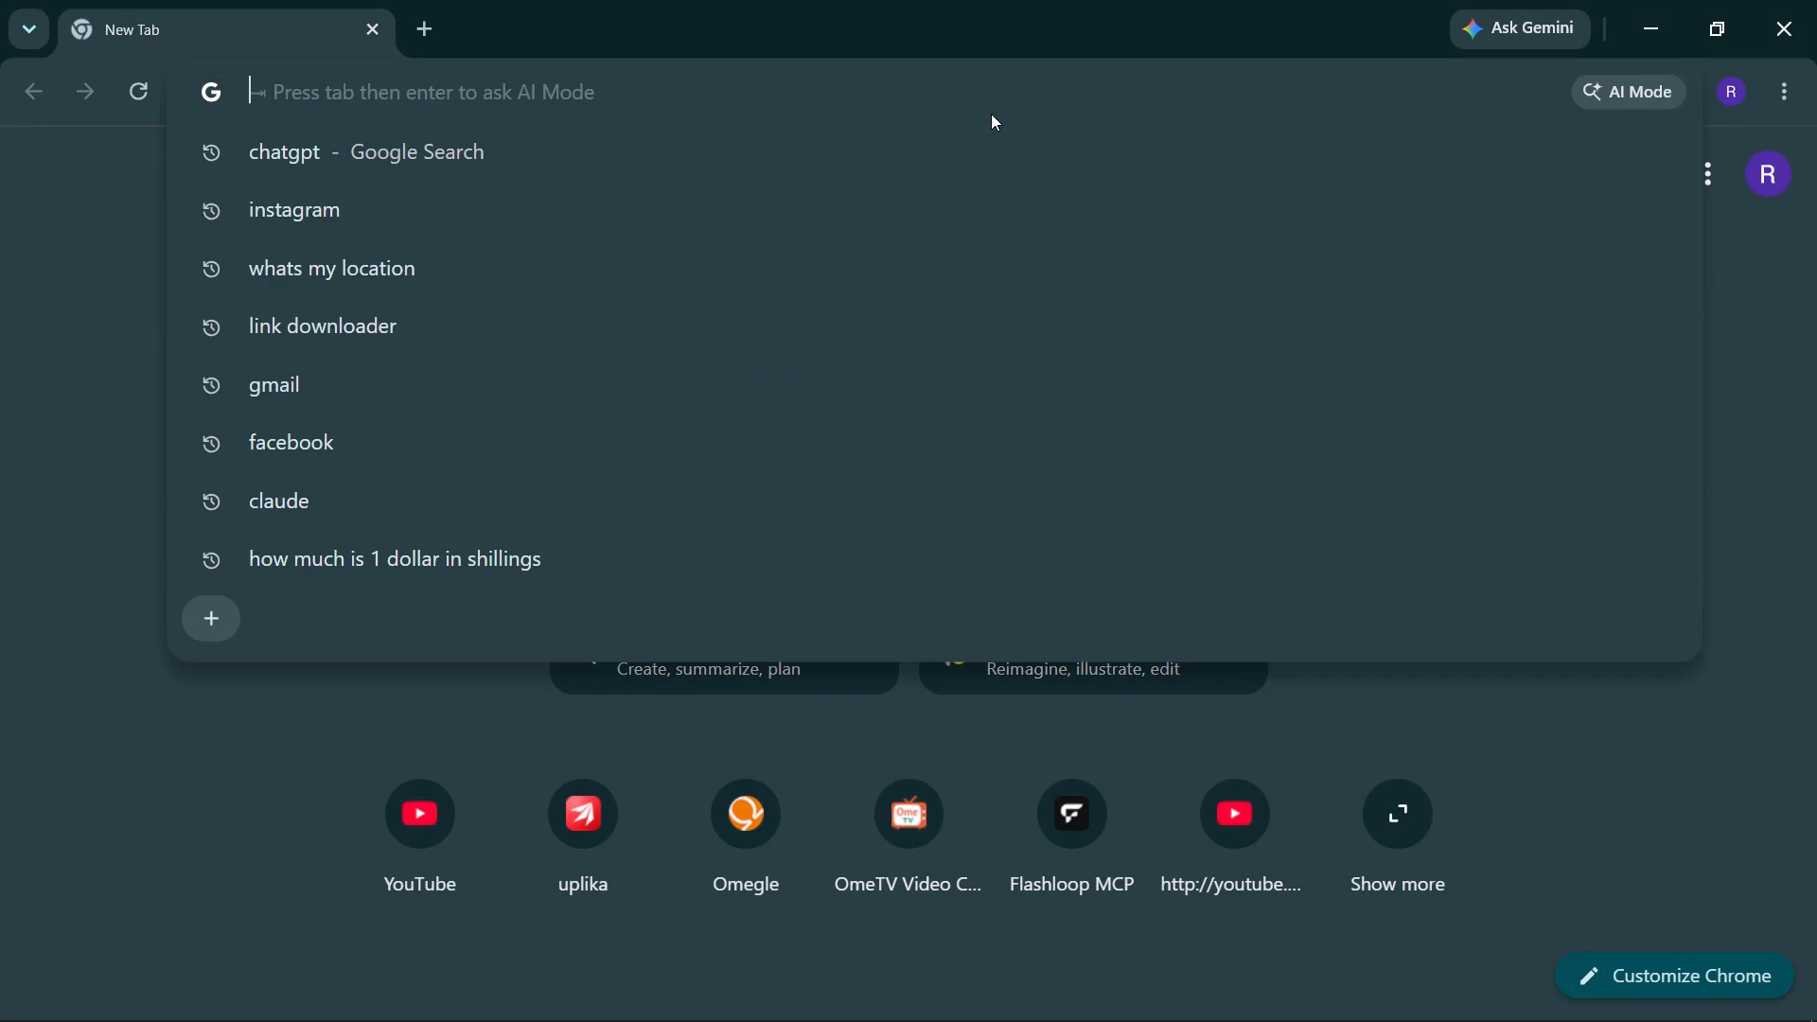
{"action": "type", "text": "sma"}
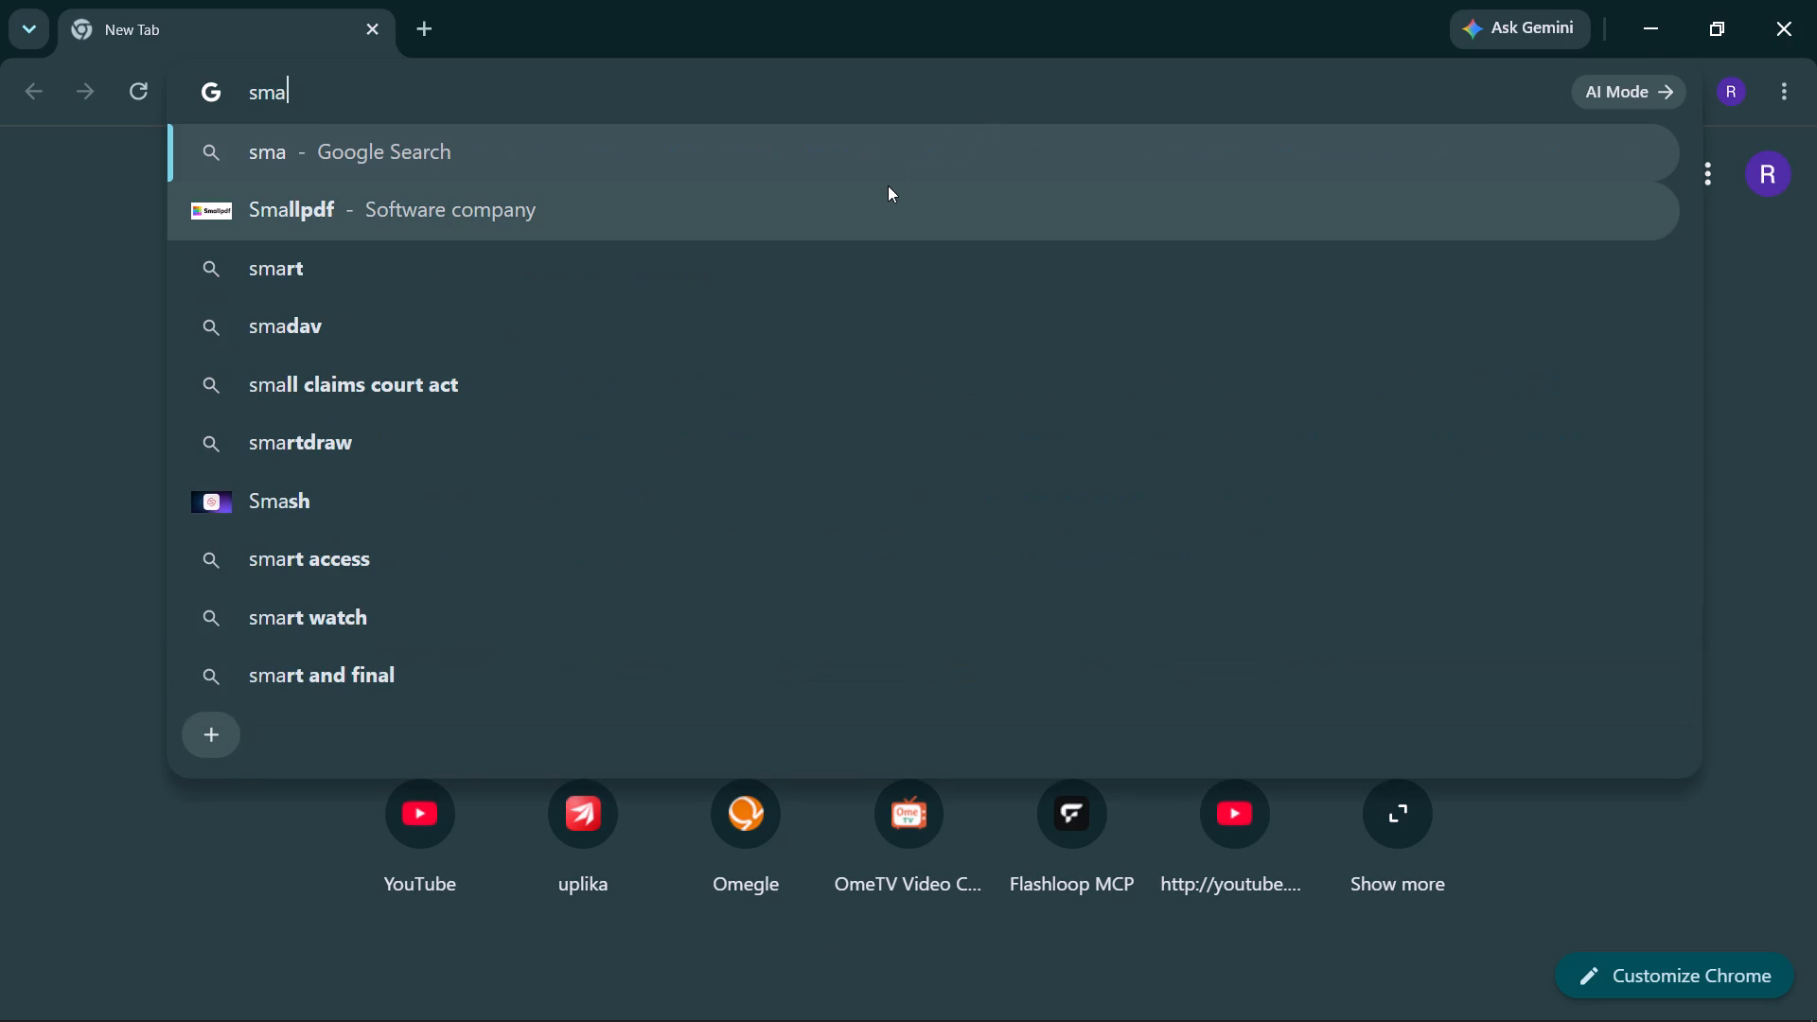
{"action": "type", "text": "rt"}
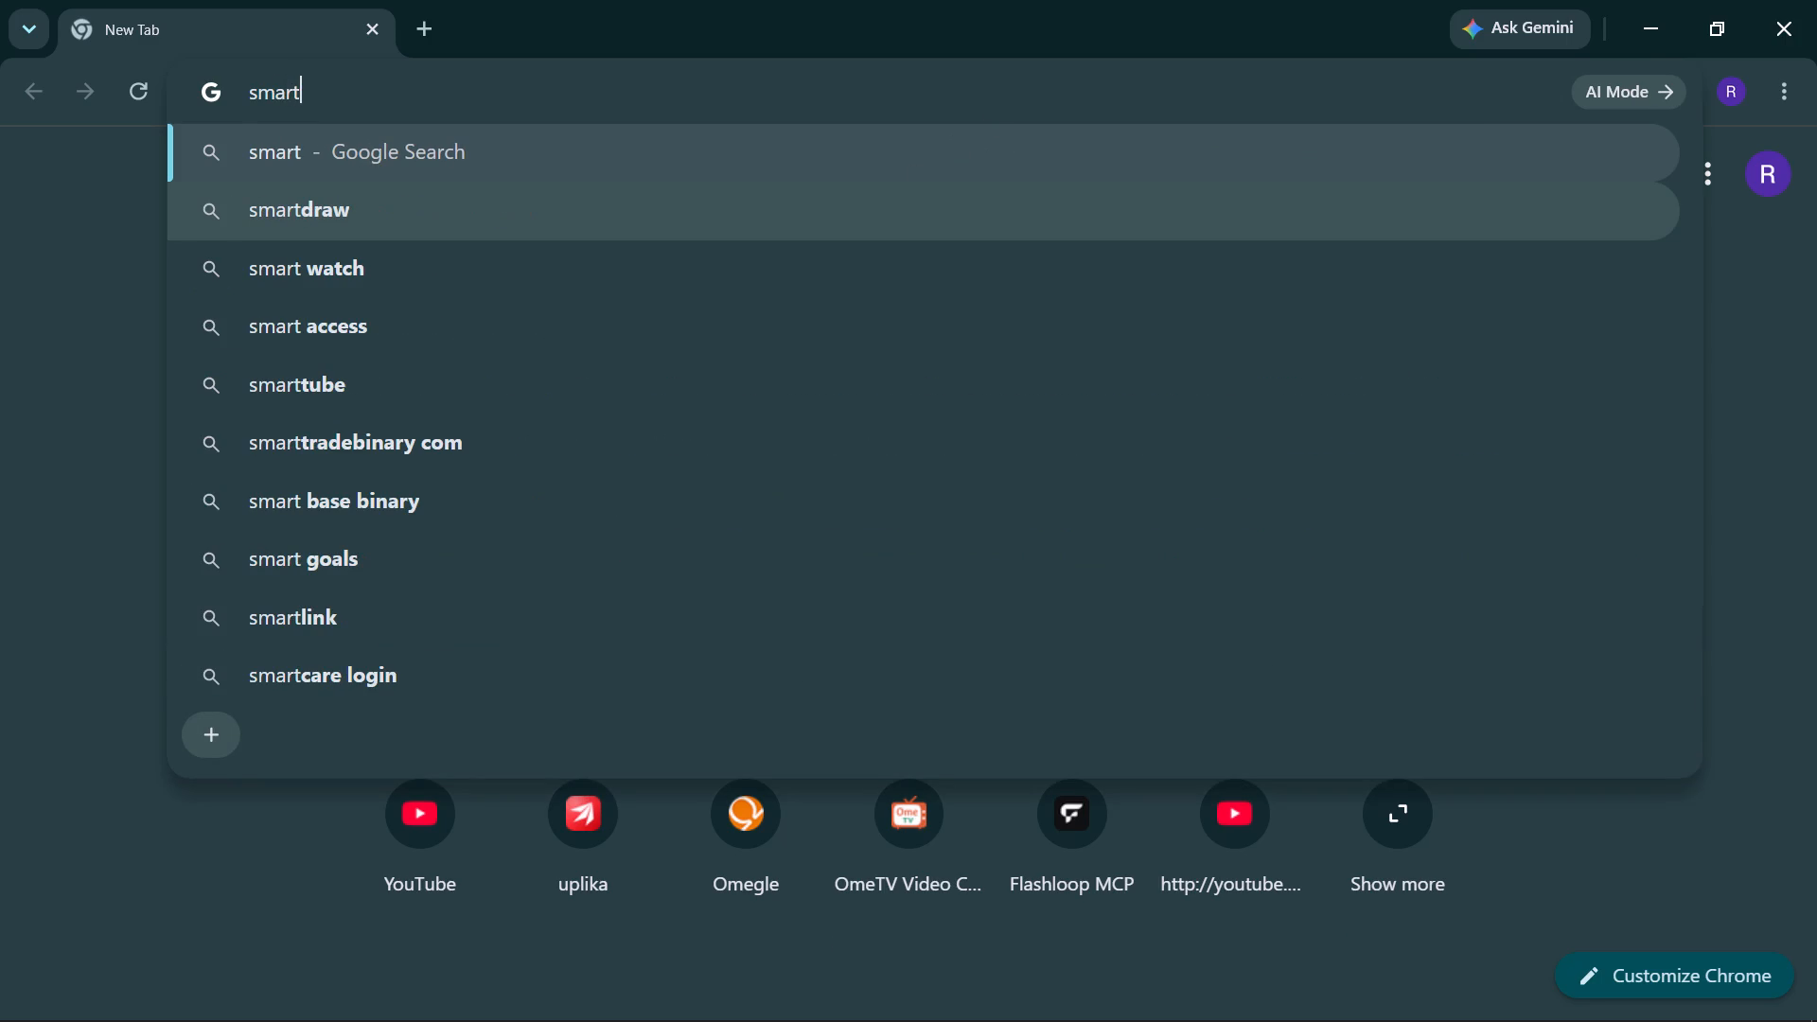
{"action": "left_click", "coordinate": [702, 207]}
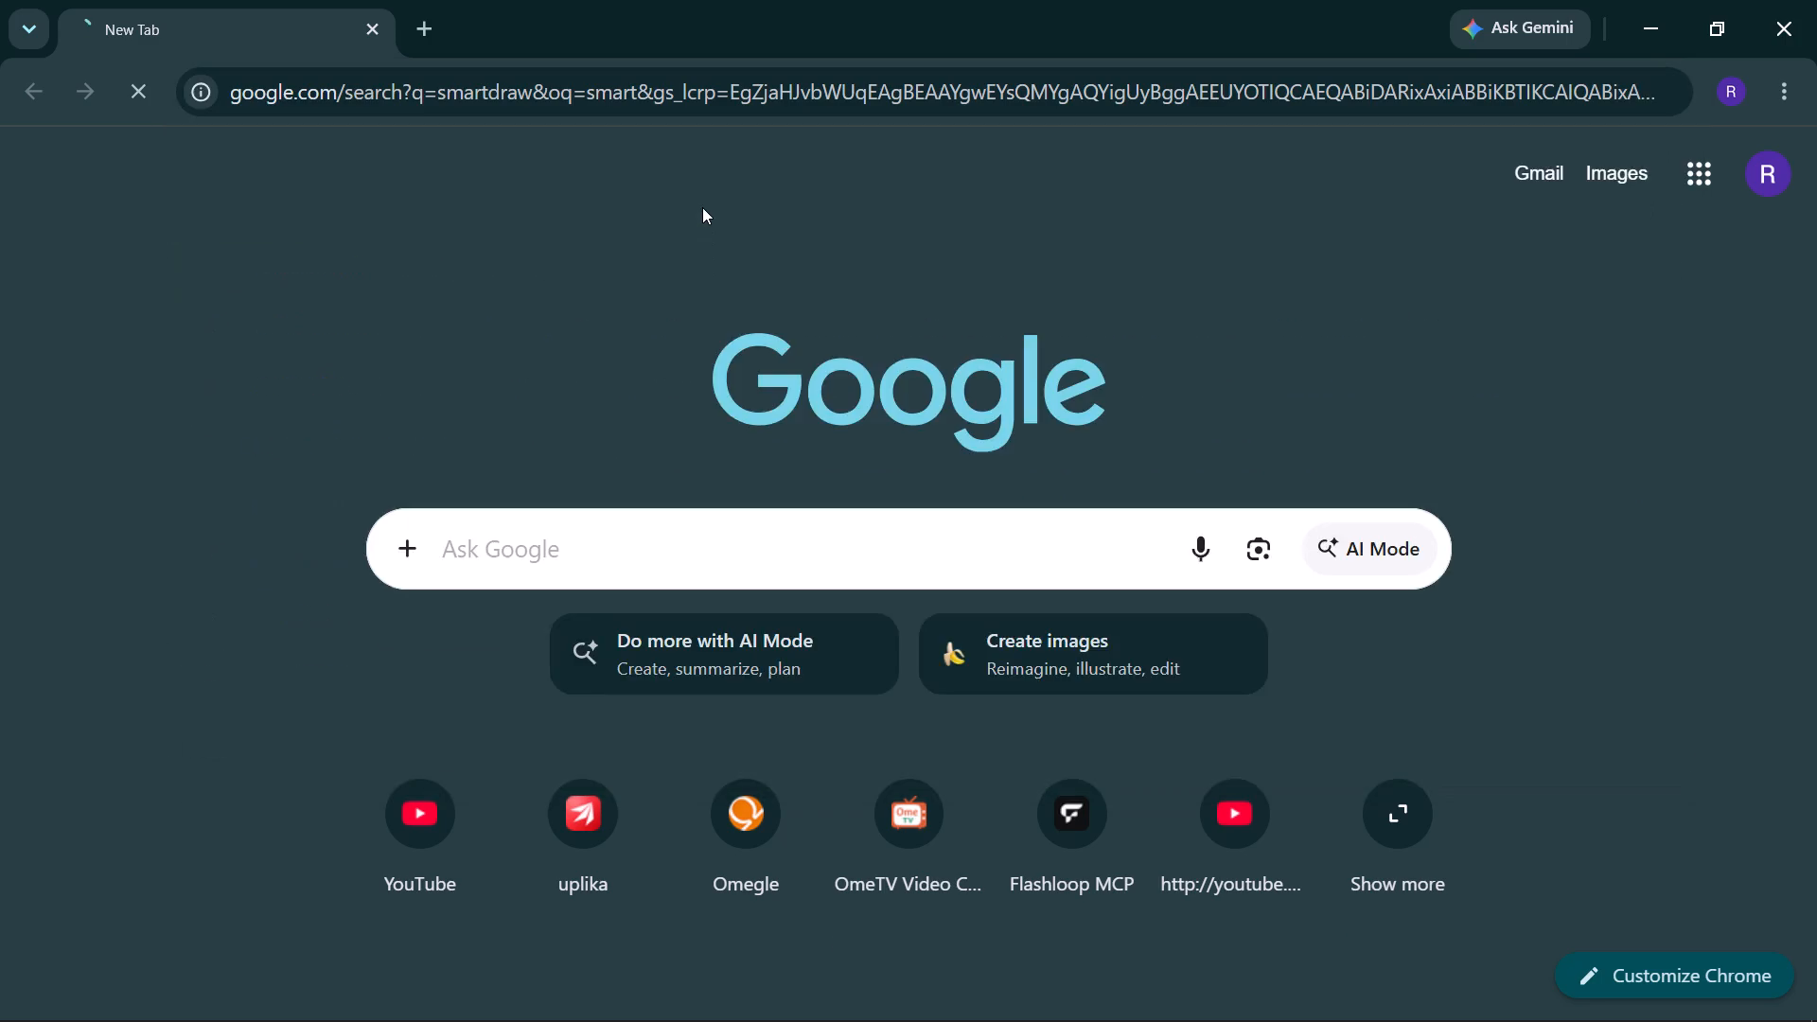
{"action": "left_click", "coordinate": [727, 455]}
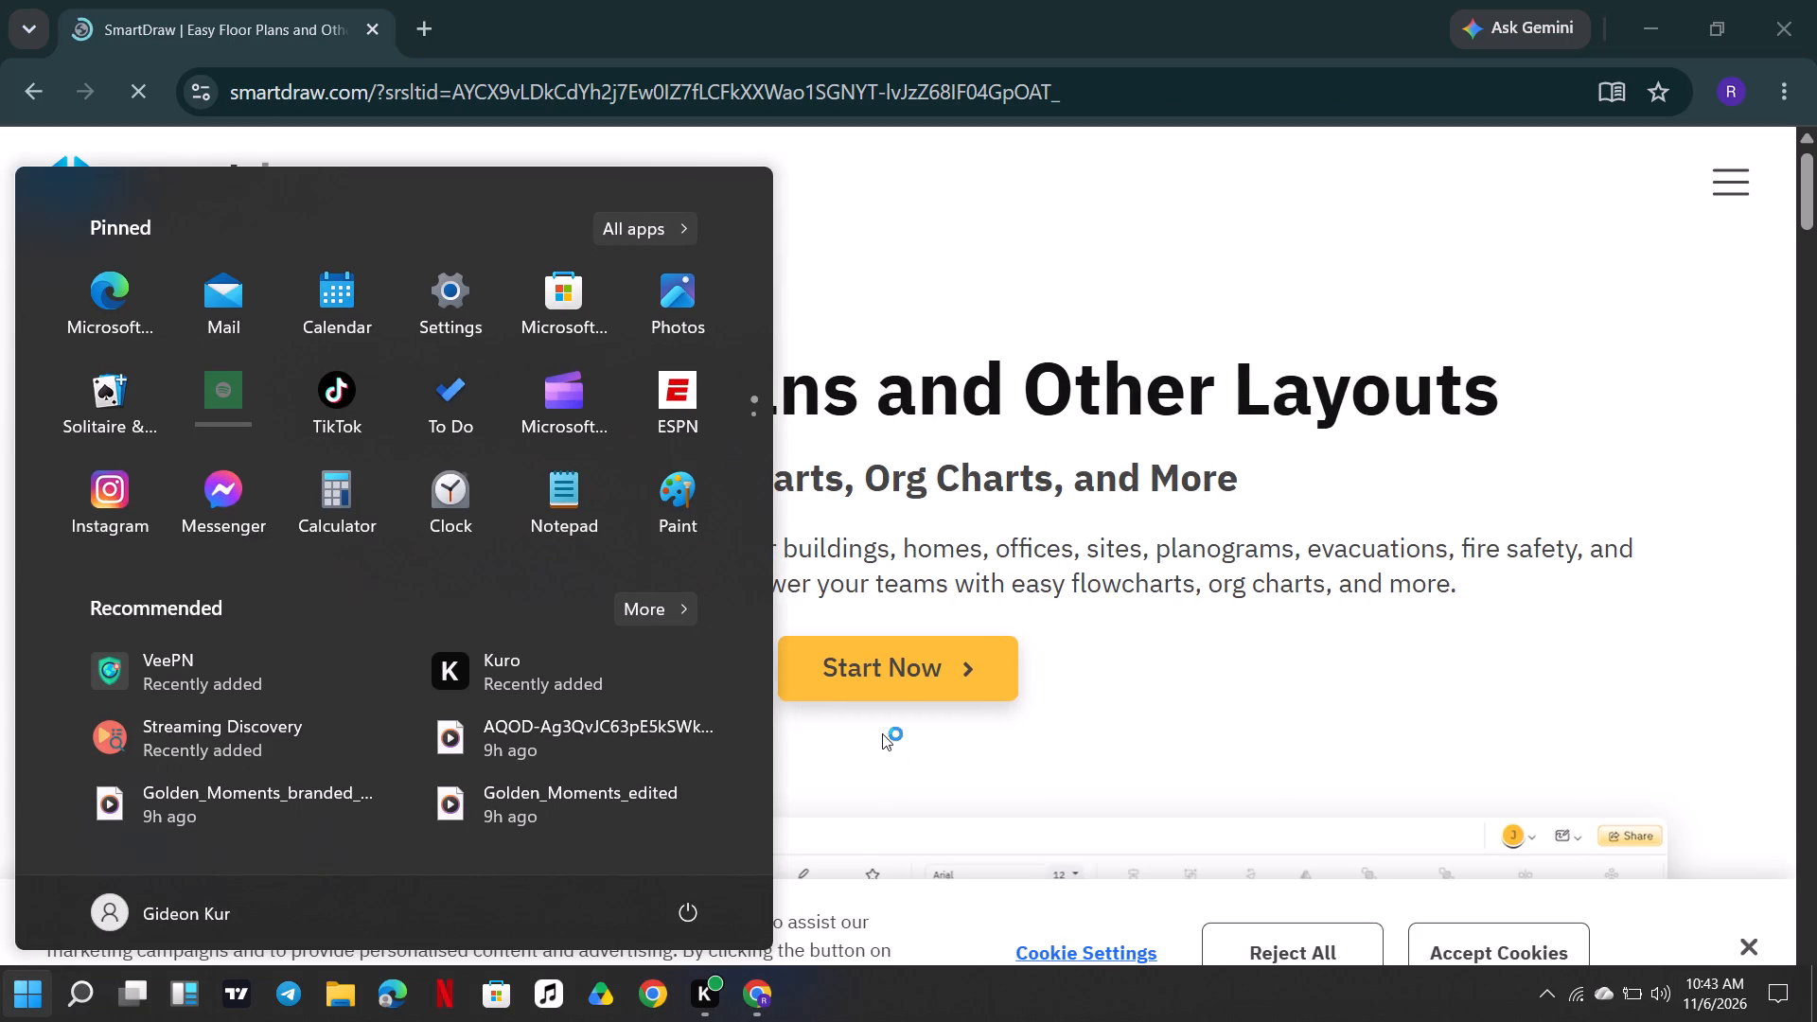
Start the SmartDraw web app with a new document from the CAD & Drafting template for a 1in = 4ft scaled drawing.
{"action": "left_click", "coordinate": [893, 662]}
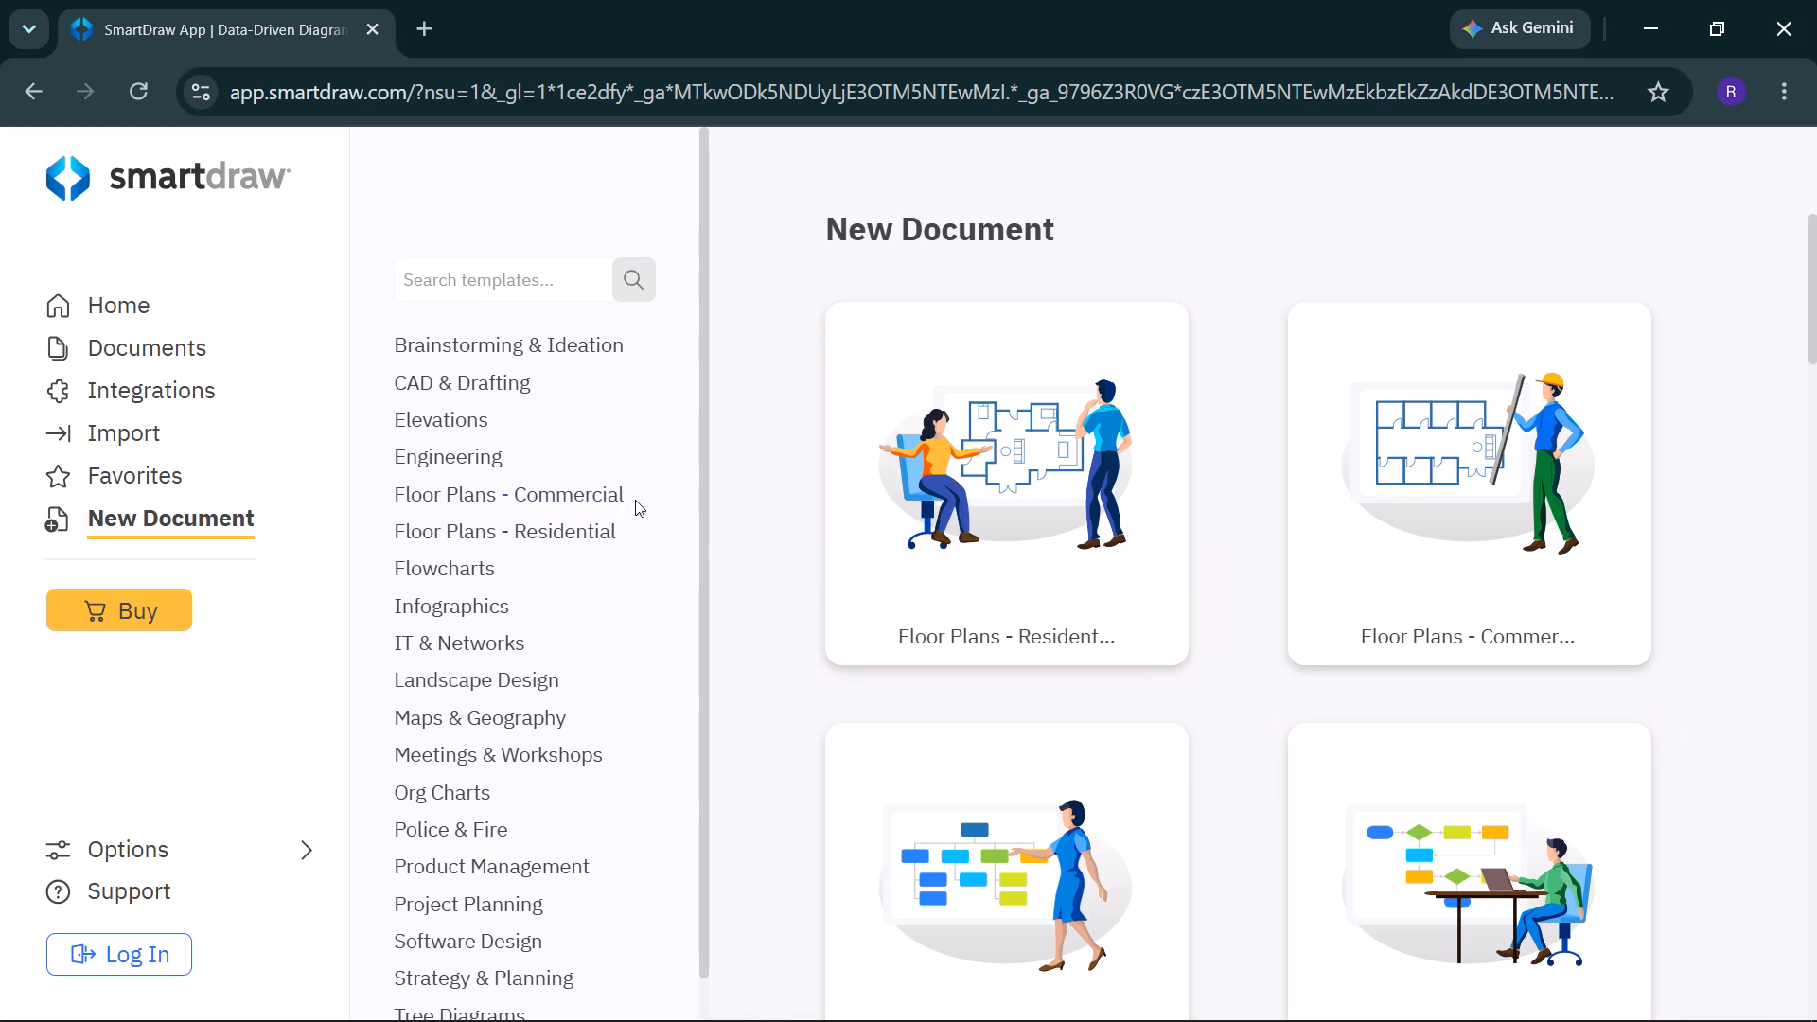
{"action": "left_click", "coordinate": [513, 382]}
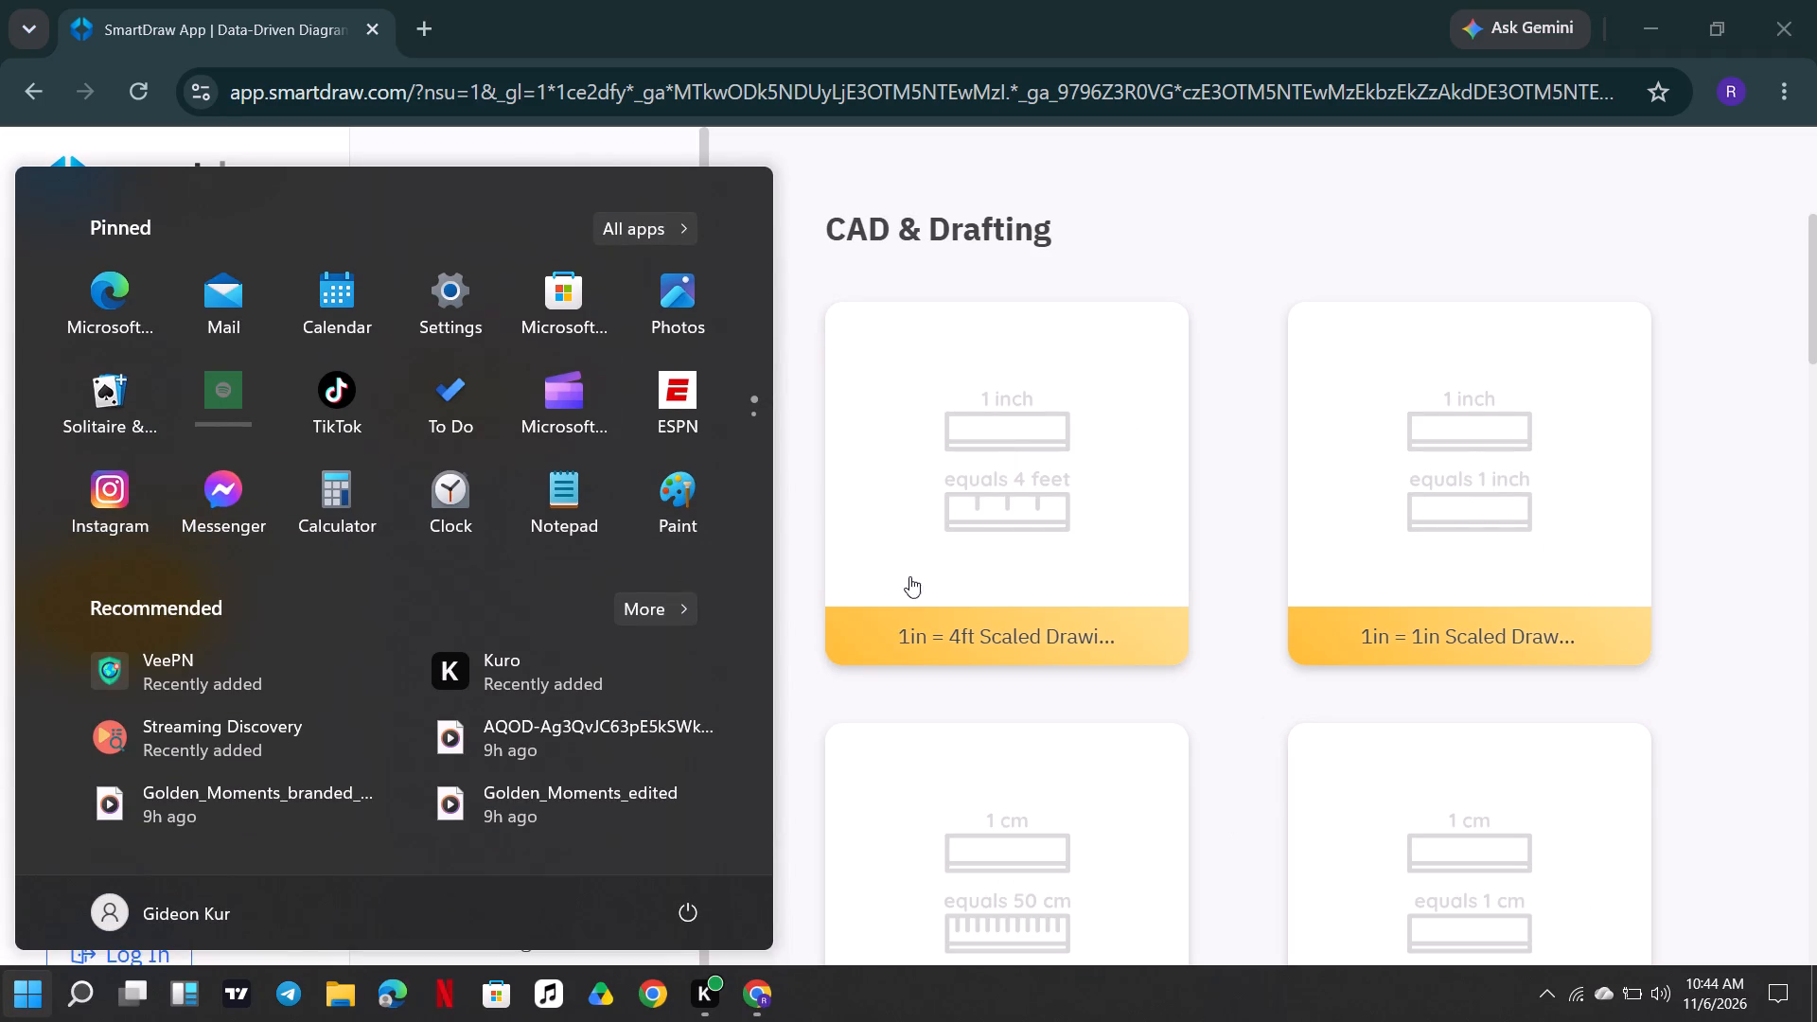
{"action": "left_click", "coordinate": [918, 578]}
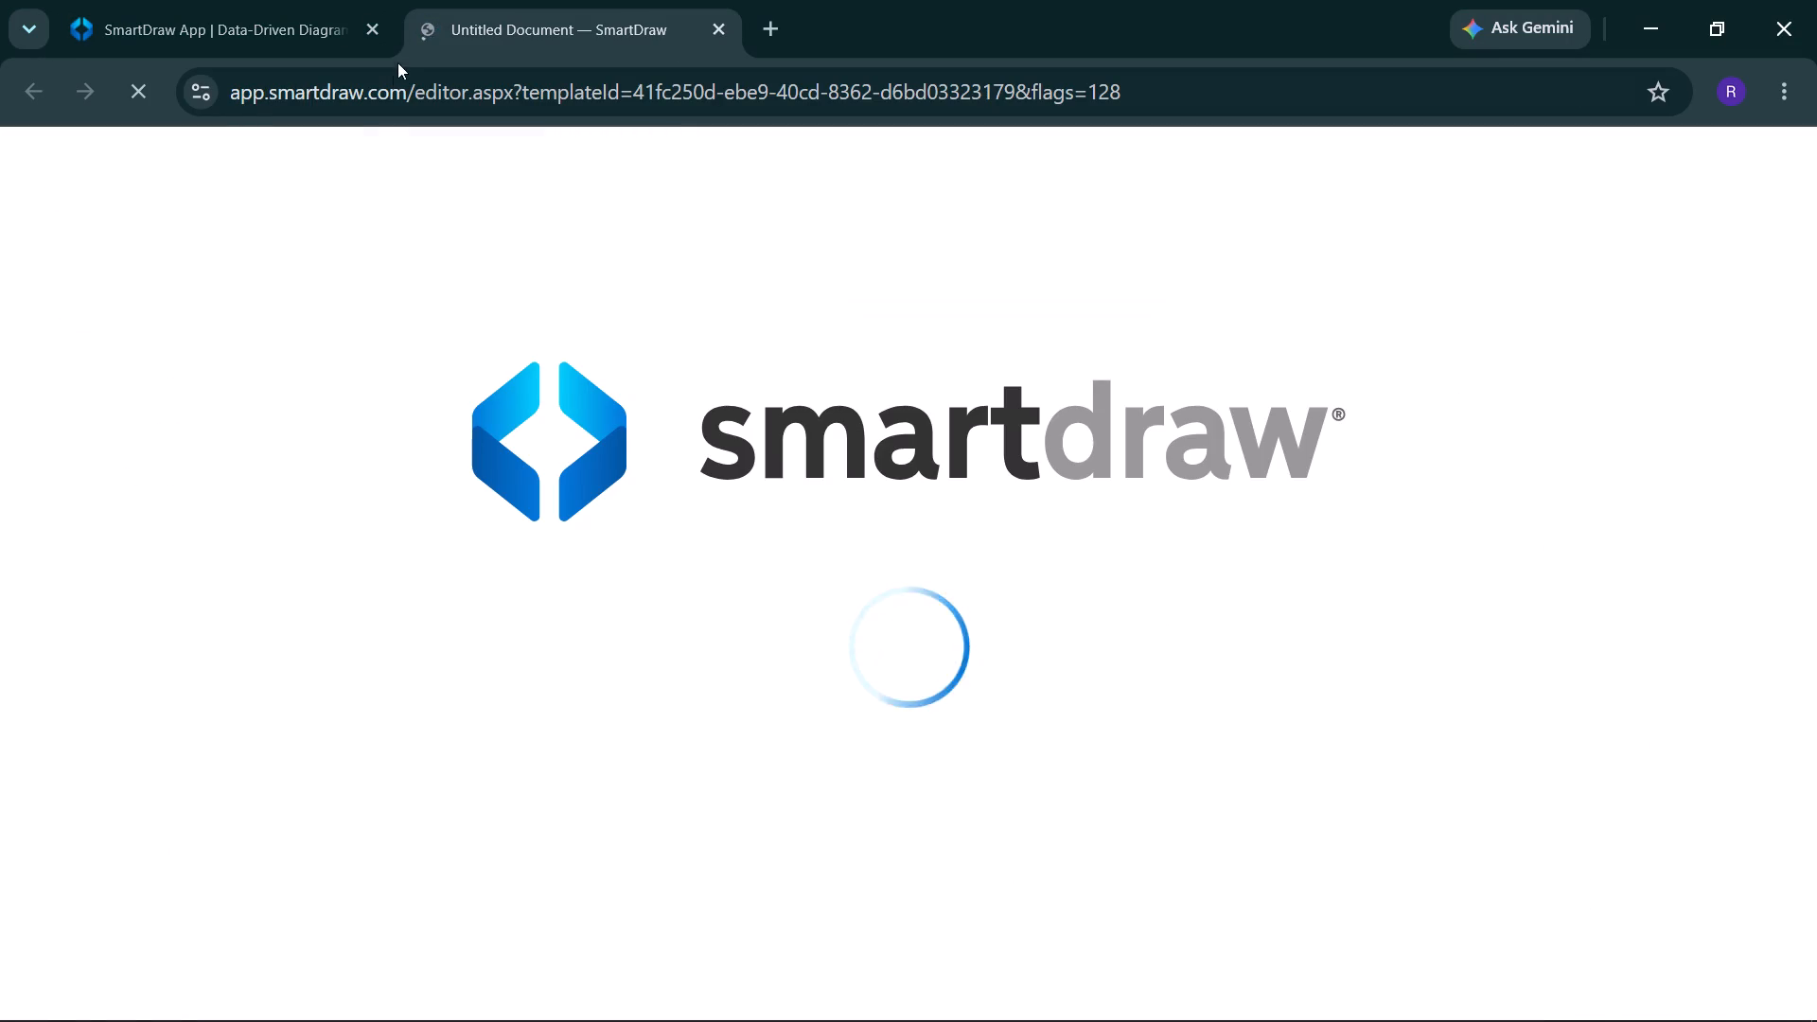
Replace the loading SmartDraw document with a web search for canva and open the Canva website.
{"action": "left_click", "coordinate": [716, 43]}
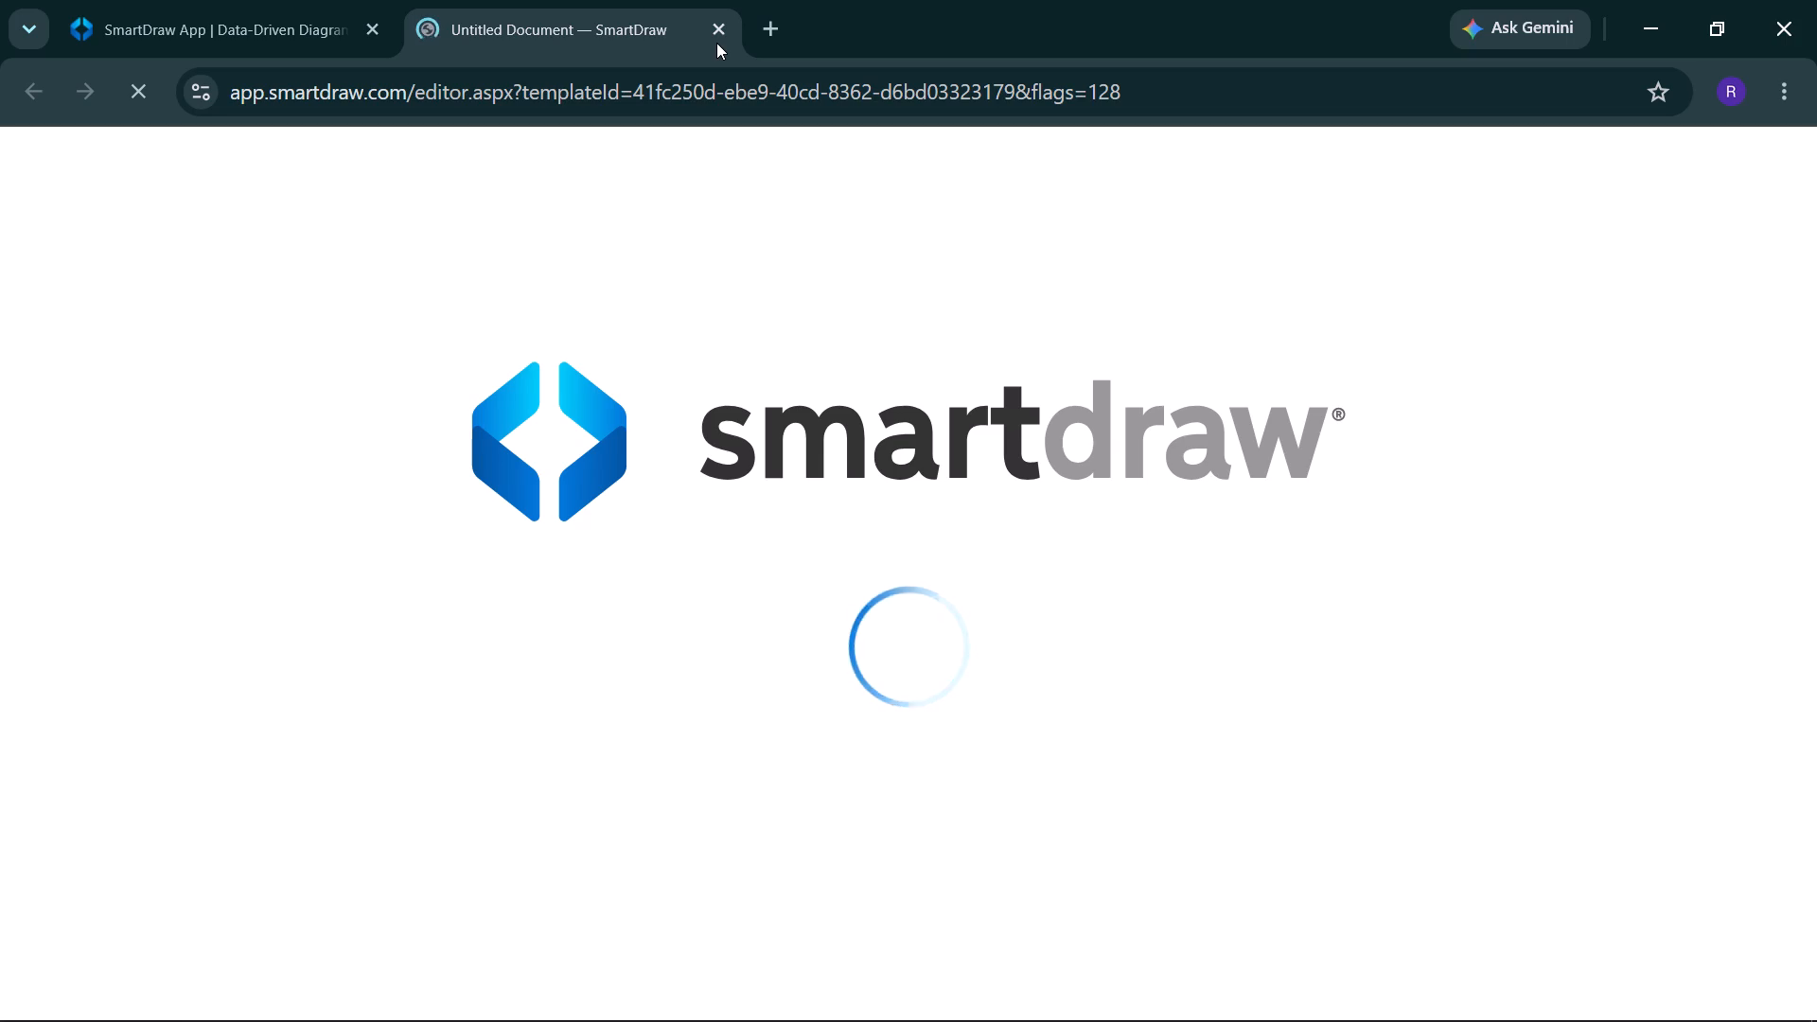
{"action": "key", "text": "c"}
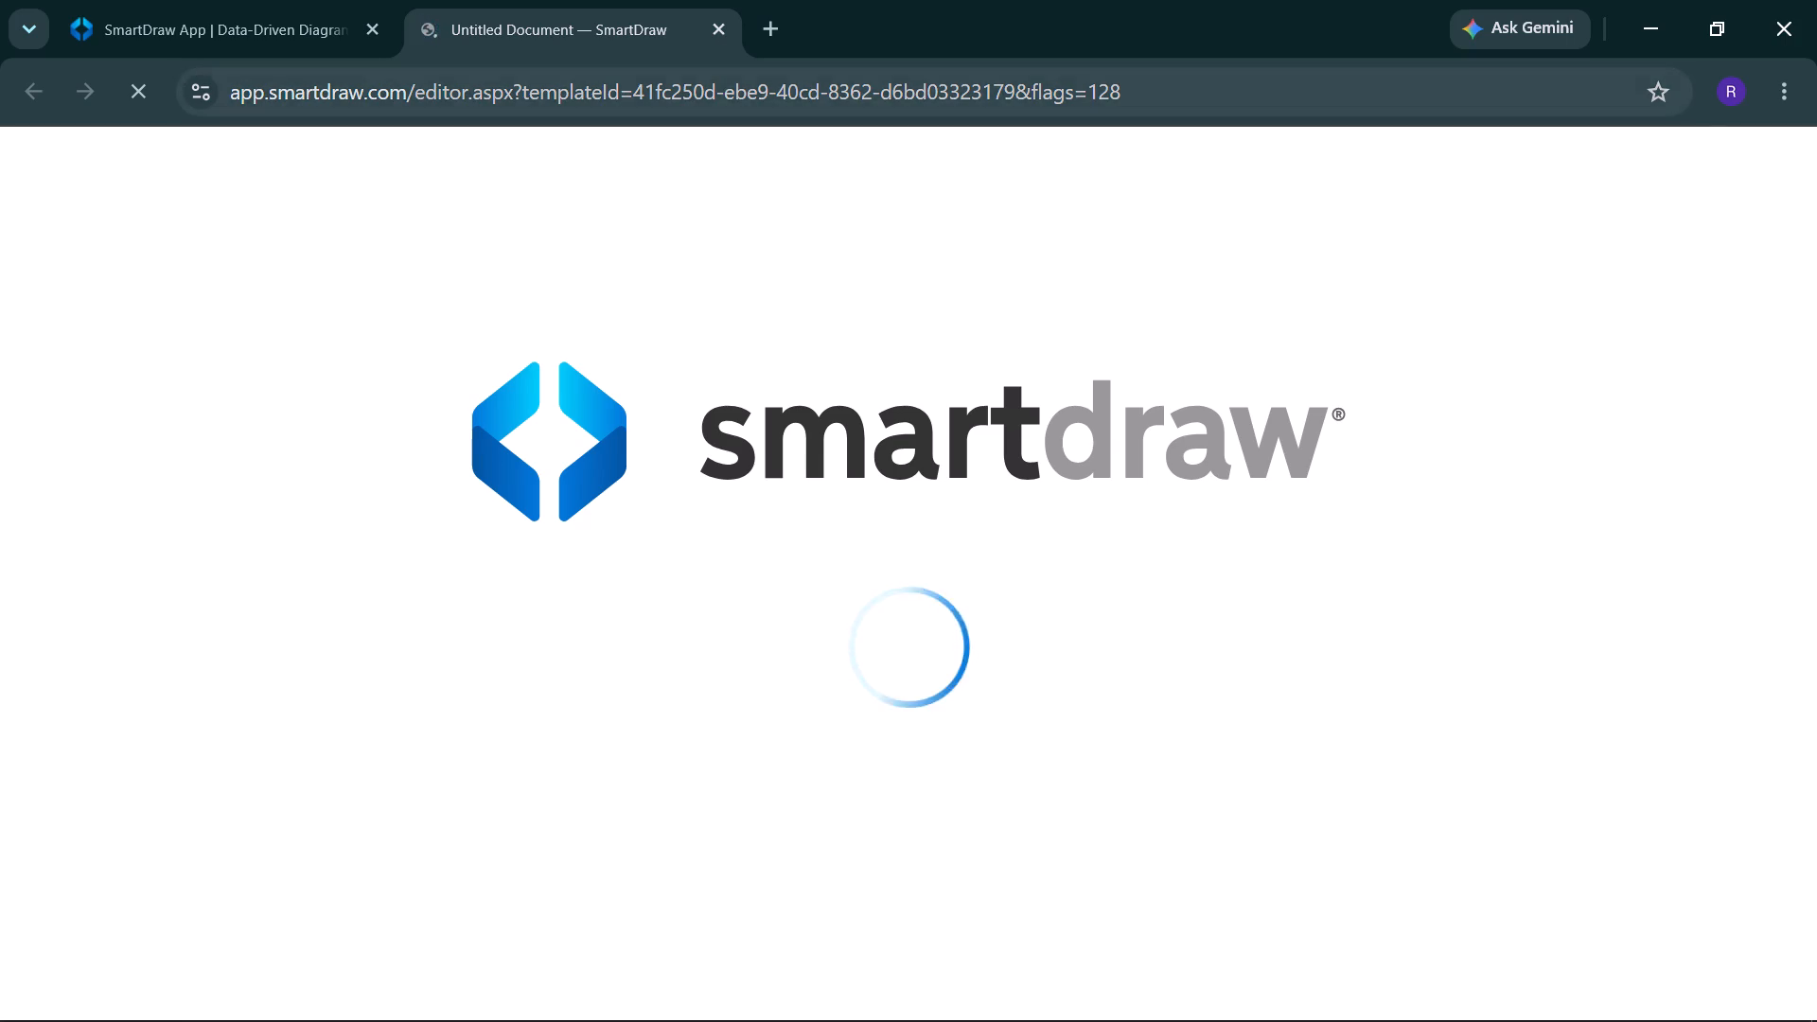
{"action": "left_click", "coordinate": [720, 79]}
{"action": "key", "text": "c"}
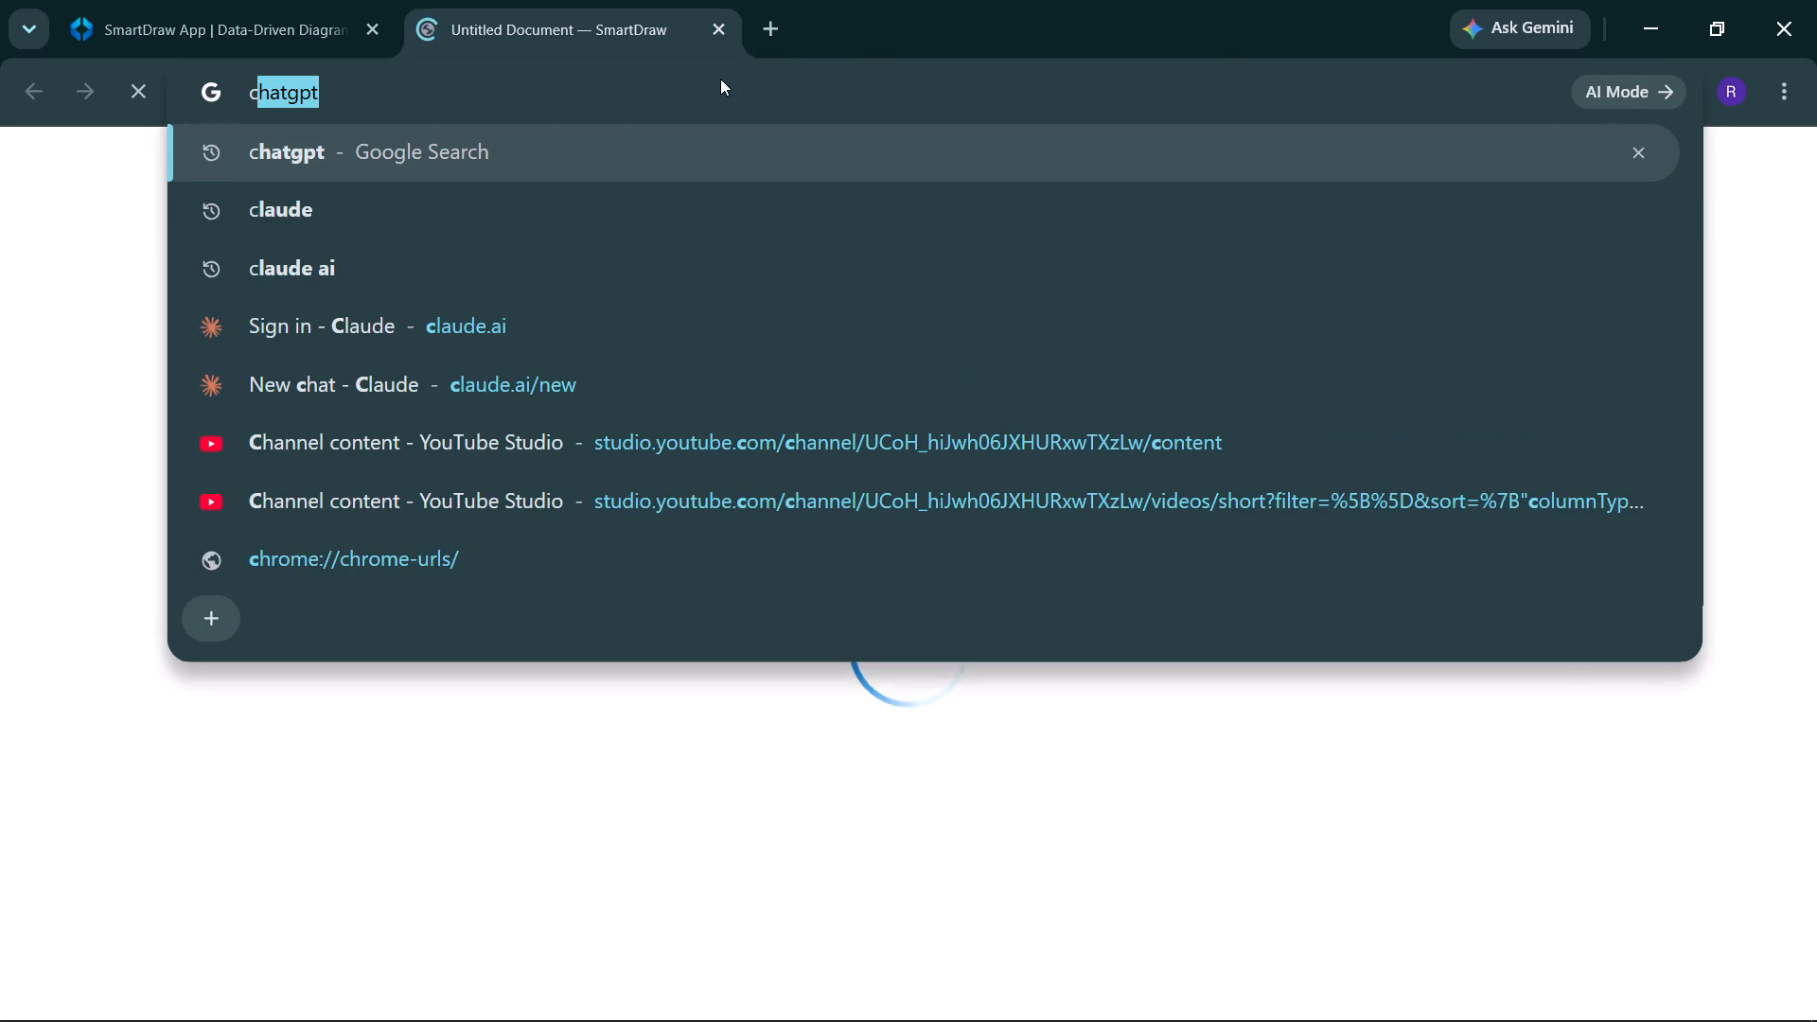
{"action": "type", "text": "an"}
{"action": "type", "text": "va"}
{"action": "key", "text": "Return"}
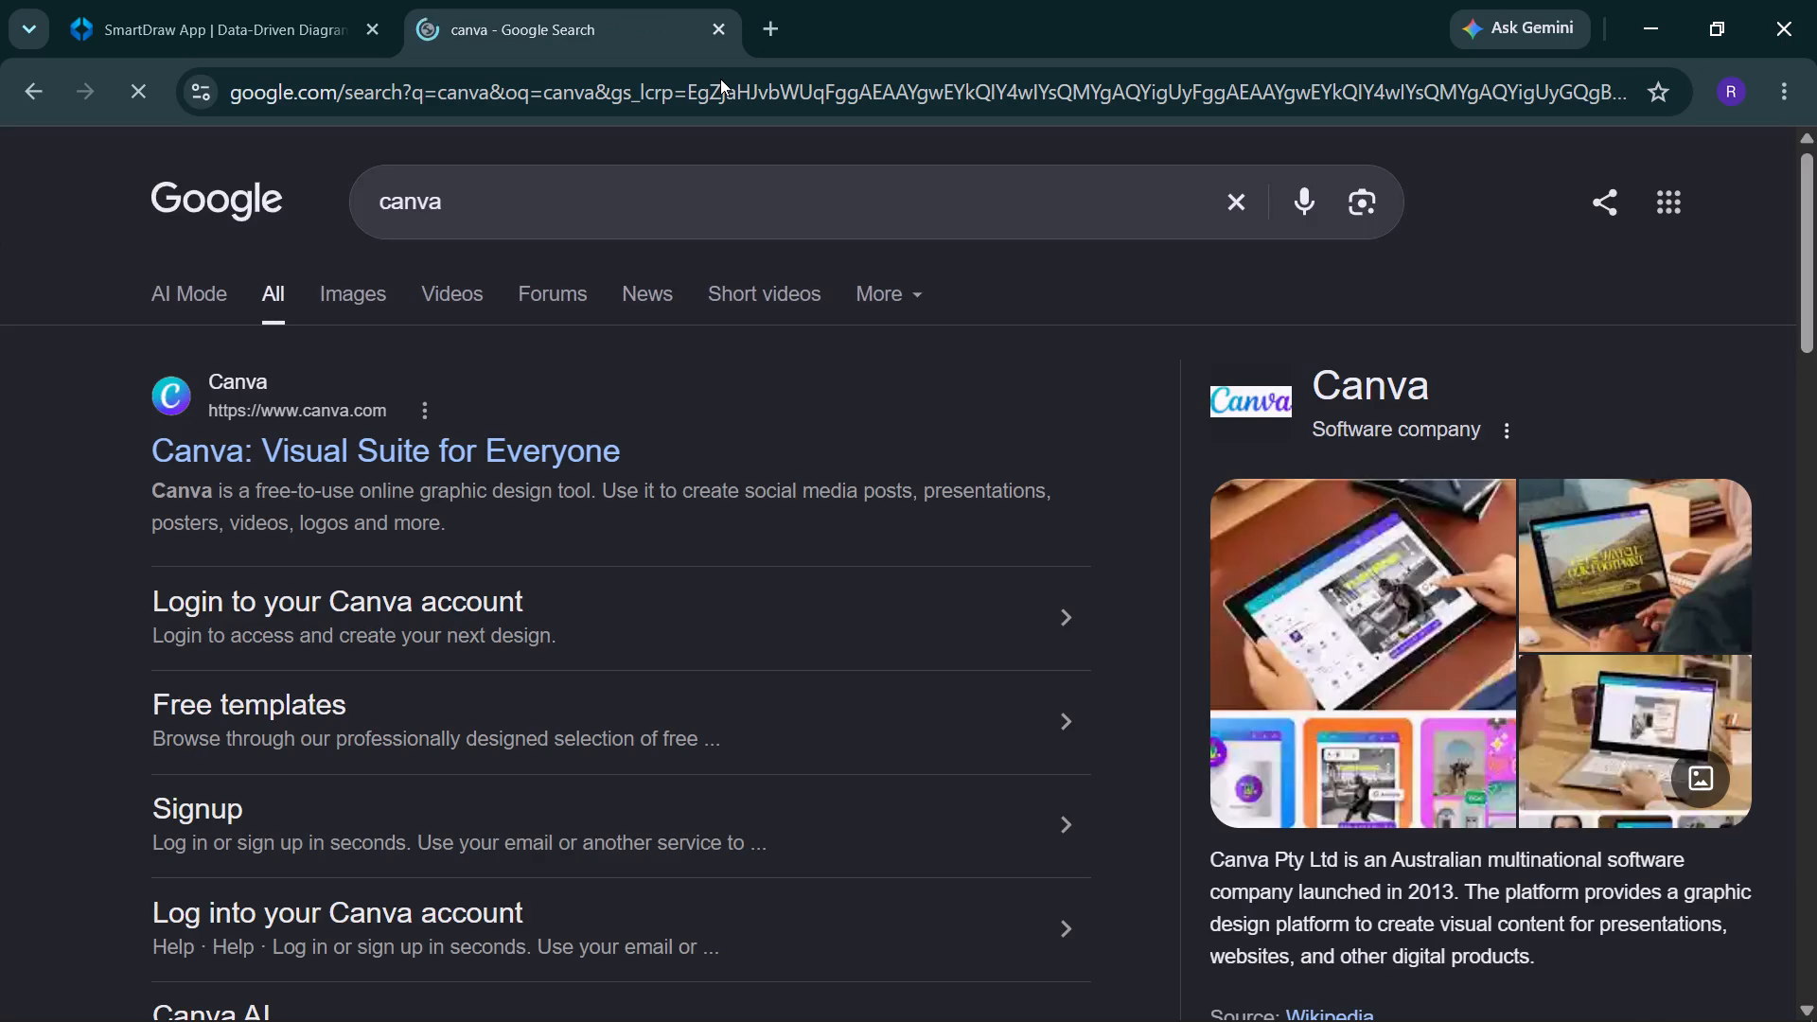
{"action": "left_click", "coordinate": [558, 432]}
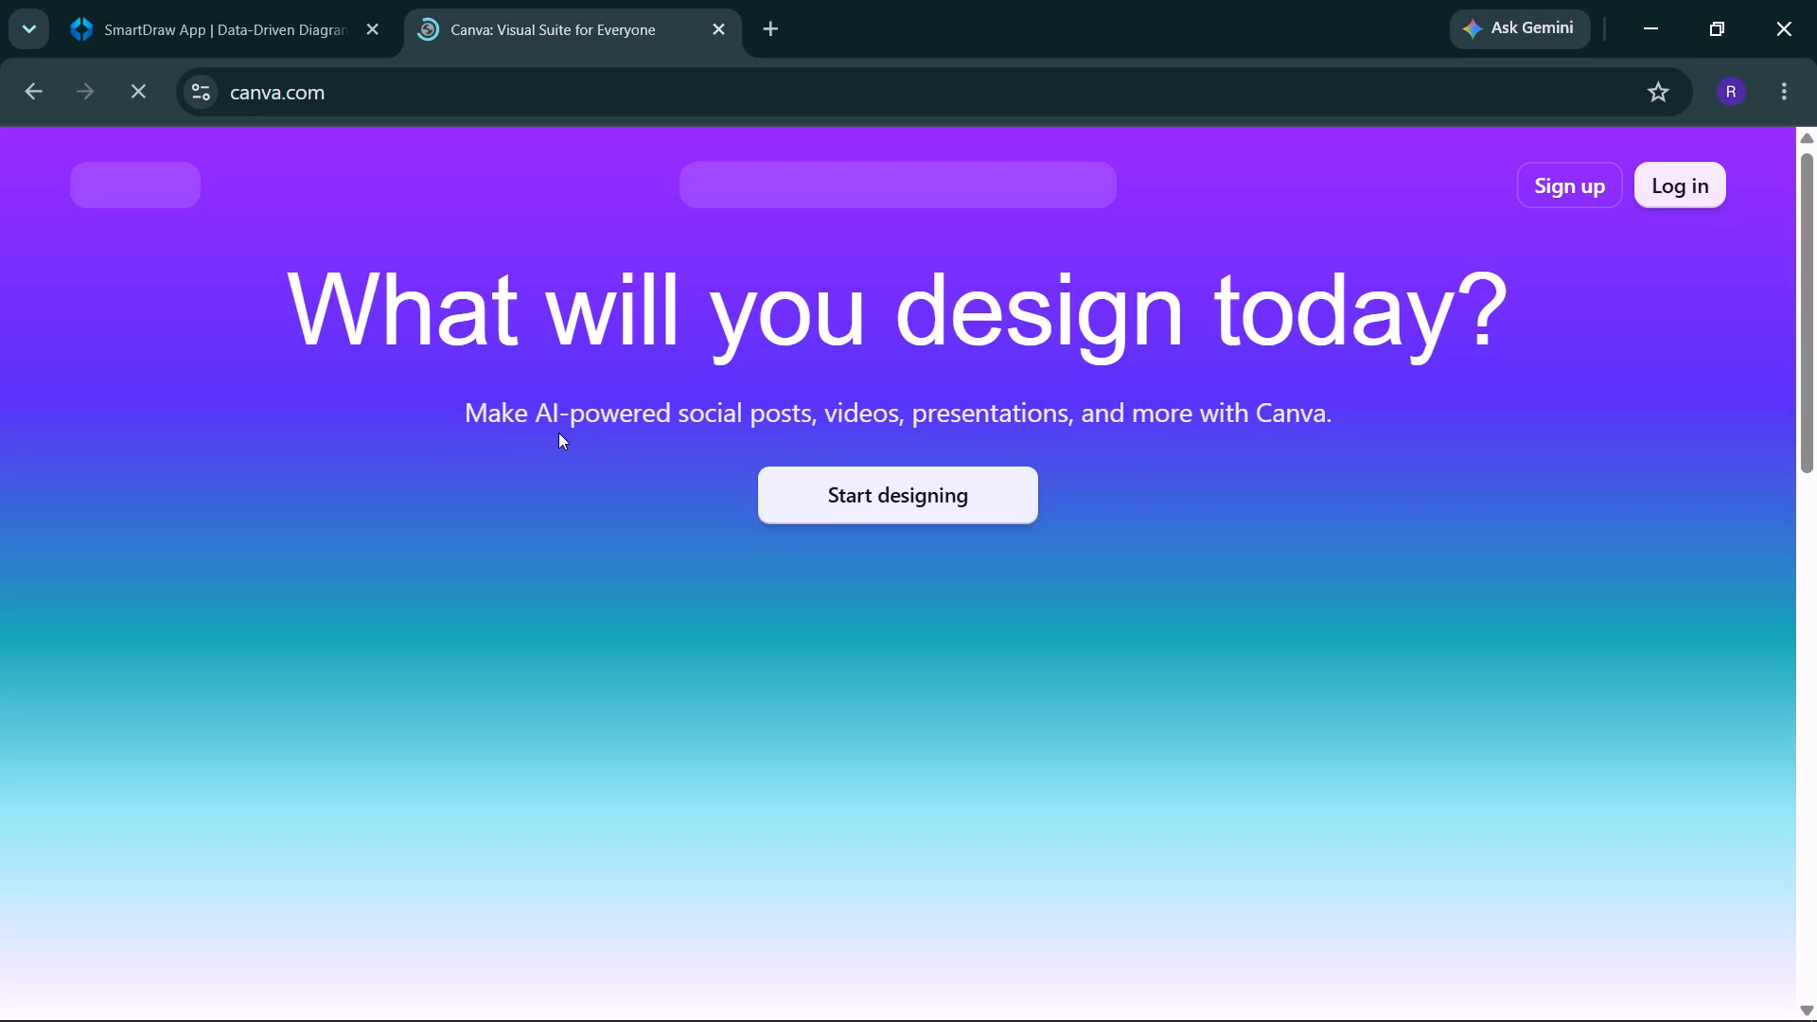
Start designing from the Canva home page.
{"action": "left_click", "coordinate": [822, 498]}
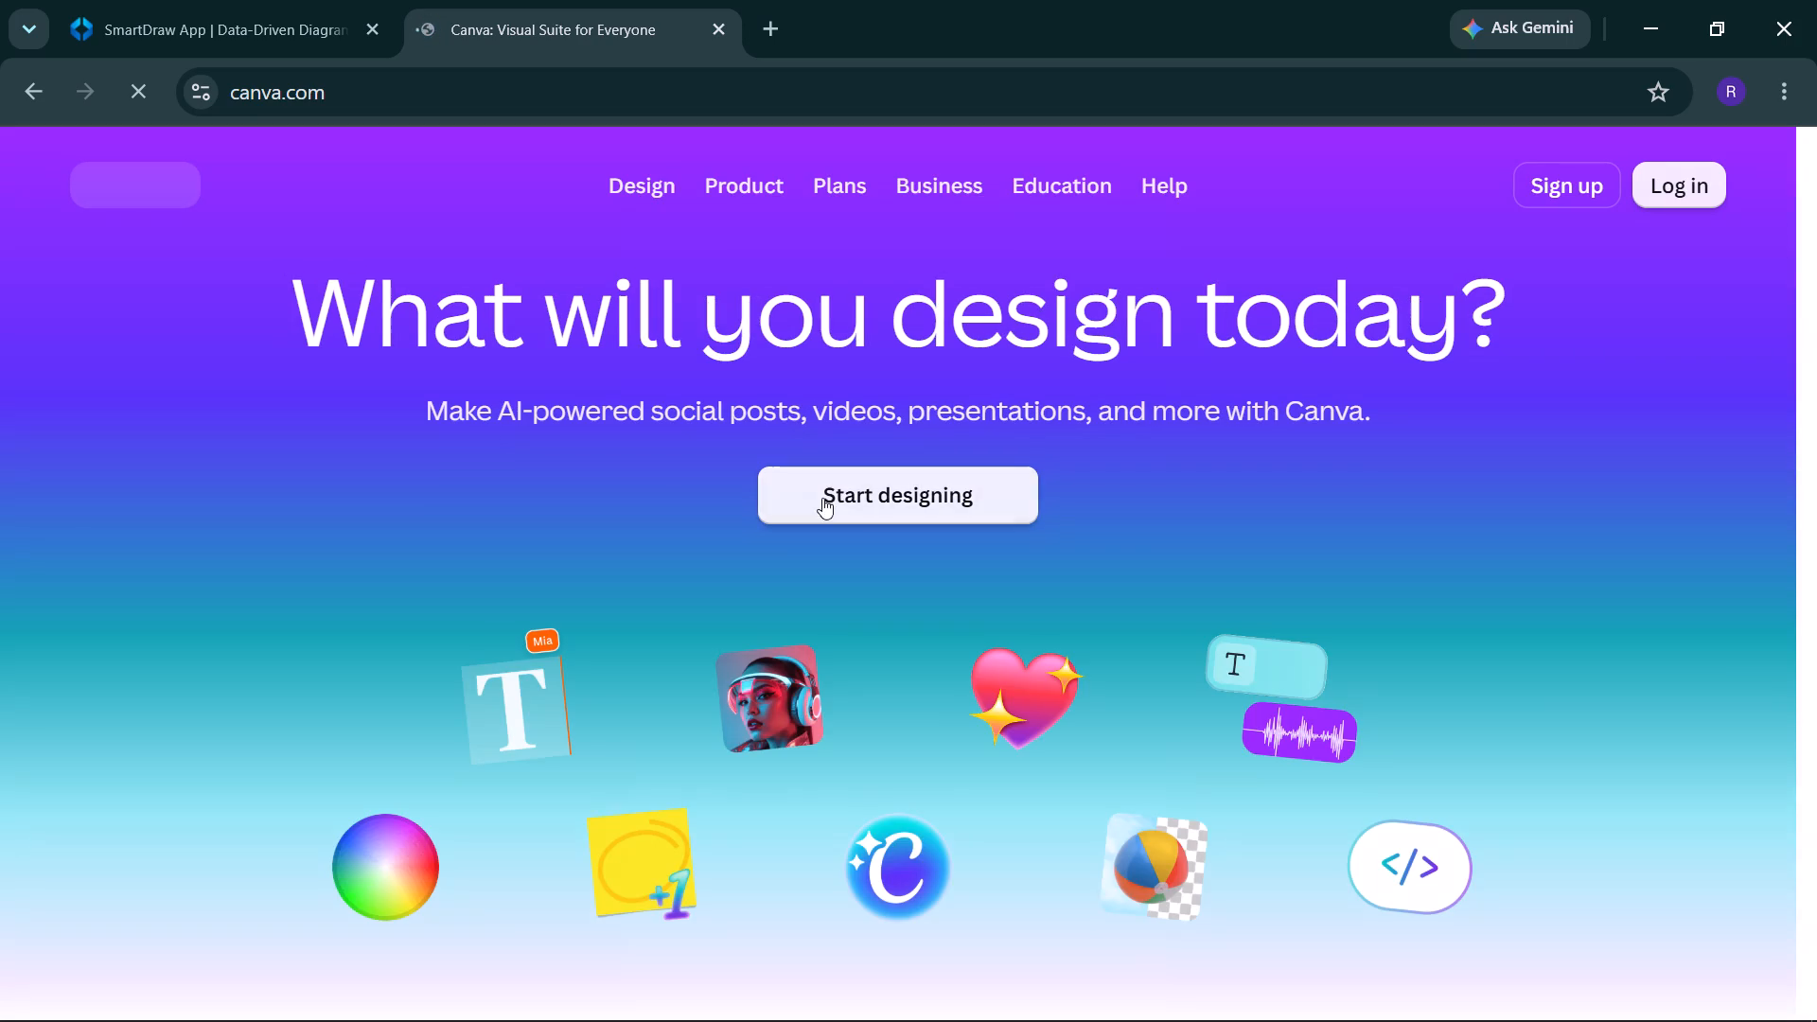
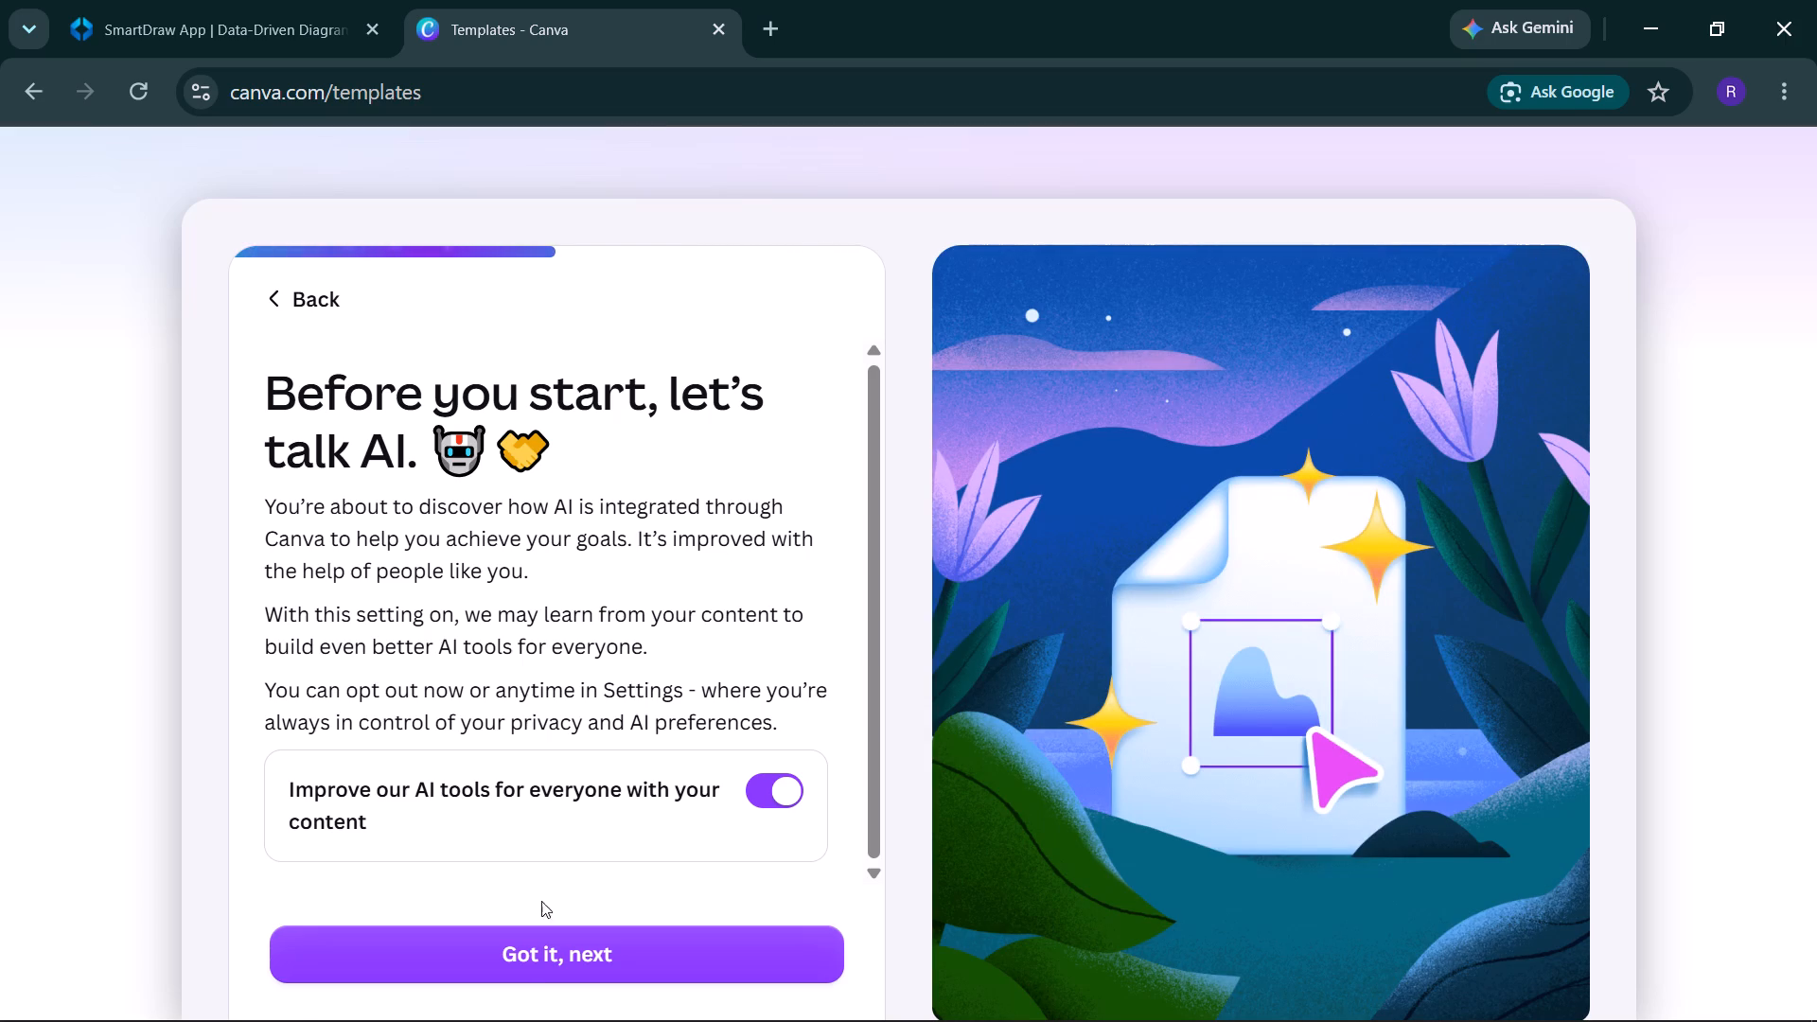
Acknowledge the AI content notice, leaving the content-sharing setting on, to finish the Canva onboarding.
{"action": "left_click", "coordinate": [523, 959]}
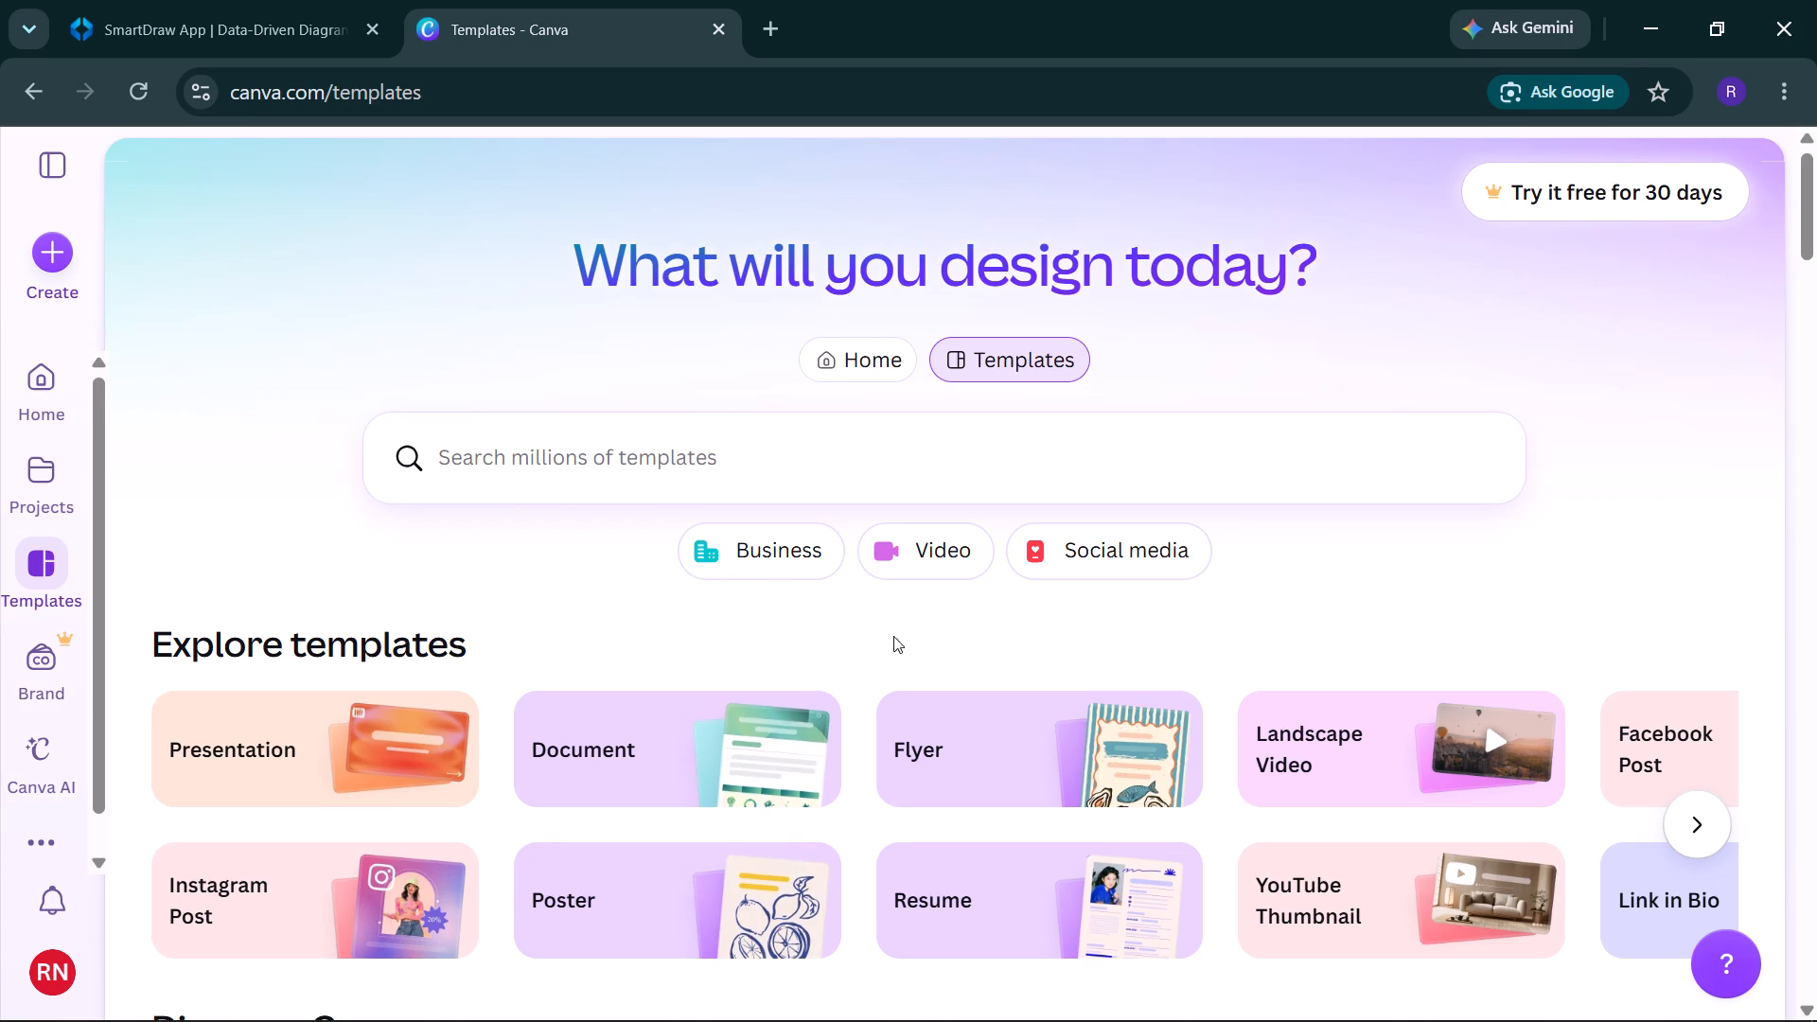
Filter the Canva templates to Video and open the Travel Day in the Life Instagram Reel template for editing.
{"action": "left_click", "coordinate": [943, 532]}
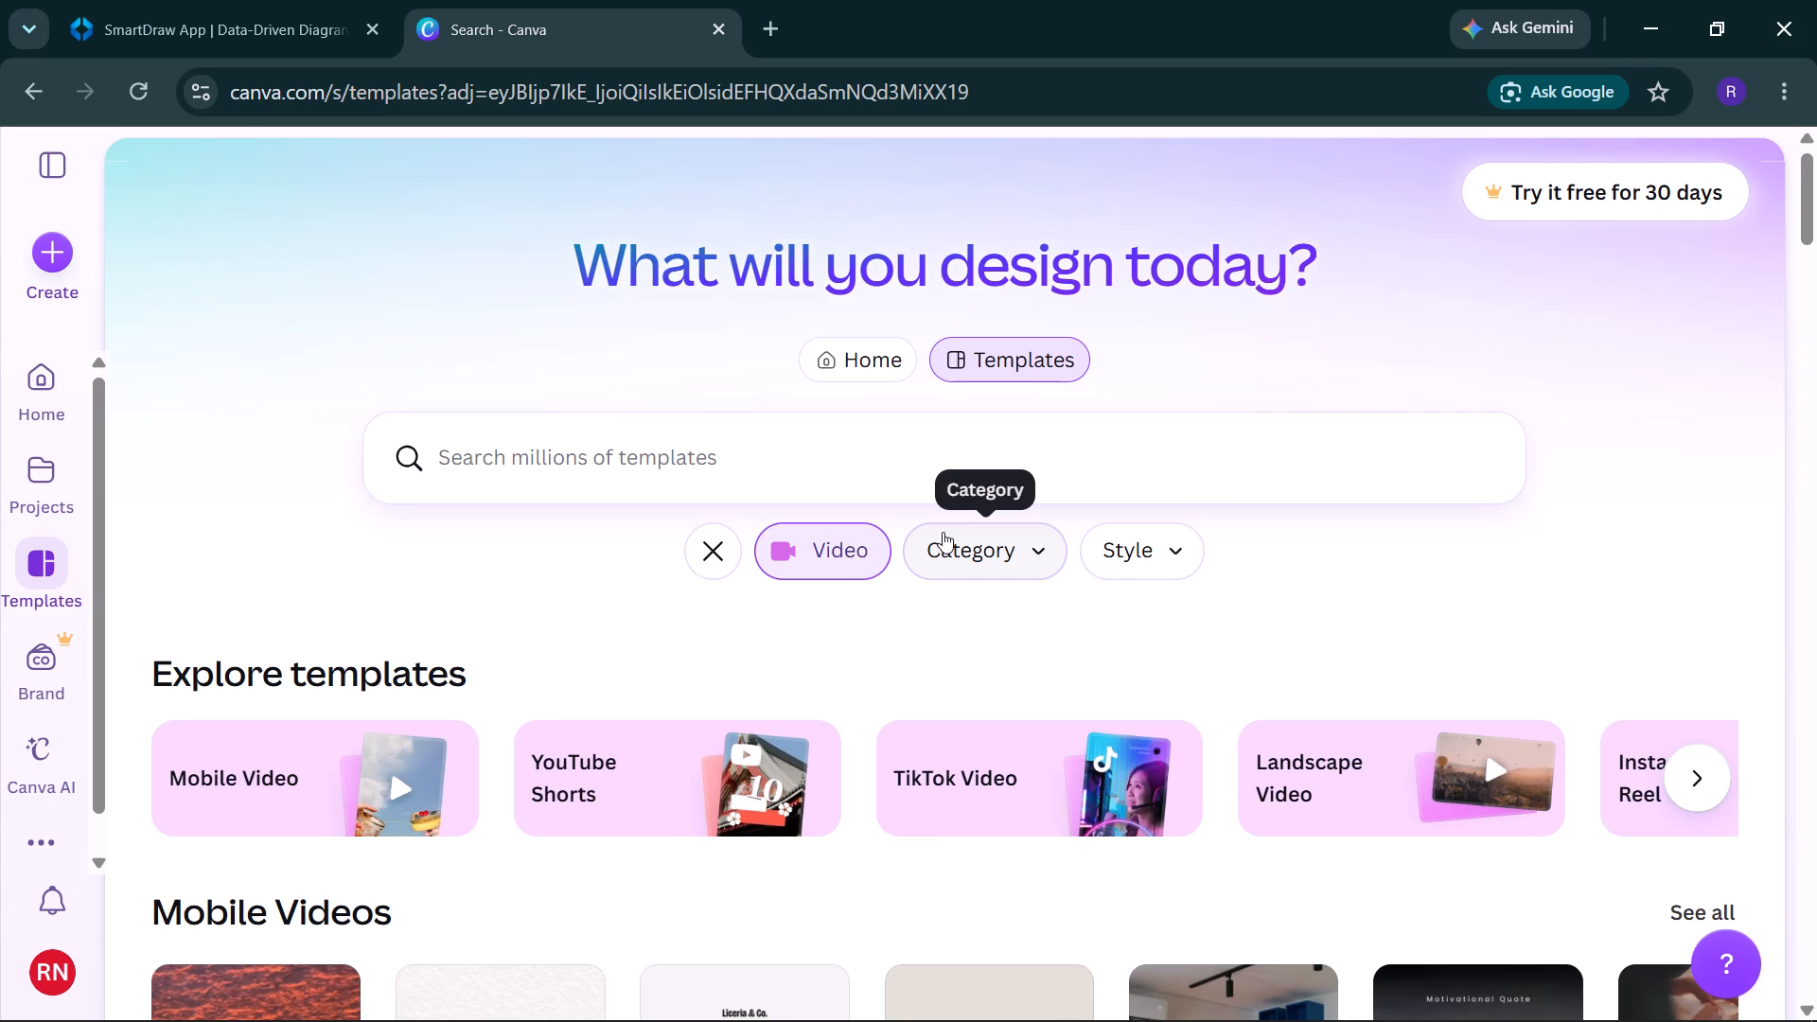
{"action": "key", "text": "Down"}
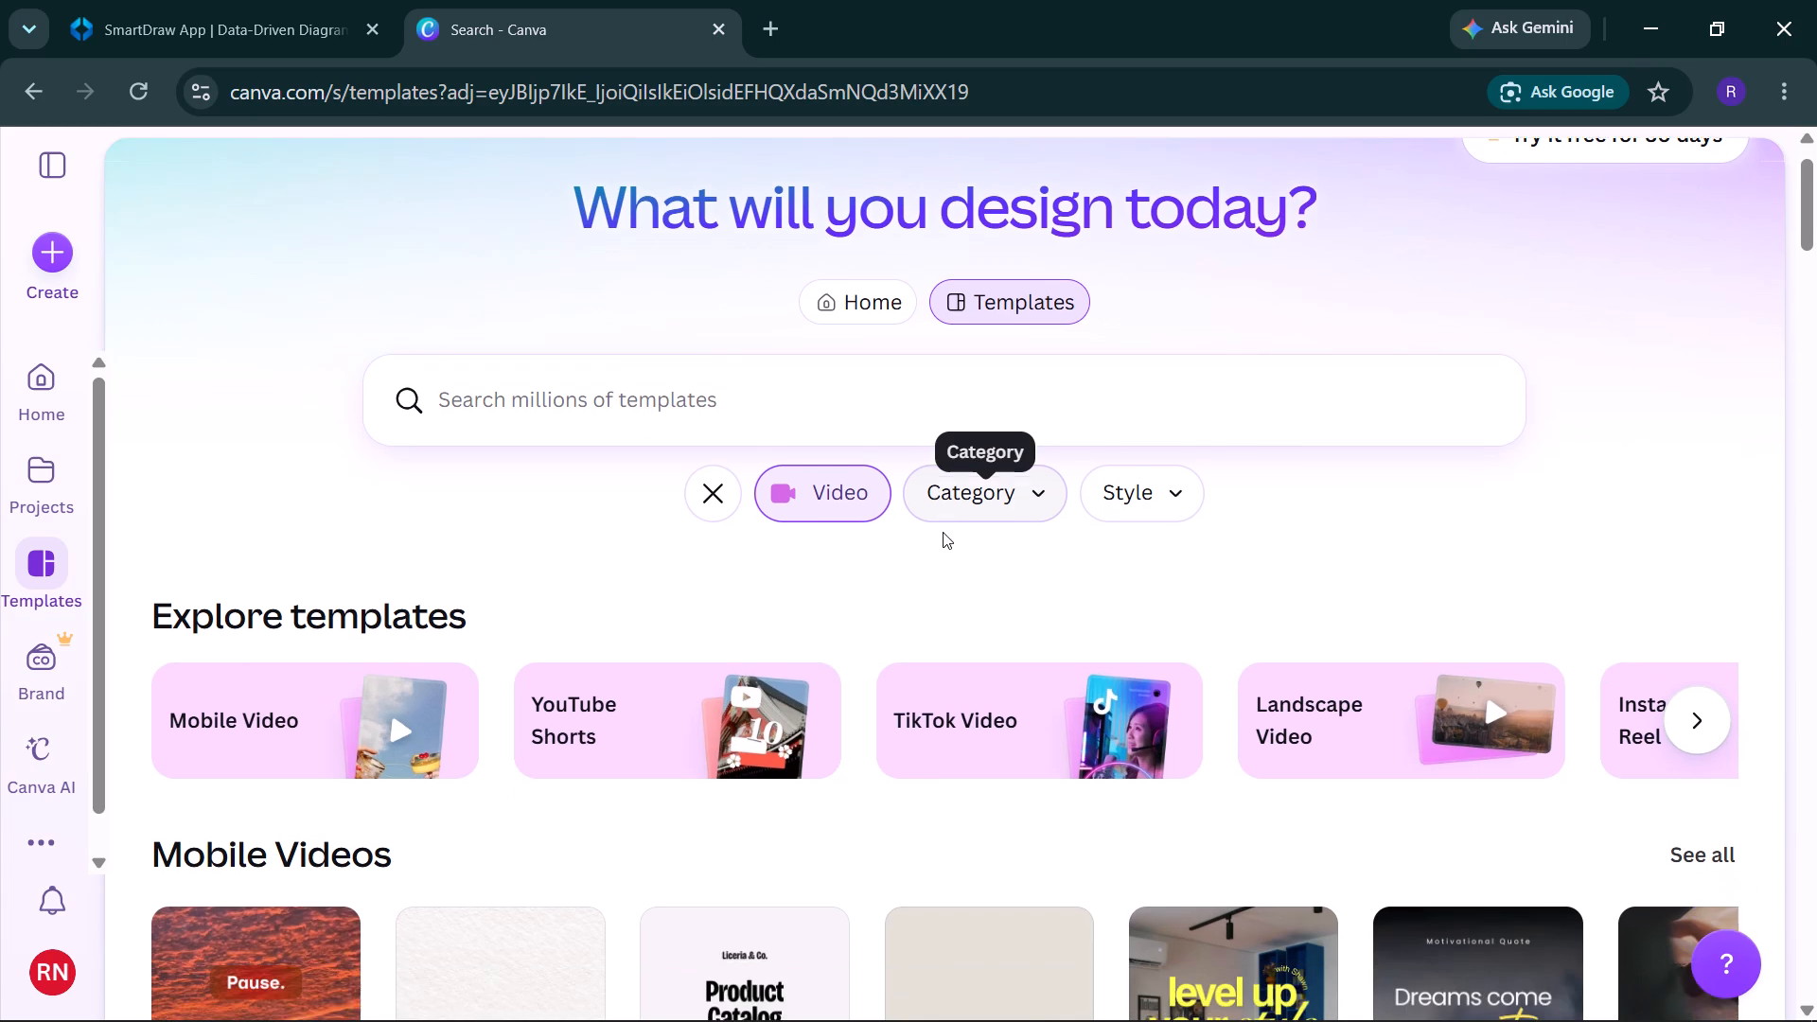
{"action": "key", "text": "Down"}
{"action": "key", "text": "Down"}
{"action": "key", "text": "Down"}
{"action": "key", "text": "Down"}
{"action": "key", "text": "Down"}
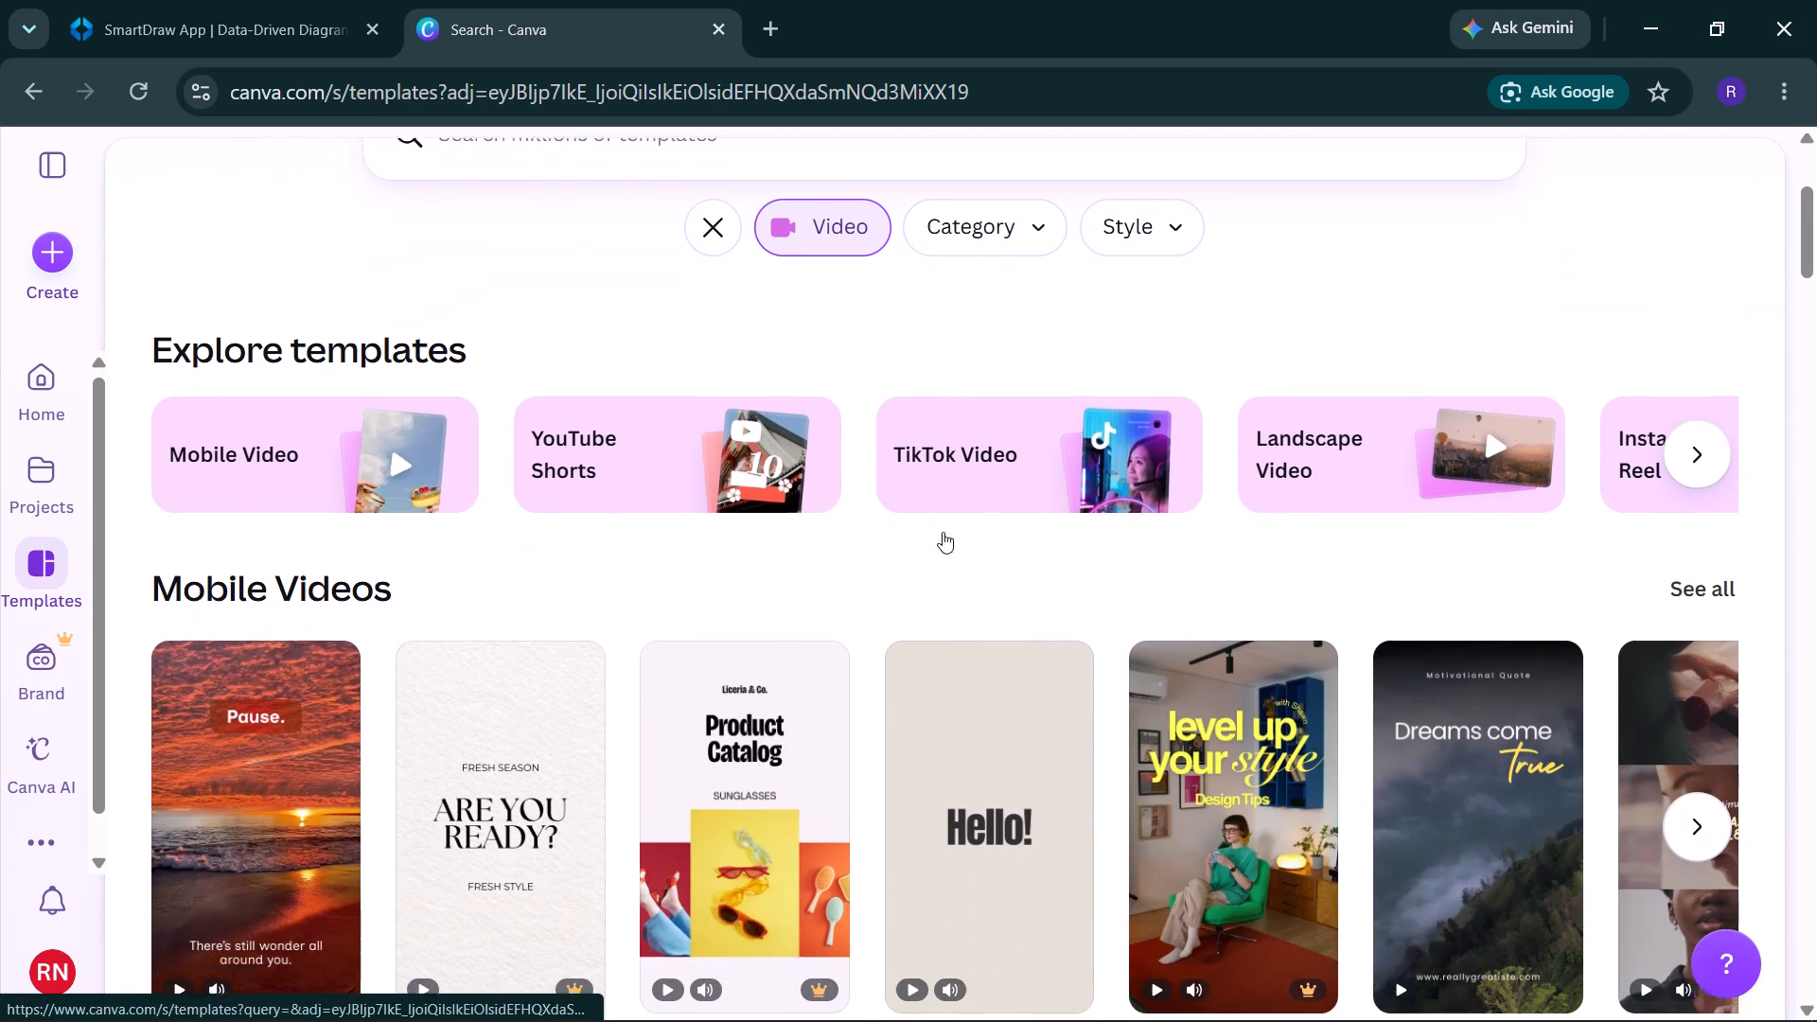
{"action": "key", "text": "Down"}
{"action": "key", "text": "Down"}
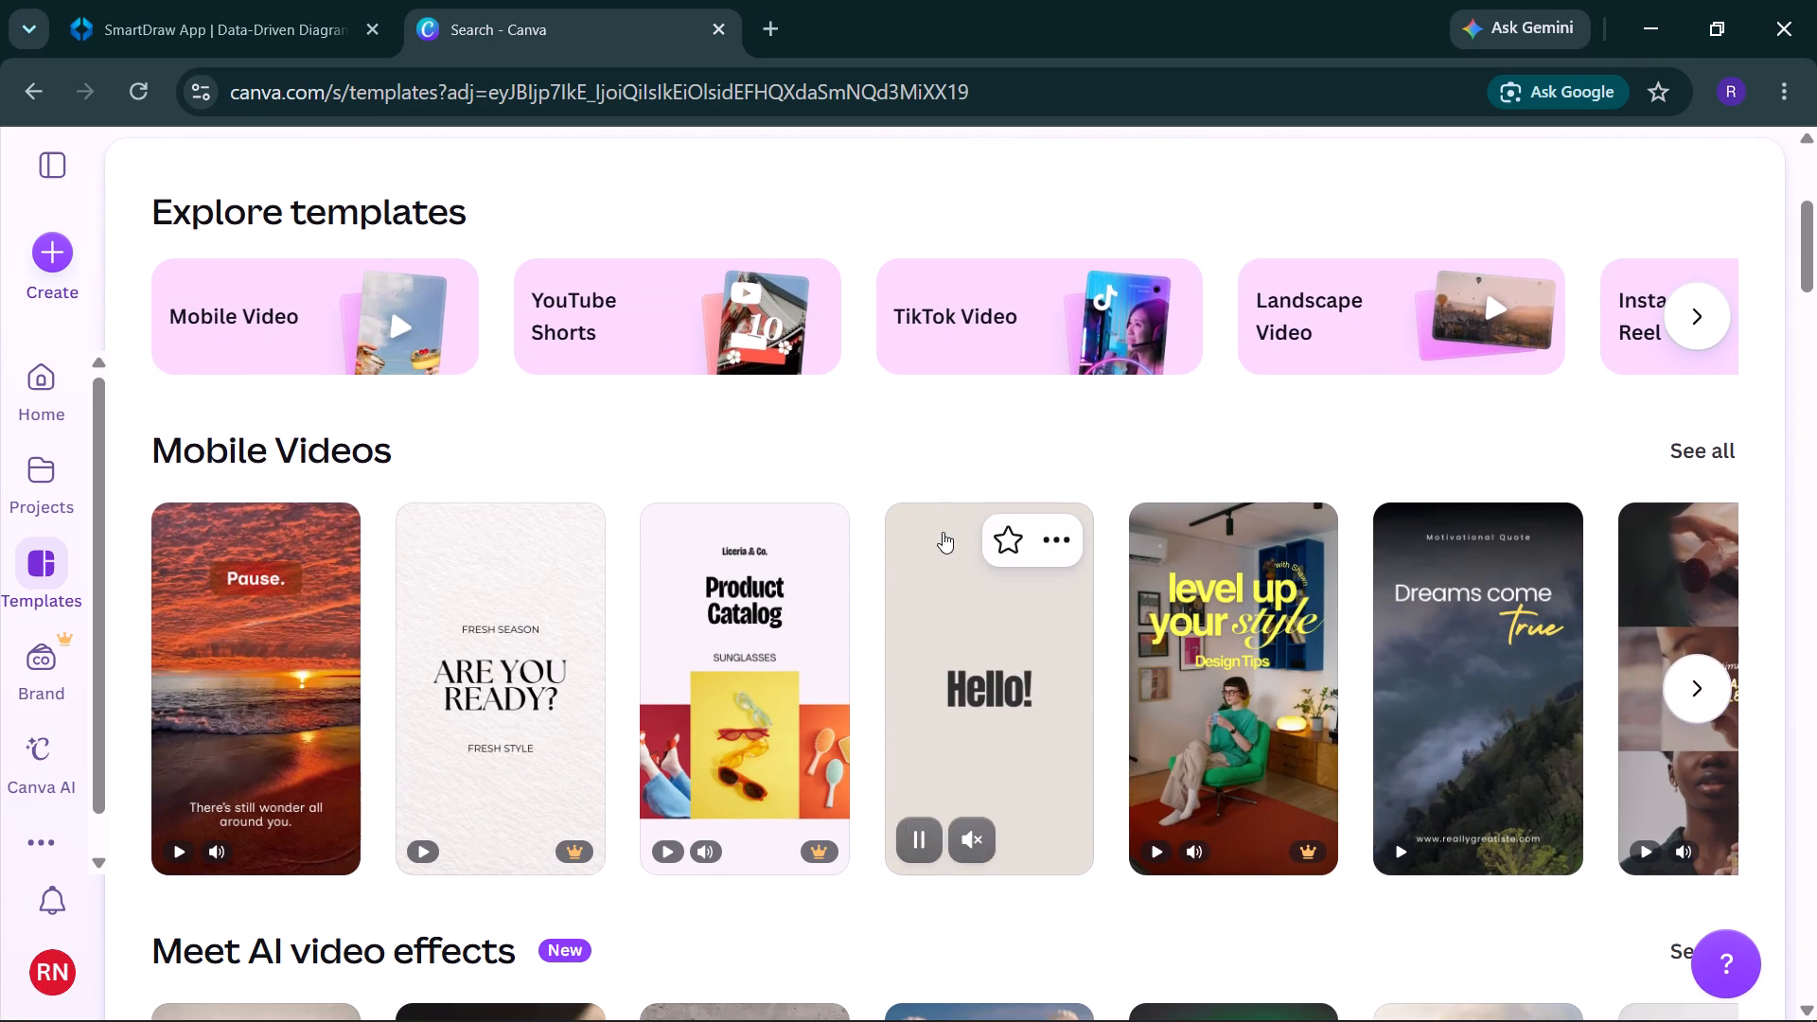
{"action": "left_click", "coordinate": [703, 305]}
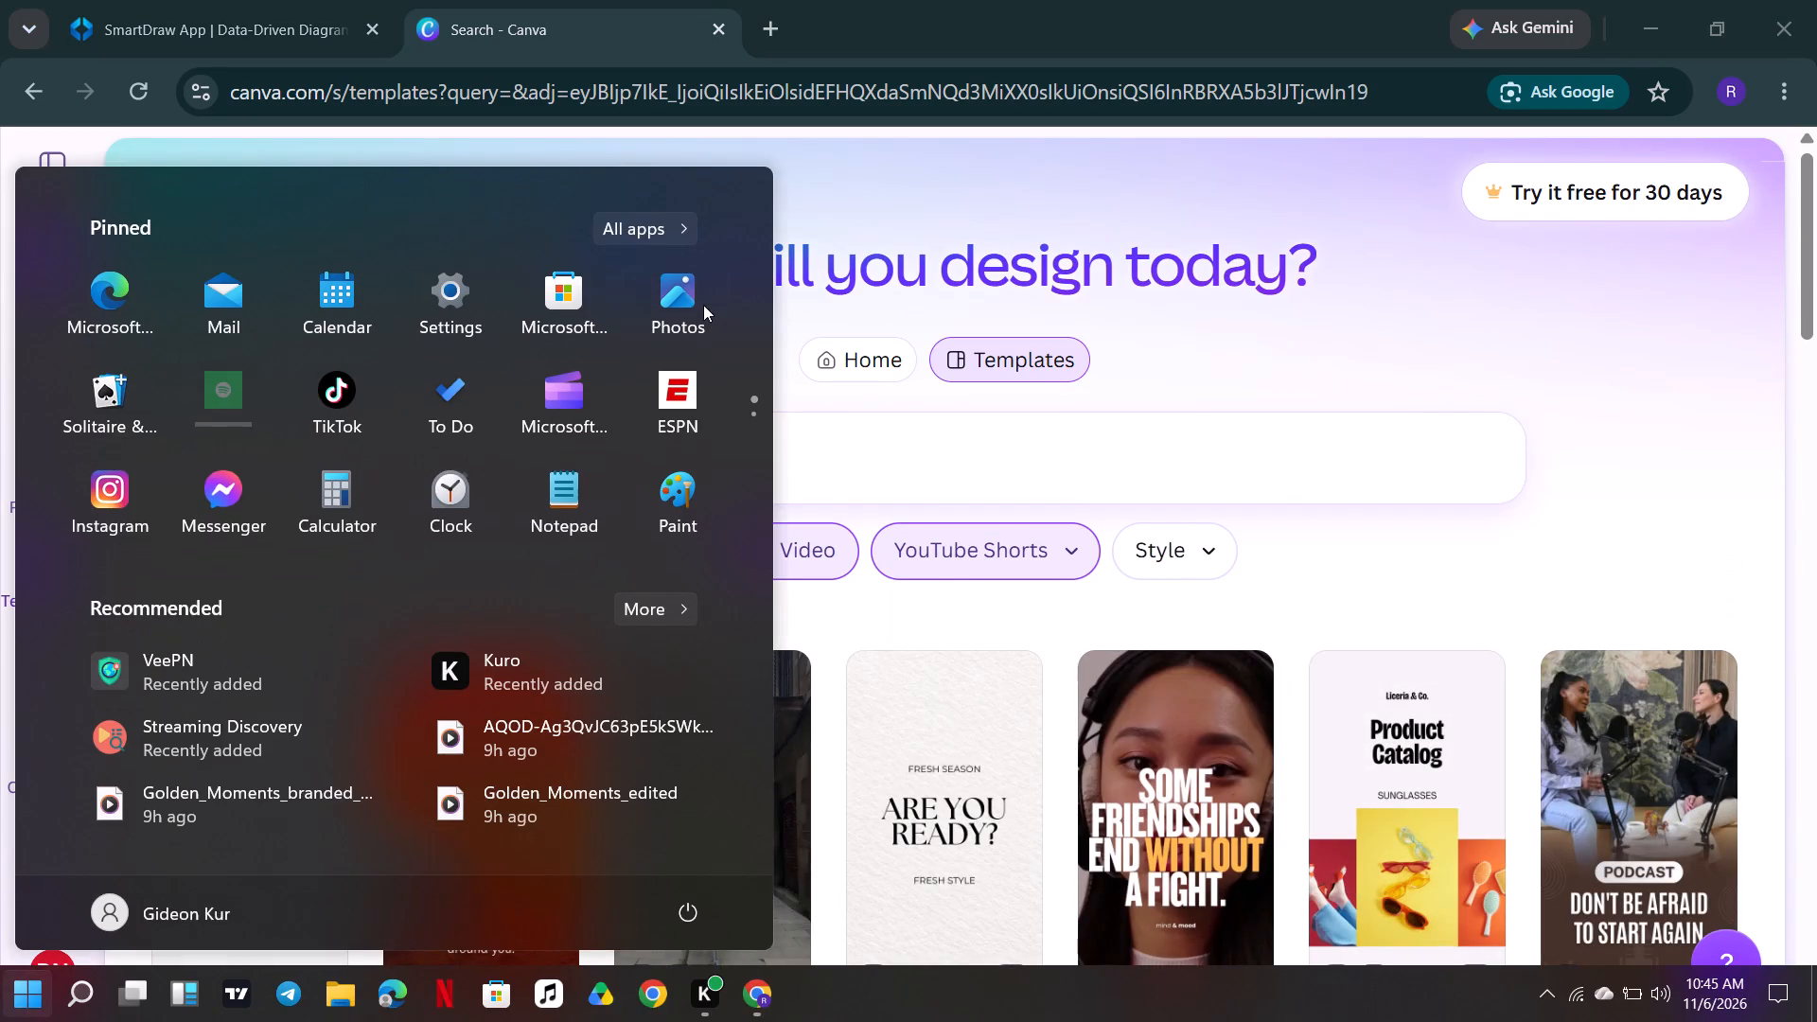
Open the Orange Yellow Sunset Mindfulness Instagram Reel template and preview it with sound.
{"action": "left_click", "coordinate": [1038, 449]}
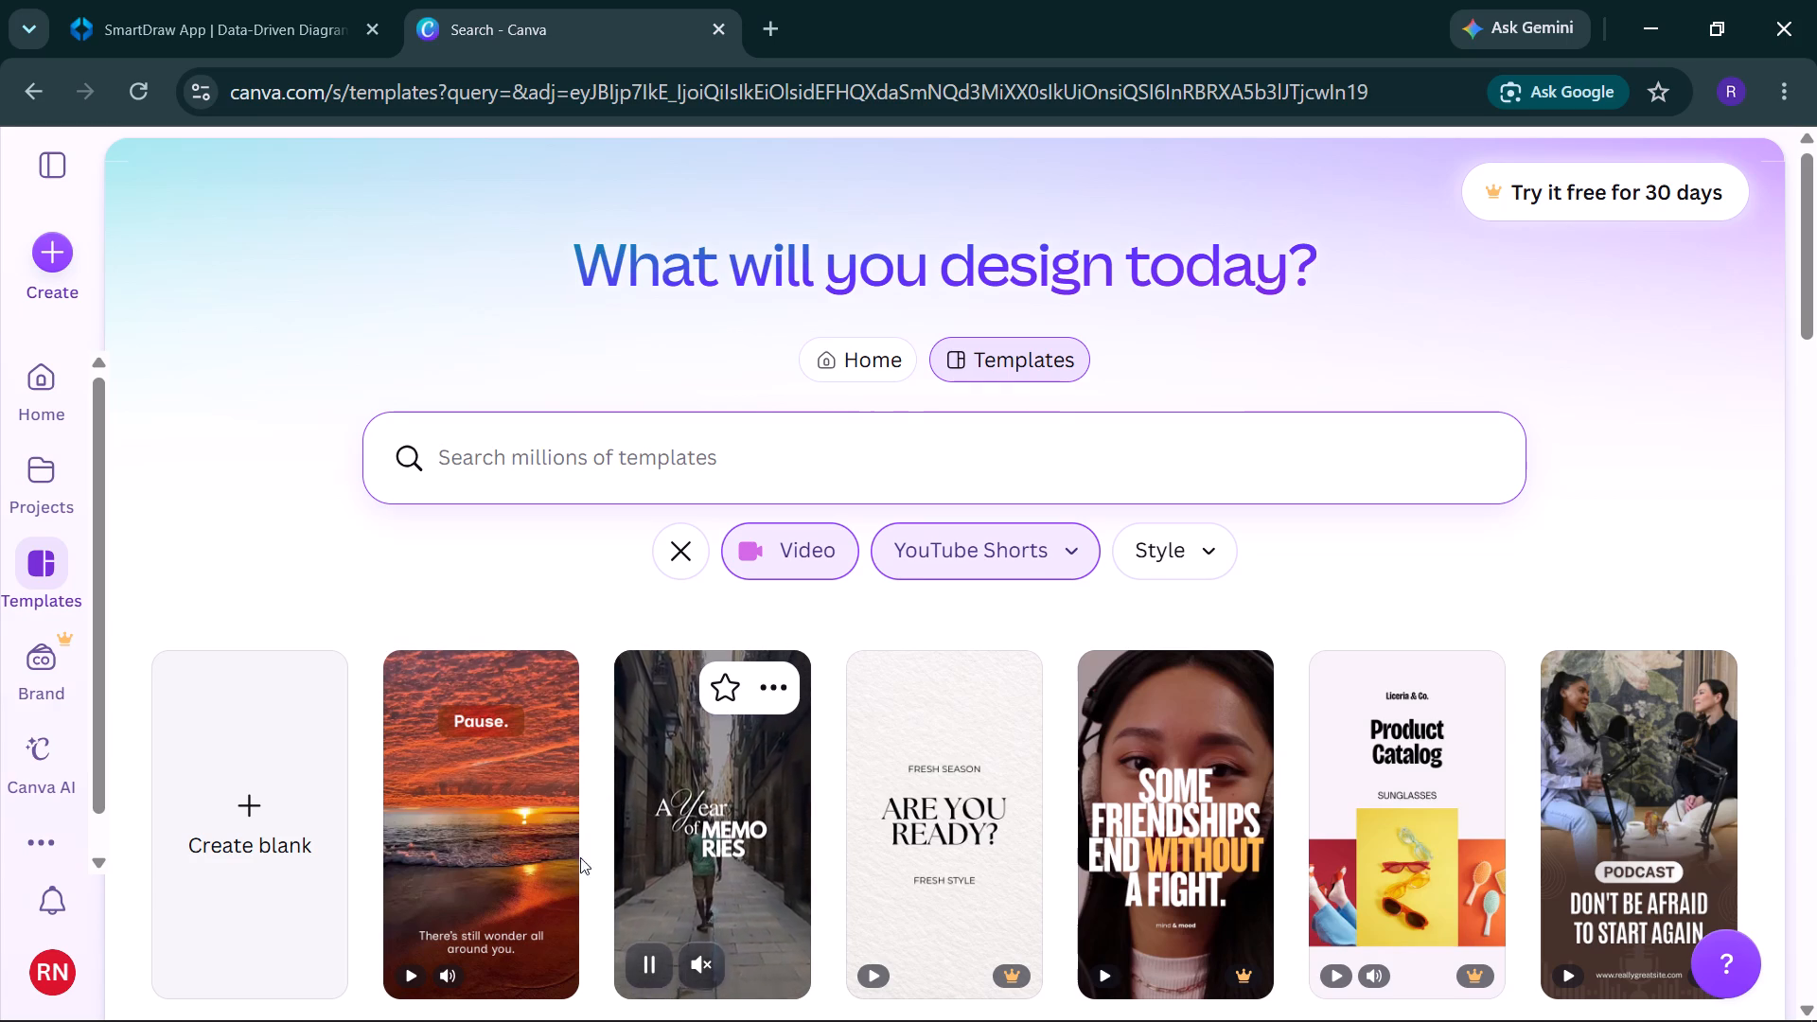
{"action": "left_click", "coordinate": [499, 854]}
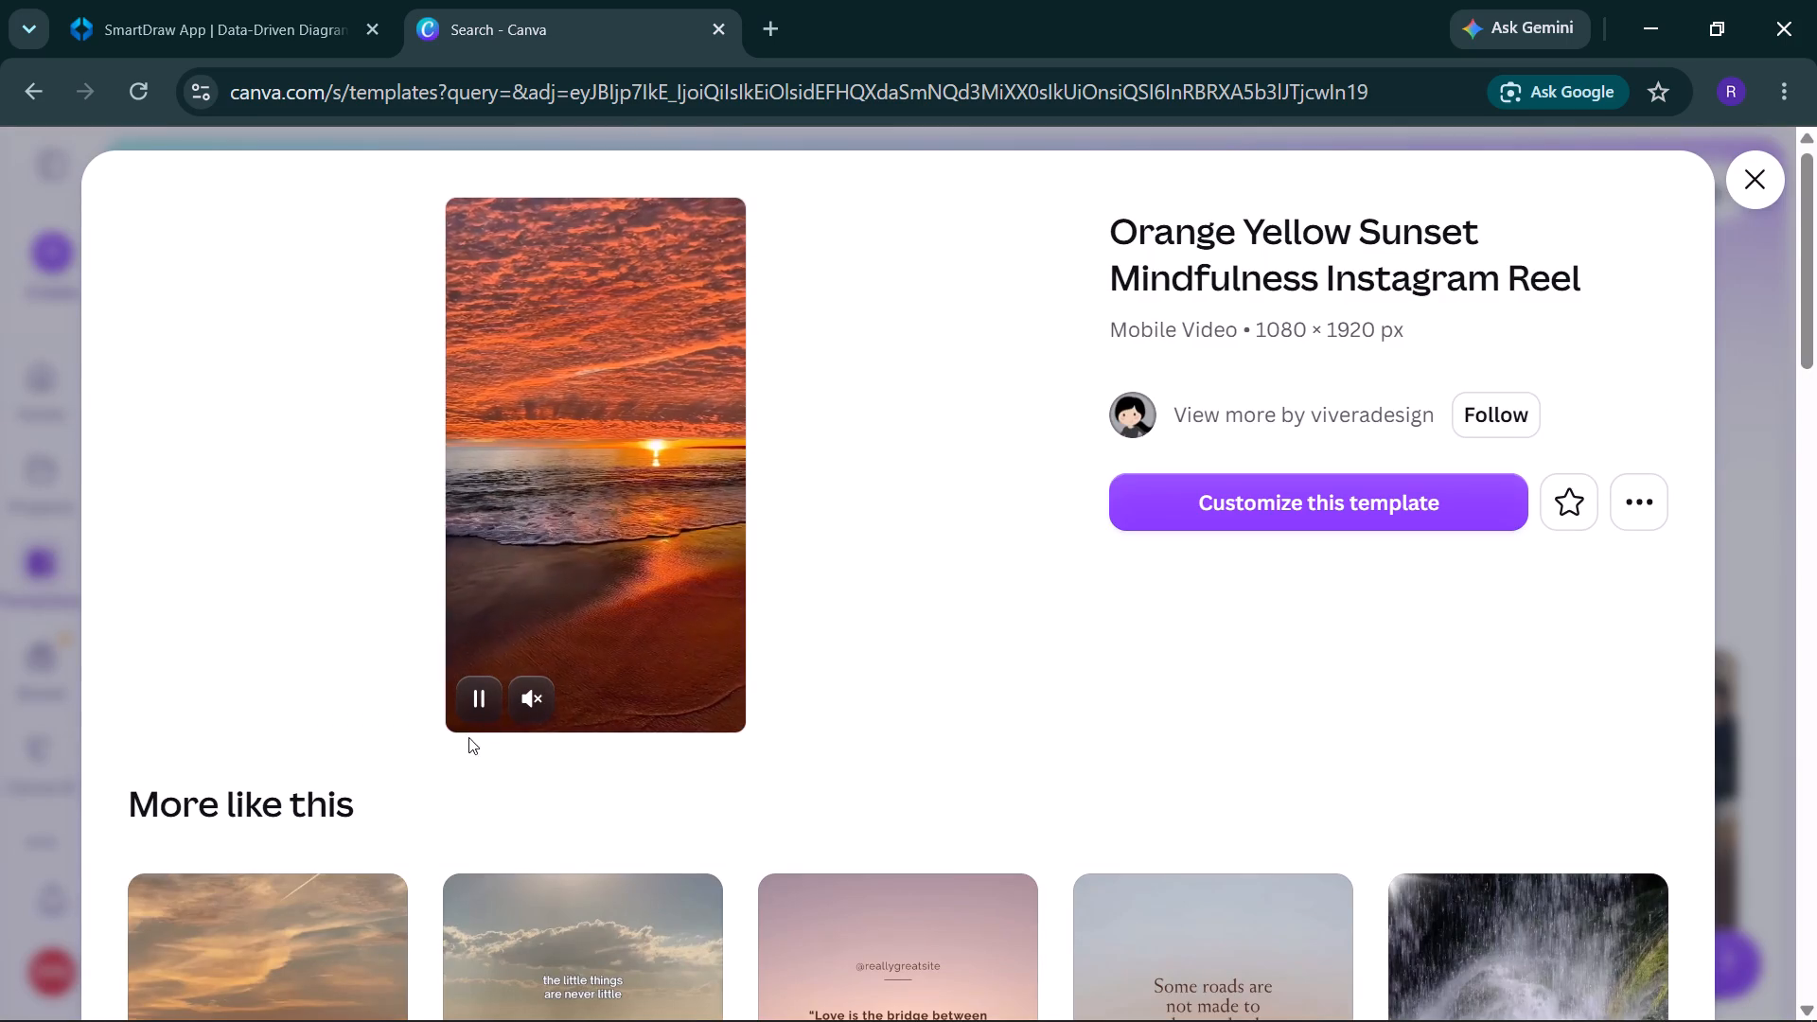
{"action": "left_click", "coordinate": [528, 696]}
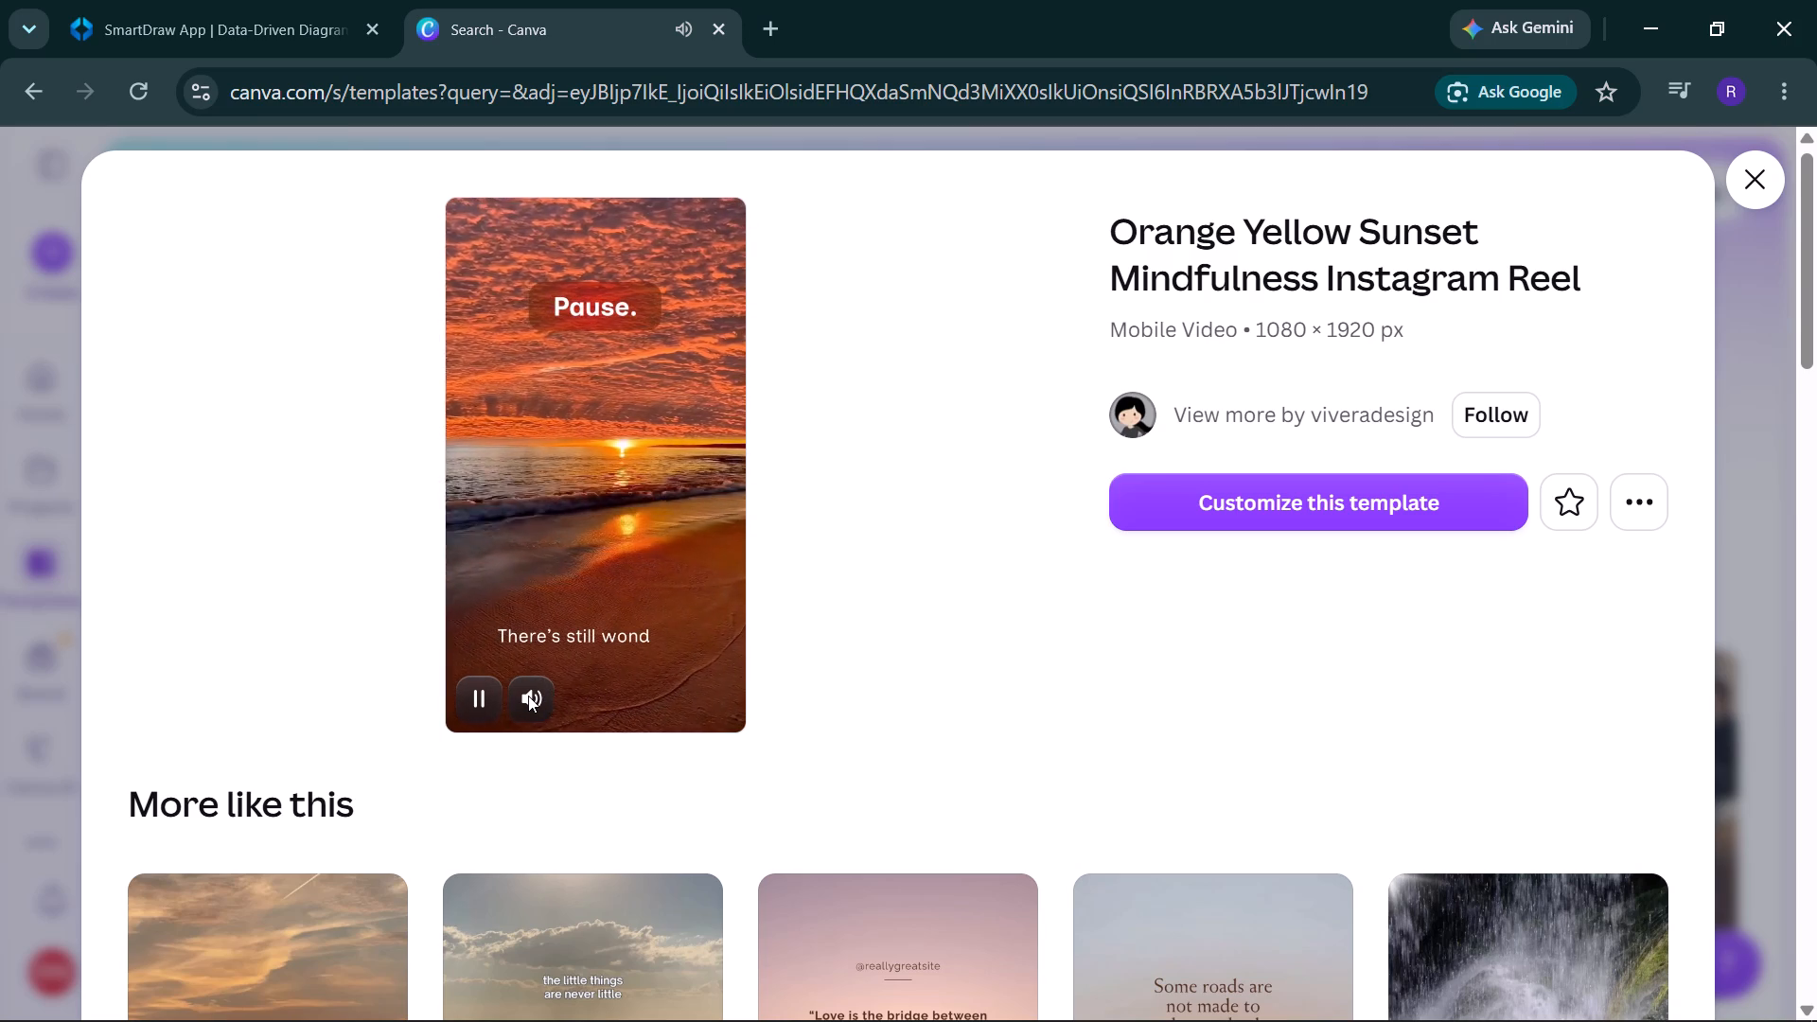
Look through the similar templates under More like this and the template's extra options, then close the sunset reel preview.
{"action": "key", "text": "Down"}
{"action": "key", "text": "Down"}
{"action": "key", "text": "Down"}
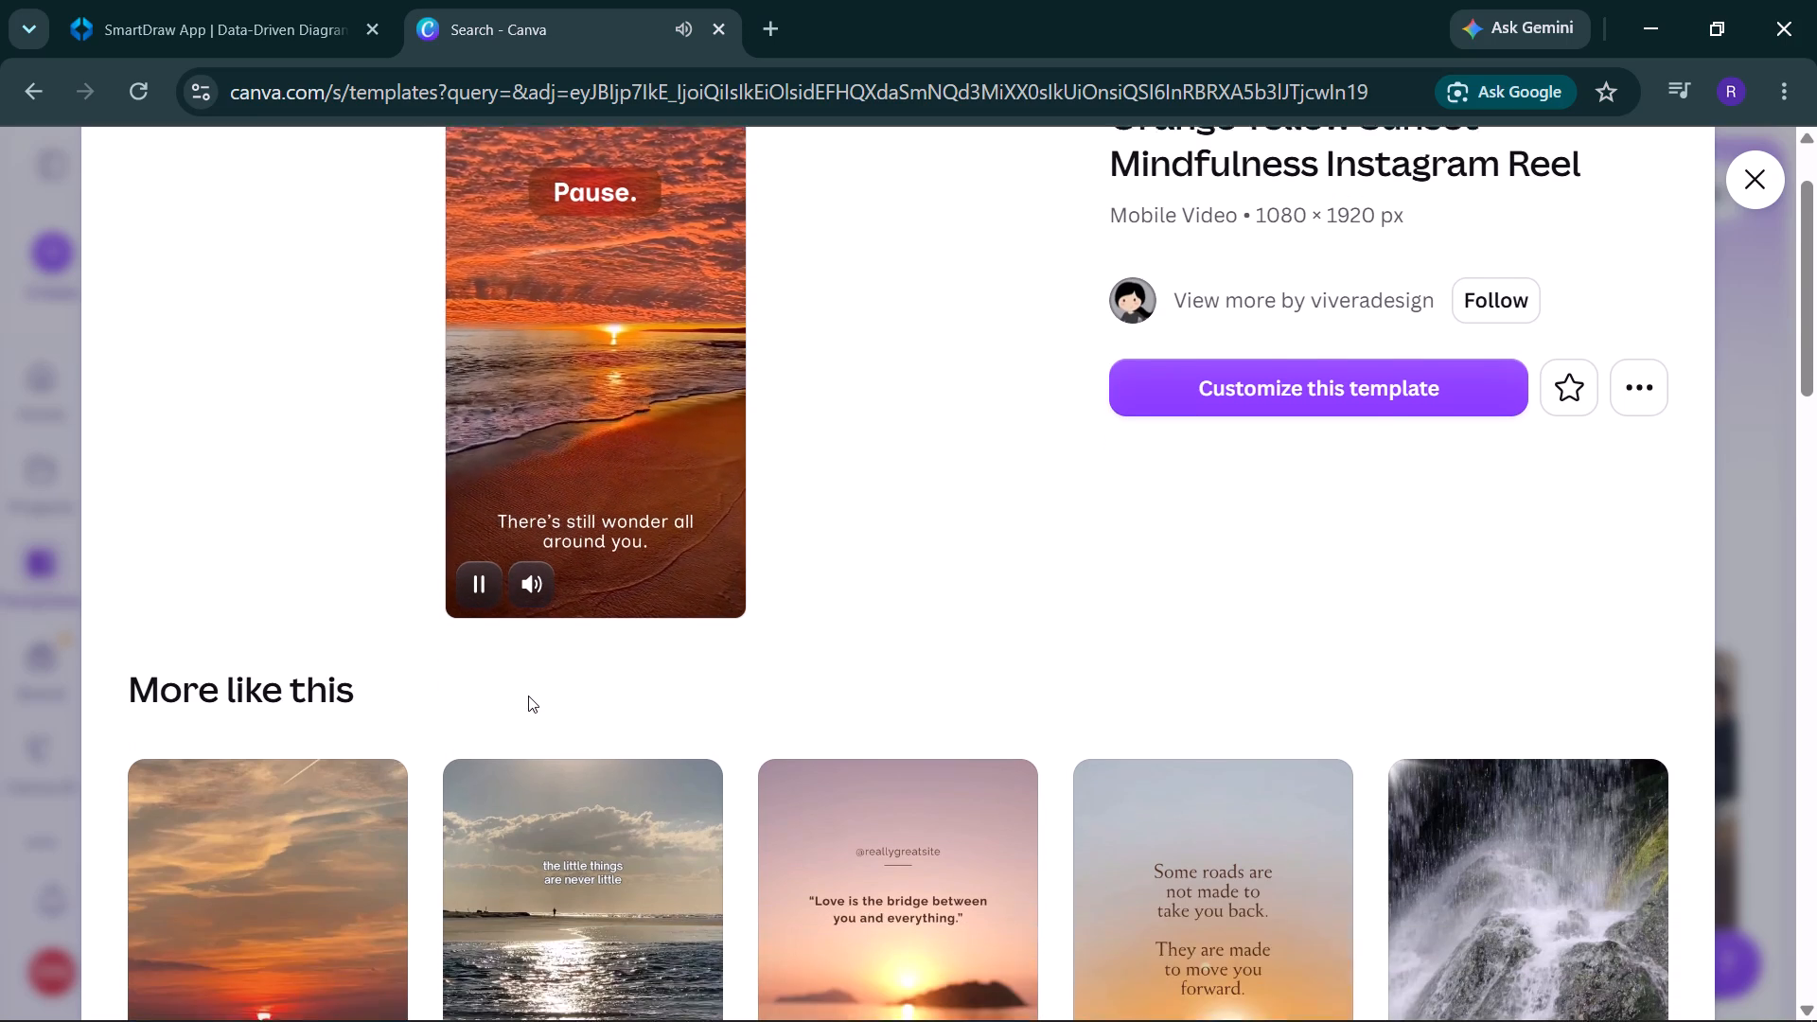
{"action": "key", "text": "Down"}
{"action": "key", "text": "Down"}
{"action": "key", "text": "Down"}
{"action": "key", "text": "Down"}
{"action": "key", "text": "Down"}
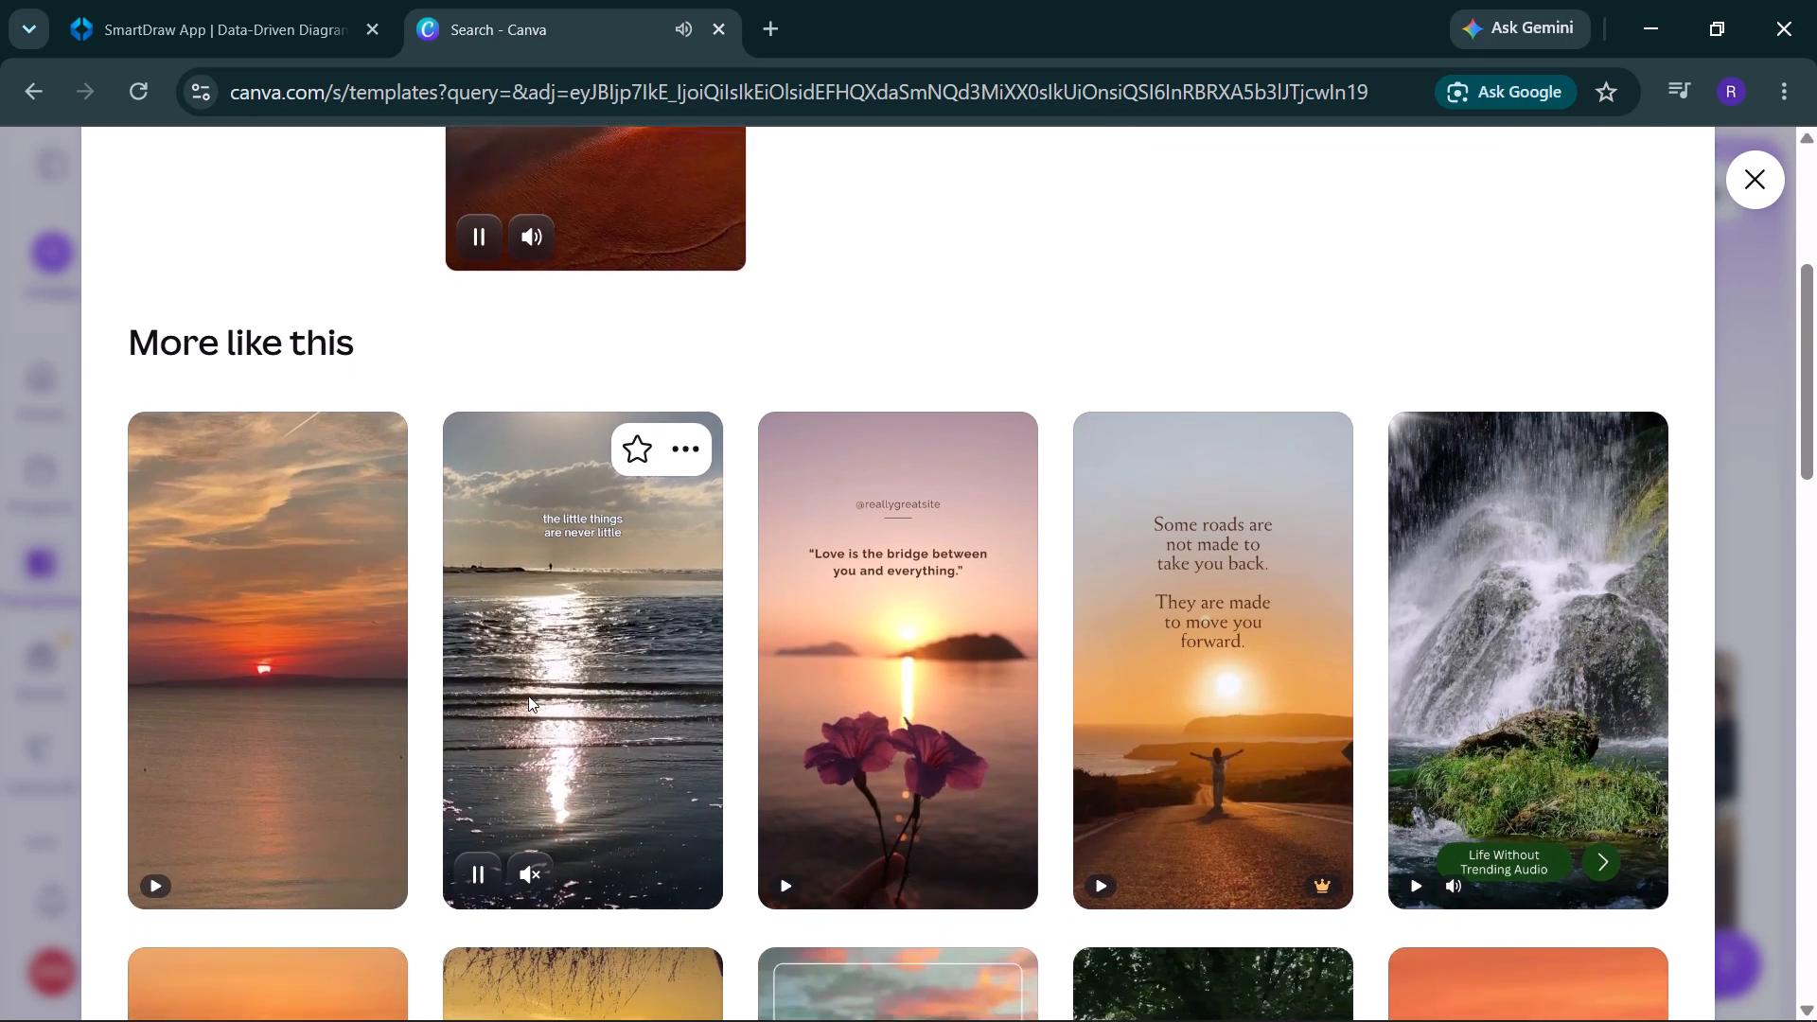
{"action": "key", "text": "Down"}
{"action": "key", "text": "Down"}
{"action": "key", "text": "Down"}
{"action": "key", "text": "Down"}
{"action": "key", "text": "Down"}
{"action": "key", "text": "Down"}
{"action": "key", "text": "Down"}
{"action": "key", "text": "Down"}
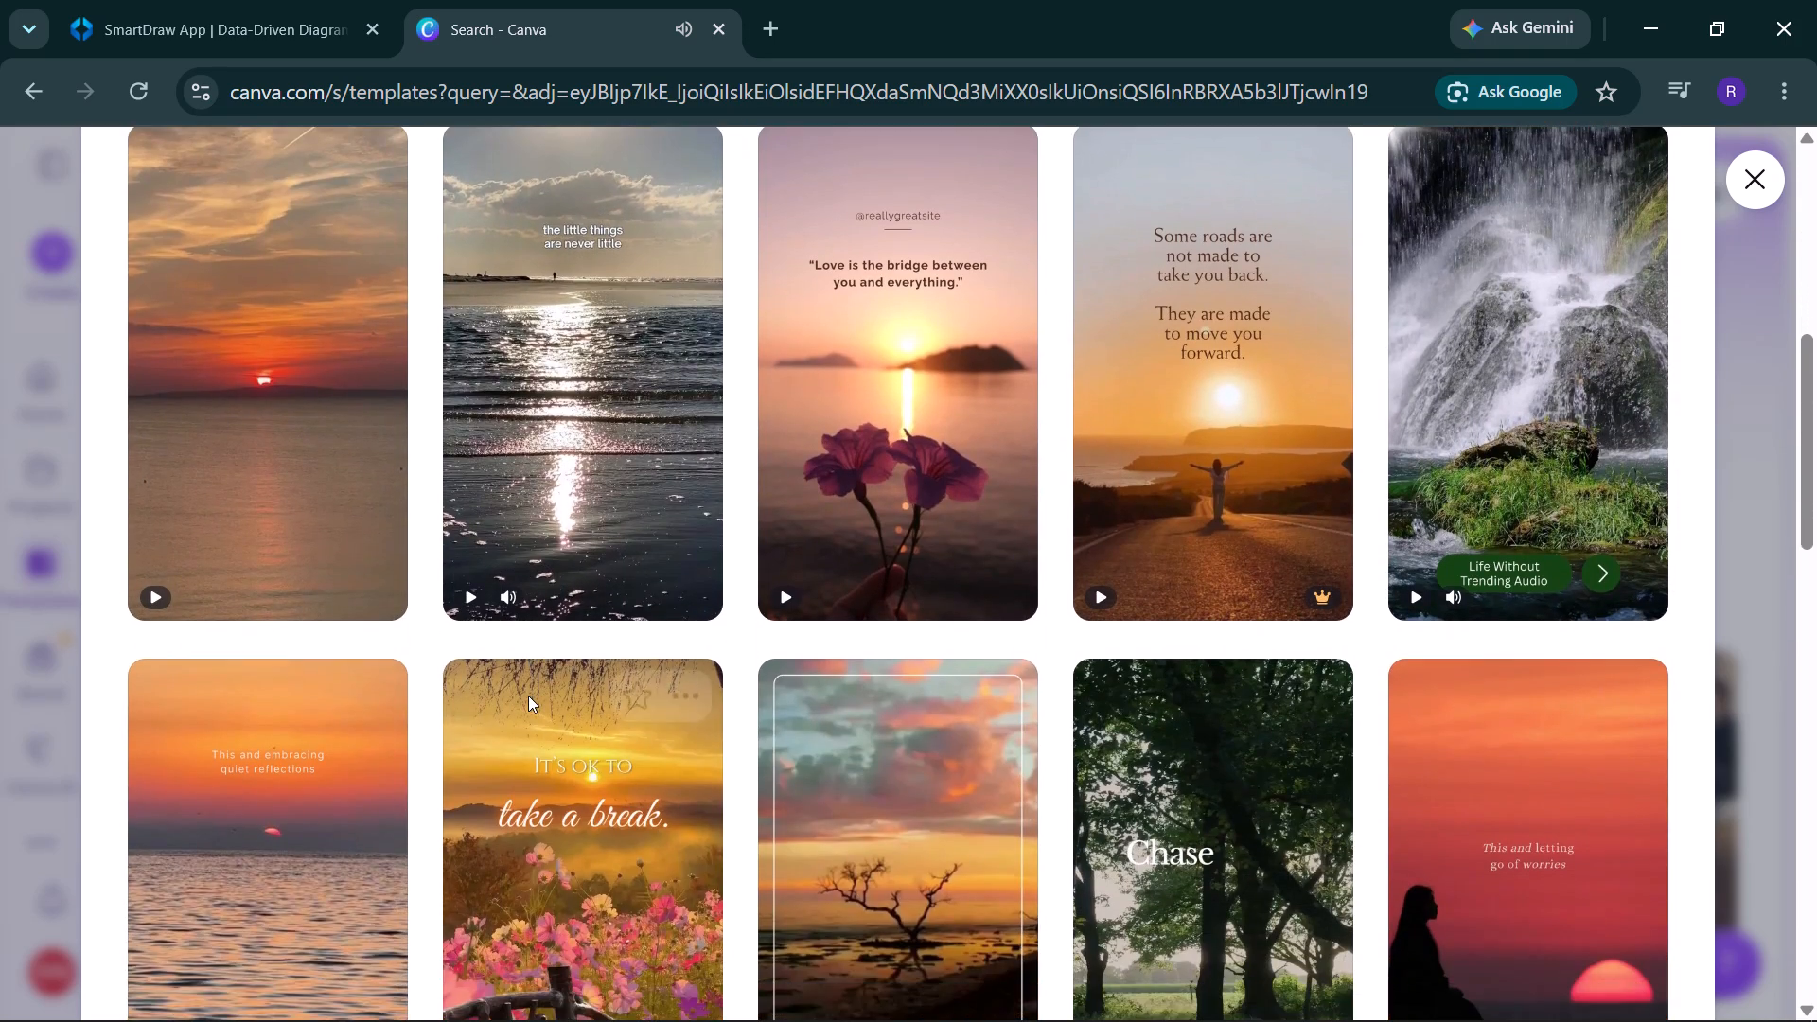
{"action": "key", "text": "Up"}
{"action": "key", "text": "Up"}
{"action": "key", "text": "Up"}
{"action": "key", "text": "Up"}
{"action": "key", "text": "Up"}
{"action": "key", "text": "Up"}
{"action": "key", "text": "Up"}
{"action": "key", "text": "Up"}
{"action": "key", "text": "Up"}
{"action": "key", "text": "Up"}
{"action": "key", "text": "Up"}
{"action": "key", "text": "Up"}
{"action": "key", "text": "Up"}
{"action": "key", "text": "Up"}
{"action": "key", "text": "Up"}
{"action": "key", "text": "Up"}
{"action": "key", "text": "Up"}
{"action": "key", "text": "Up"}
{"action": "key", "text": "Up"}
{"action": "key", "text": "Up"}
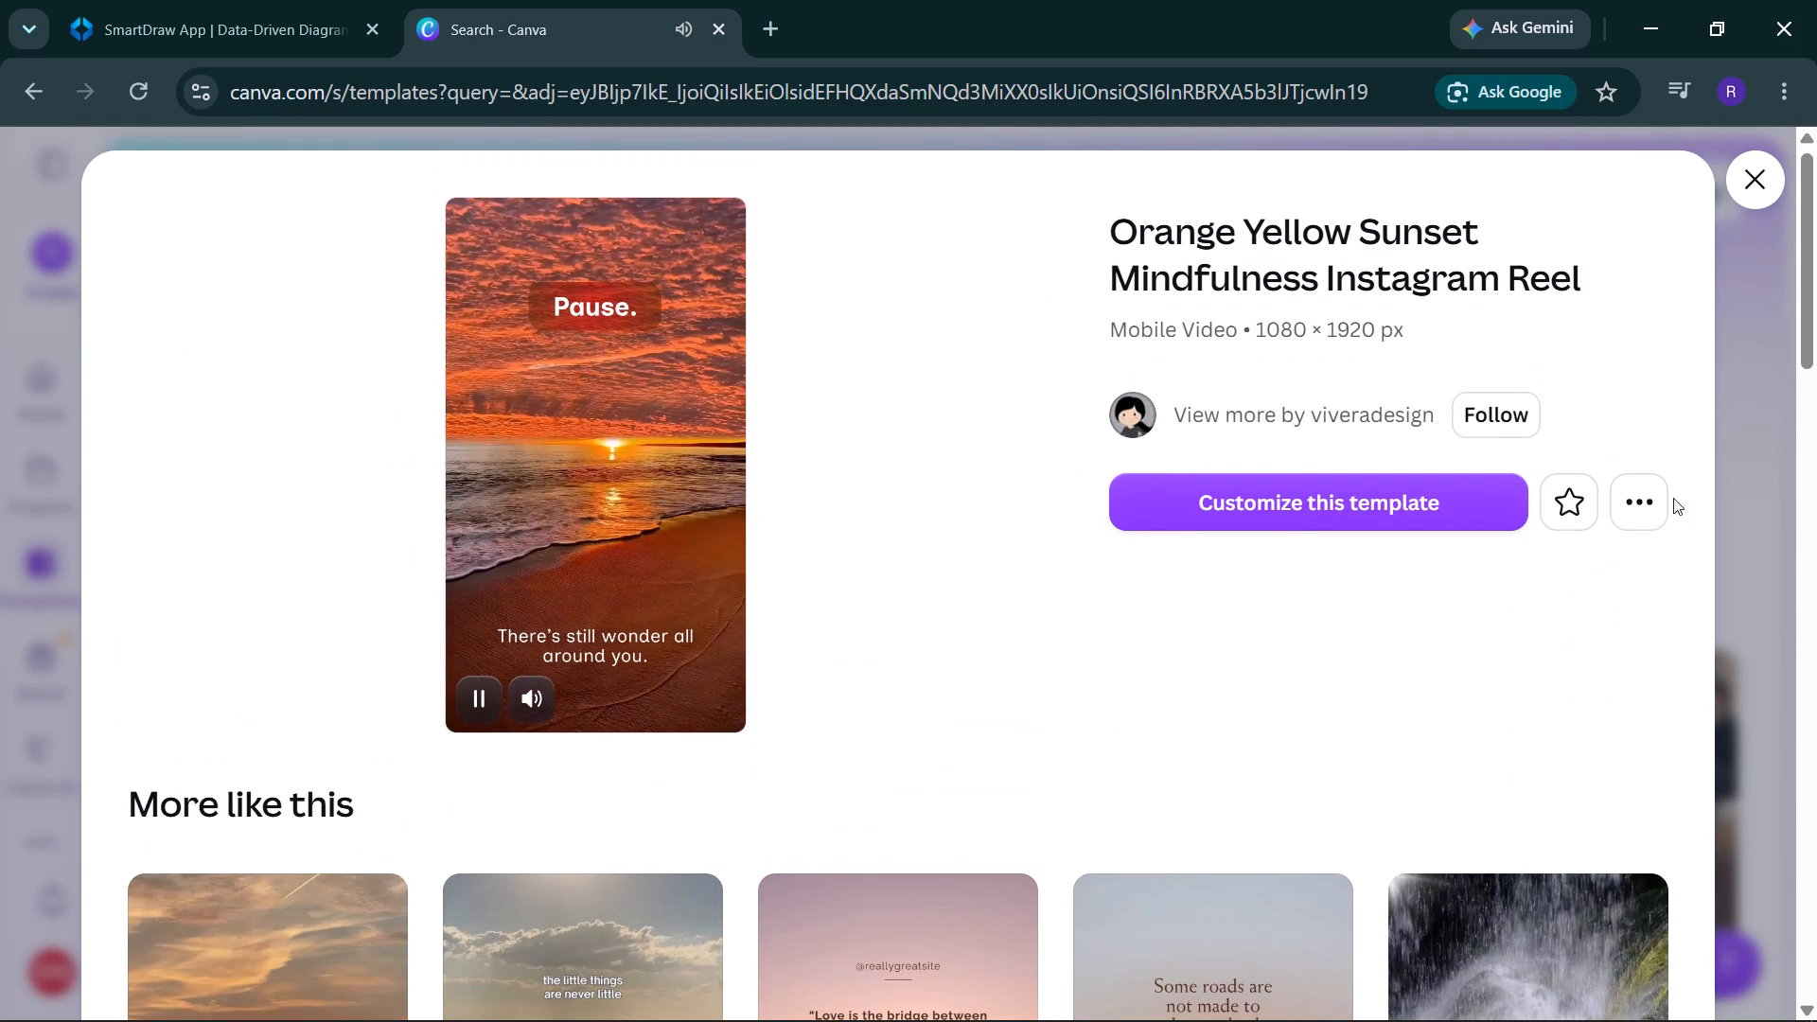
{"action": "left_click", "coordinate": [1649, 508]}
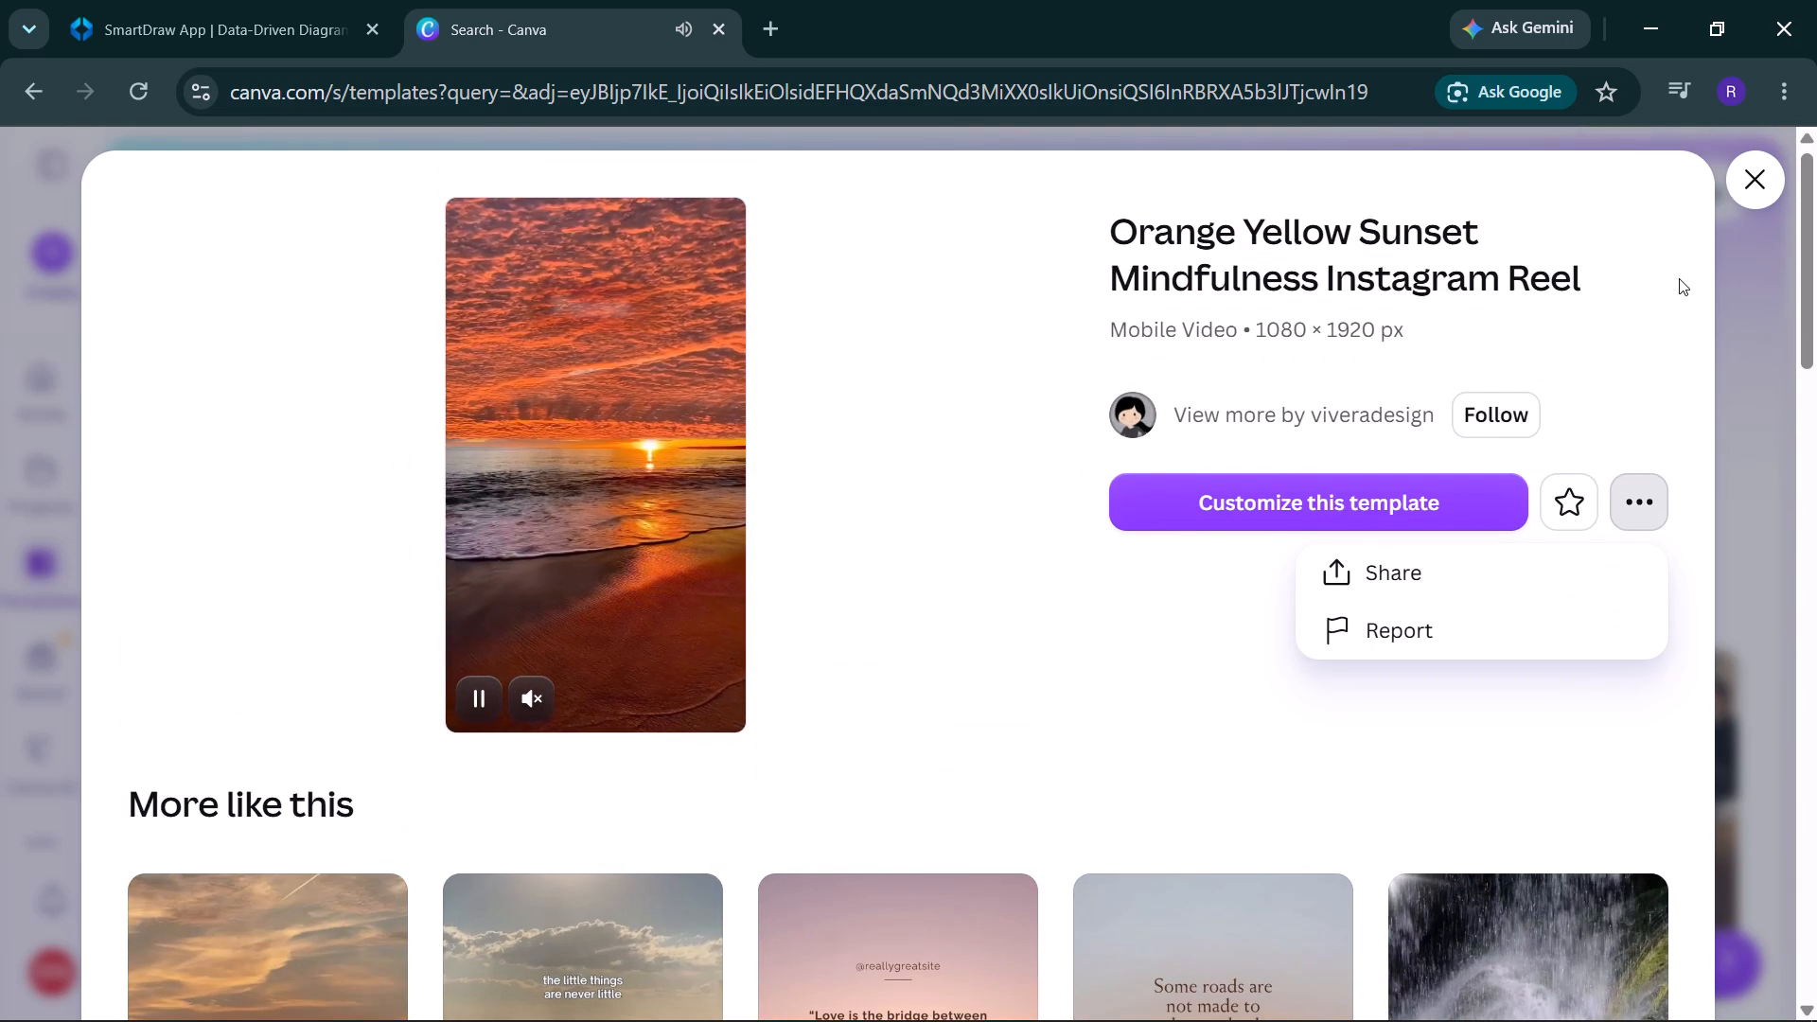
{"action": "left_click", "coordinate": [1754, 201]}
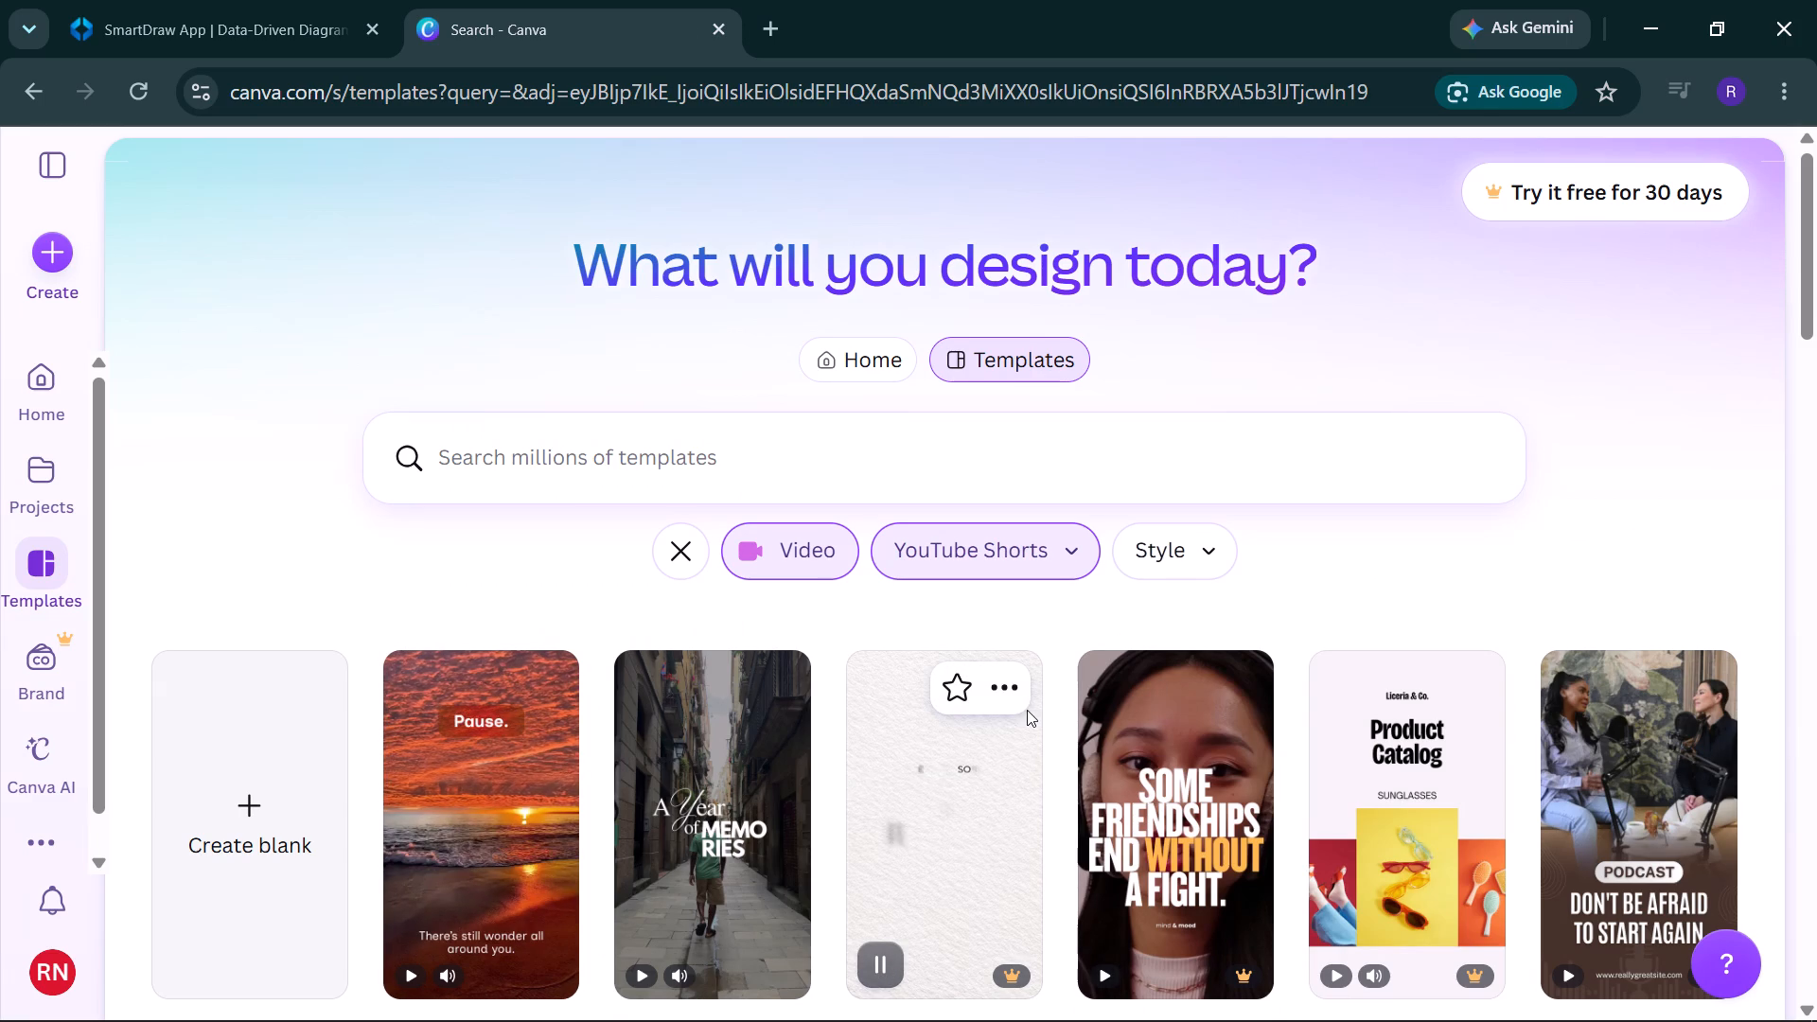
Find the Travel Day in the Life Instagram Reel in Yellow Film/Analog Style template among the YouTube Shorts results and open it for customizing.
{"action": "key", "text": "Down"}
{"action": "key", "text": "Down"}
{"action": "key", "text": "Down"}
{"action": "key", "text": "Down"}
{"action": "key", "text": "Down"}
{"action": "key", "text": "Down"}
{"action": "key", "text": "Down"}
{"action": "key", "text": "Down"}
{"action": "key", "text": "Down"}
{"action": "key", "text": "Down"}
{"action": "key", "text": "Down"}
{"action": "key", "text": "Down"}
{"action": "key", "text": "Down"}
{"action": "key", "text": "Down"}
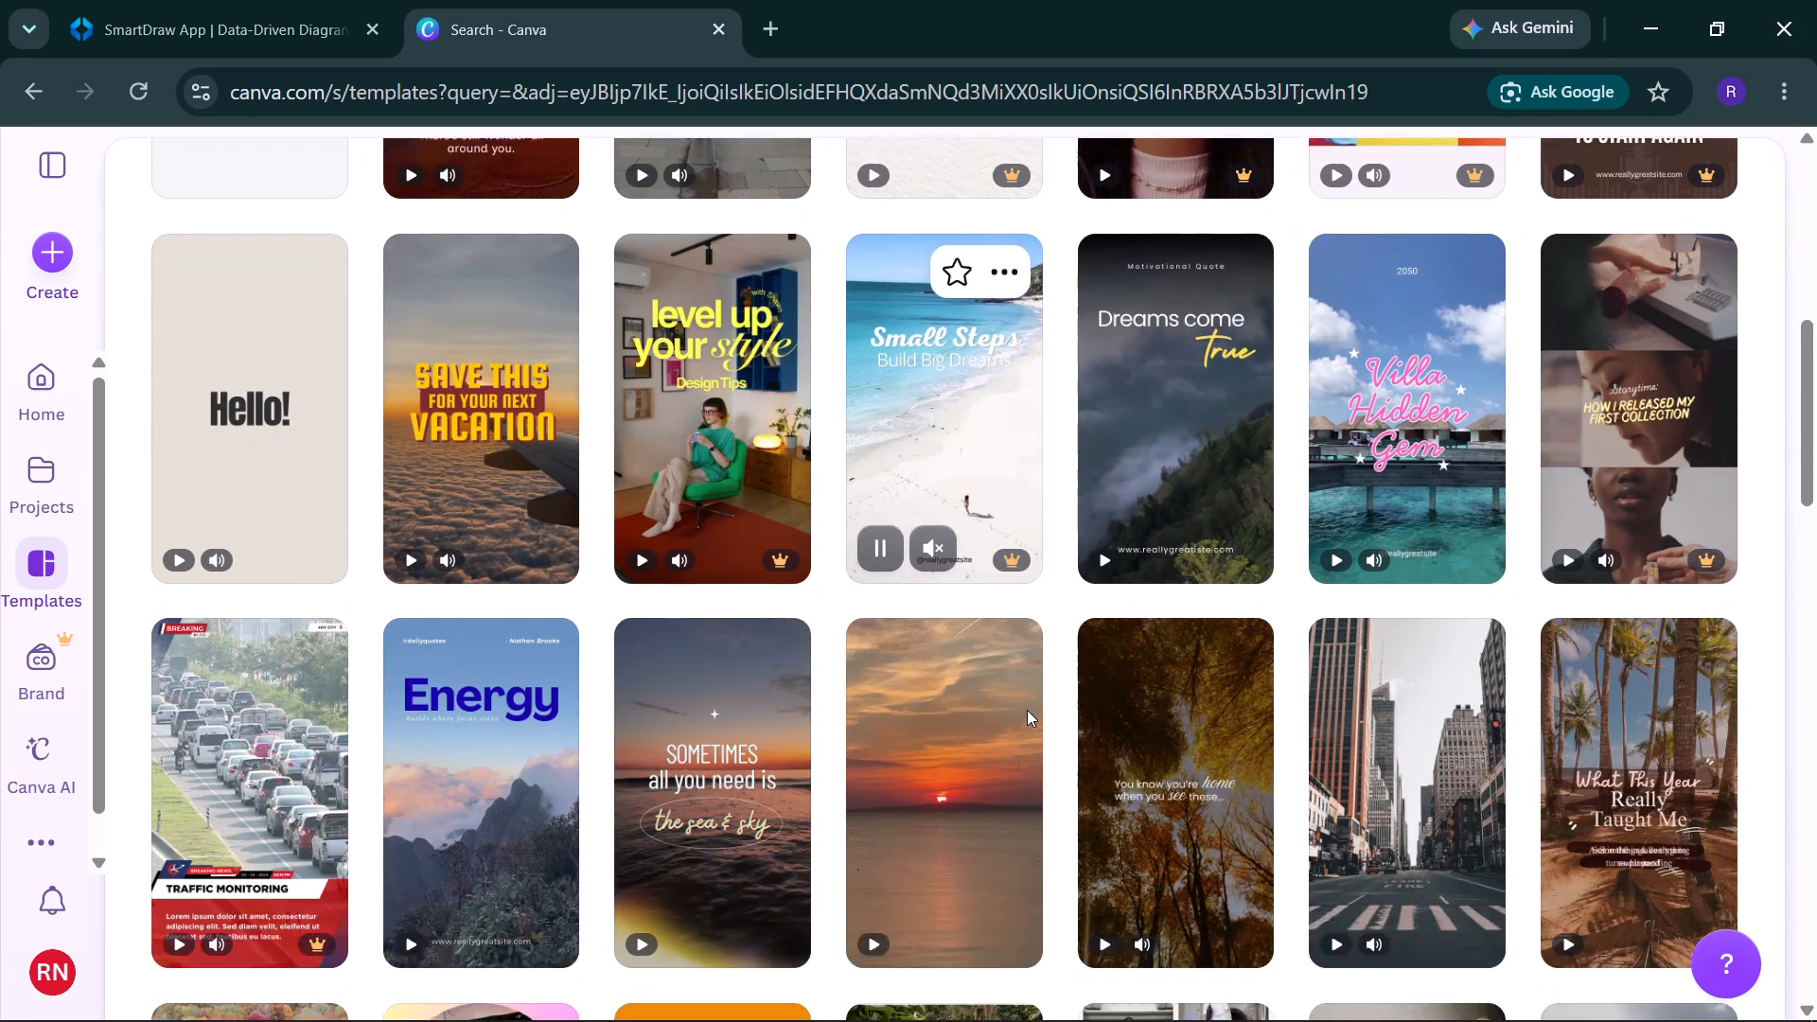
{"action": "key", "text": "Up"}
{"action": "key", "text": "Up"}
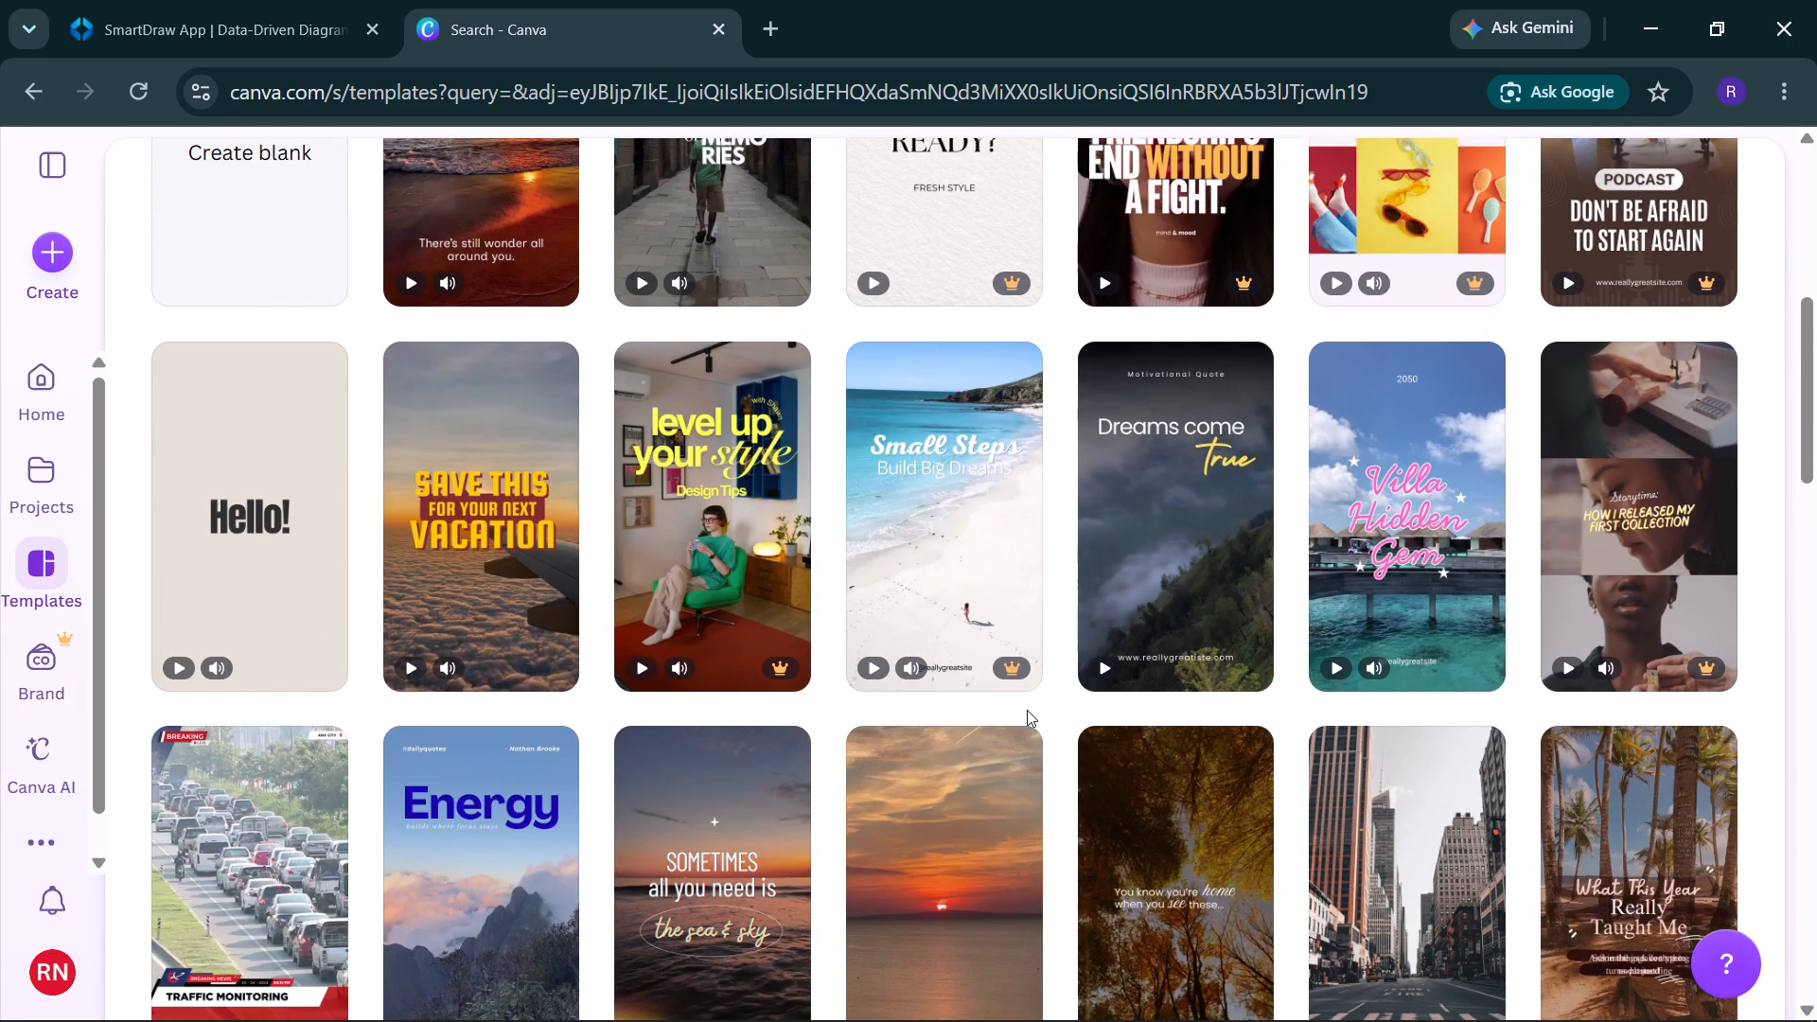
{"action": "key", "text": "Down"}
{"action": "key", "text": "Down"}
{"action": "key", "text": "Down"}
{"action": "key", "text": "Down"}
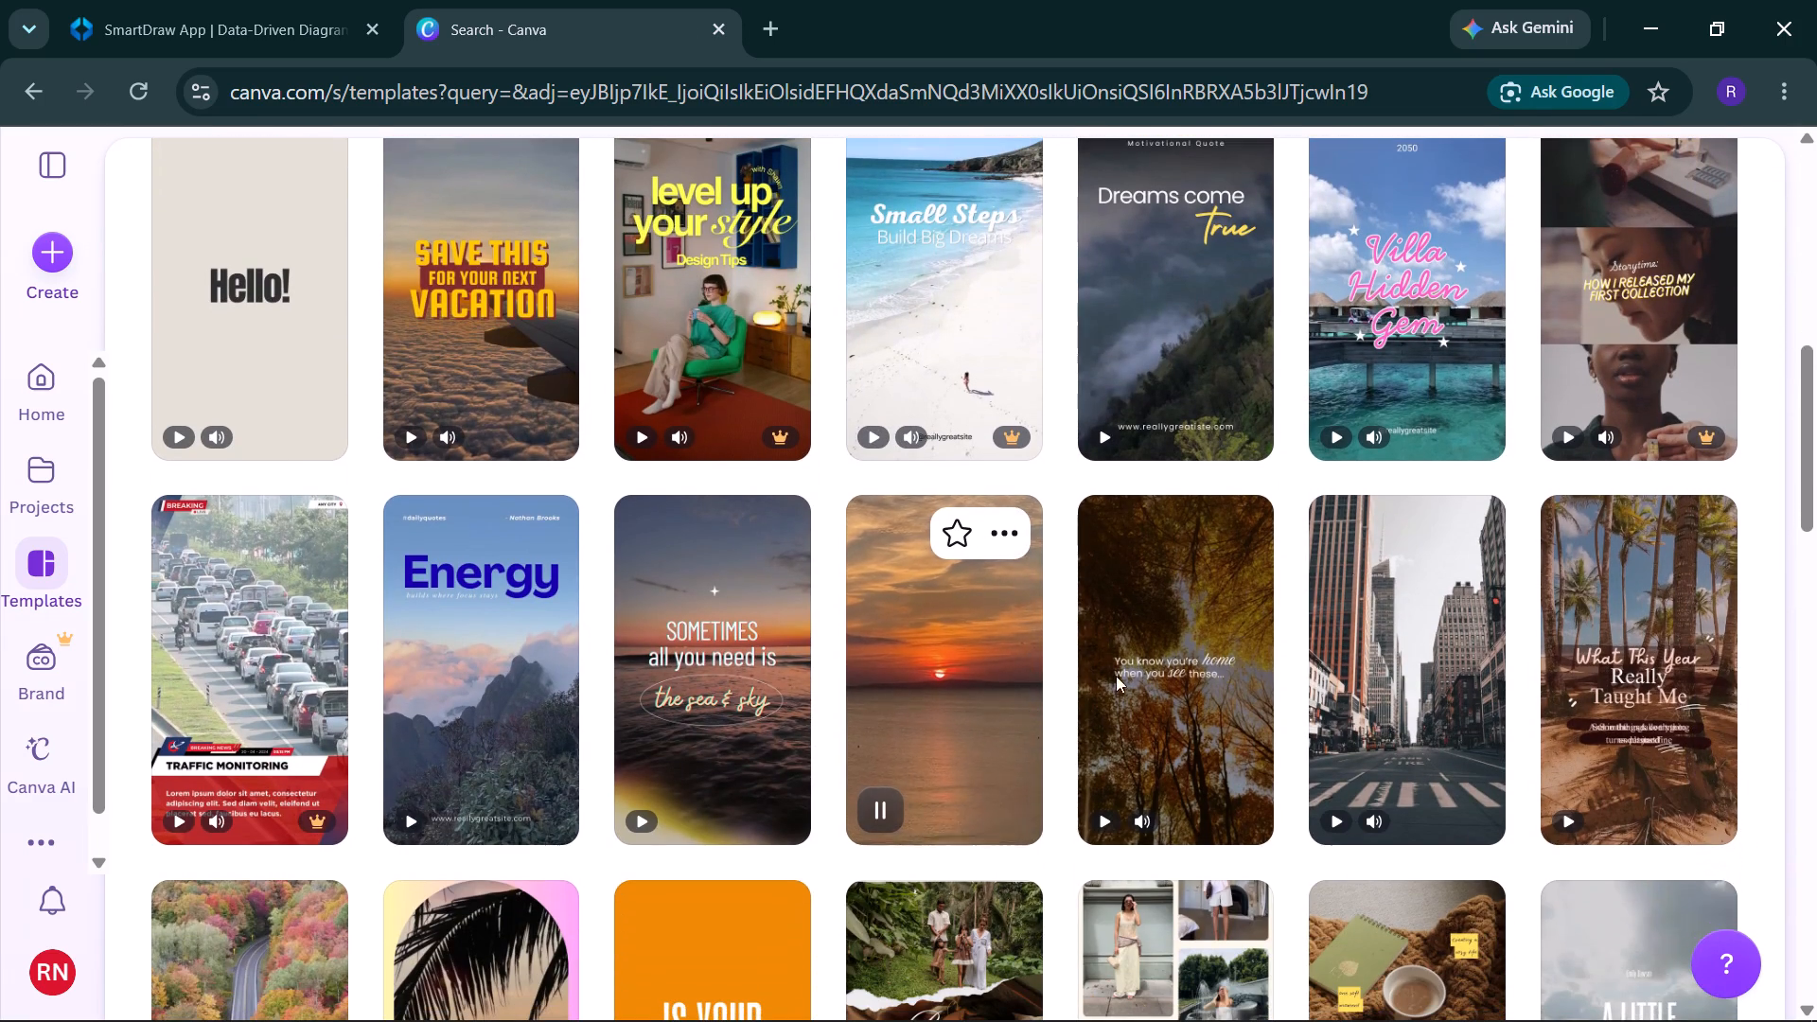
{"action": "left_click", "coordinate": [1459, 598]}
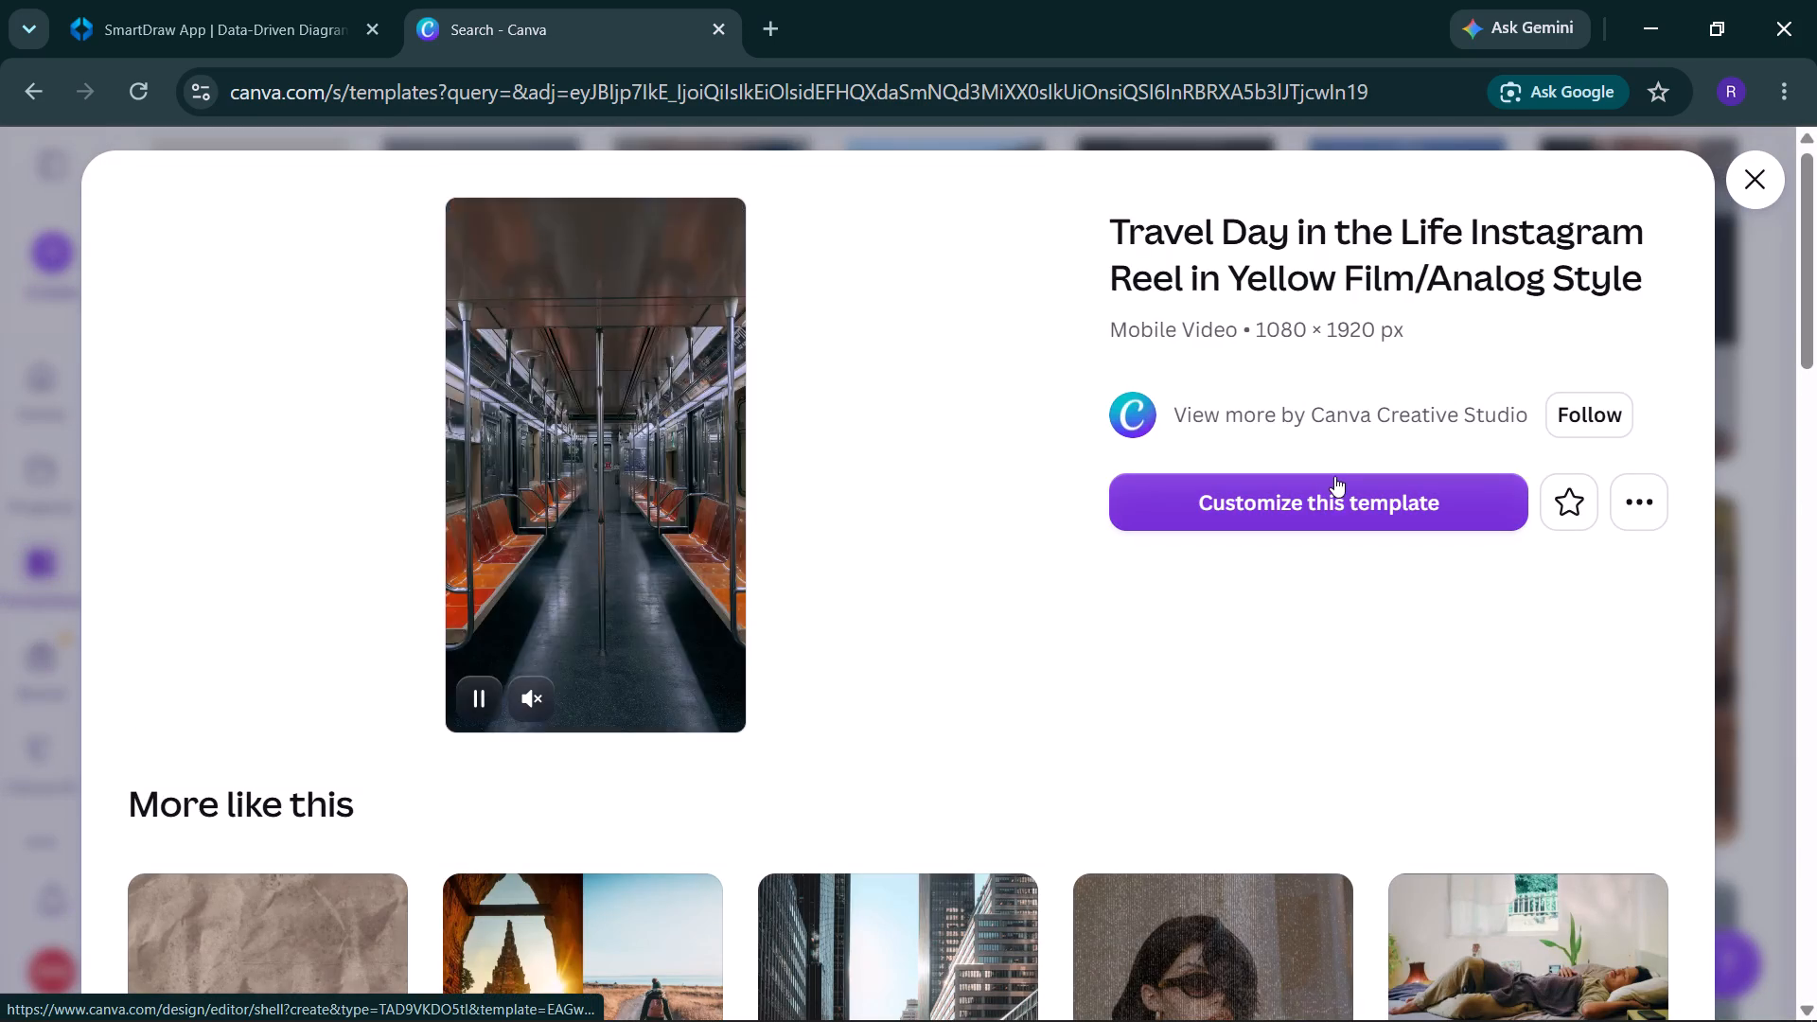
{"action": "left_click", "coordinate": [1332, 491]}
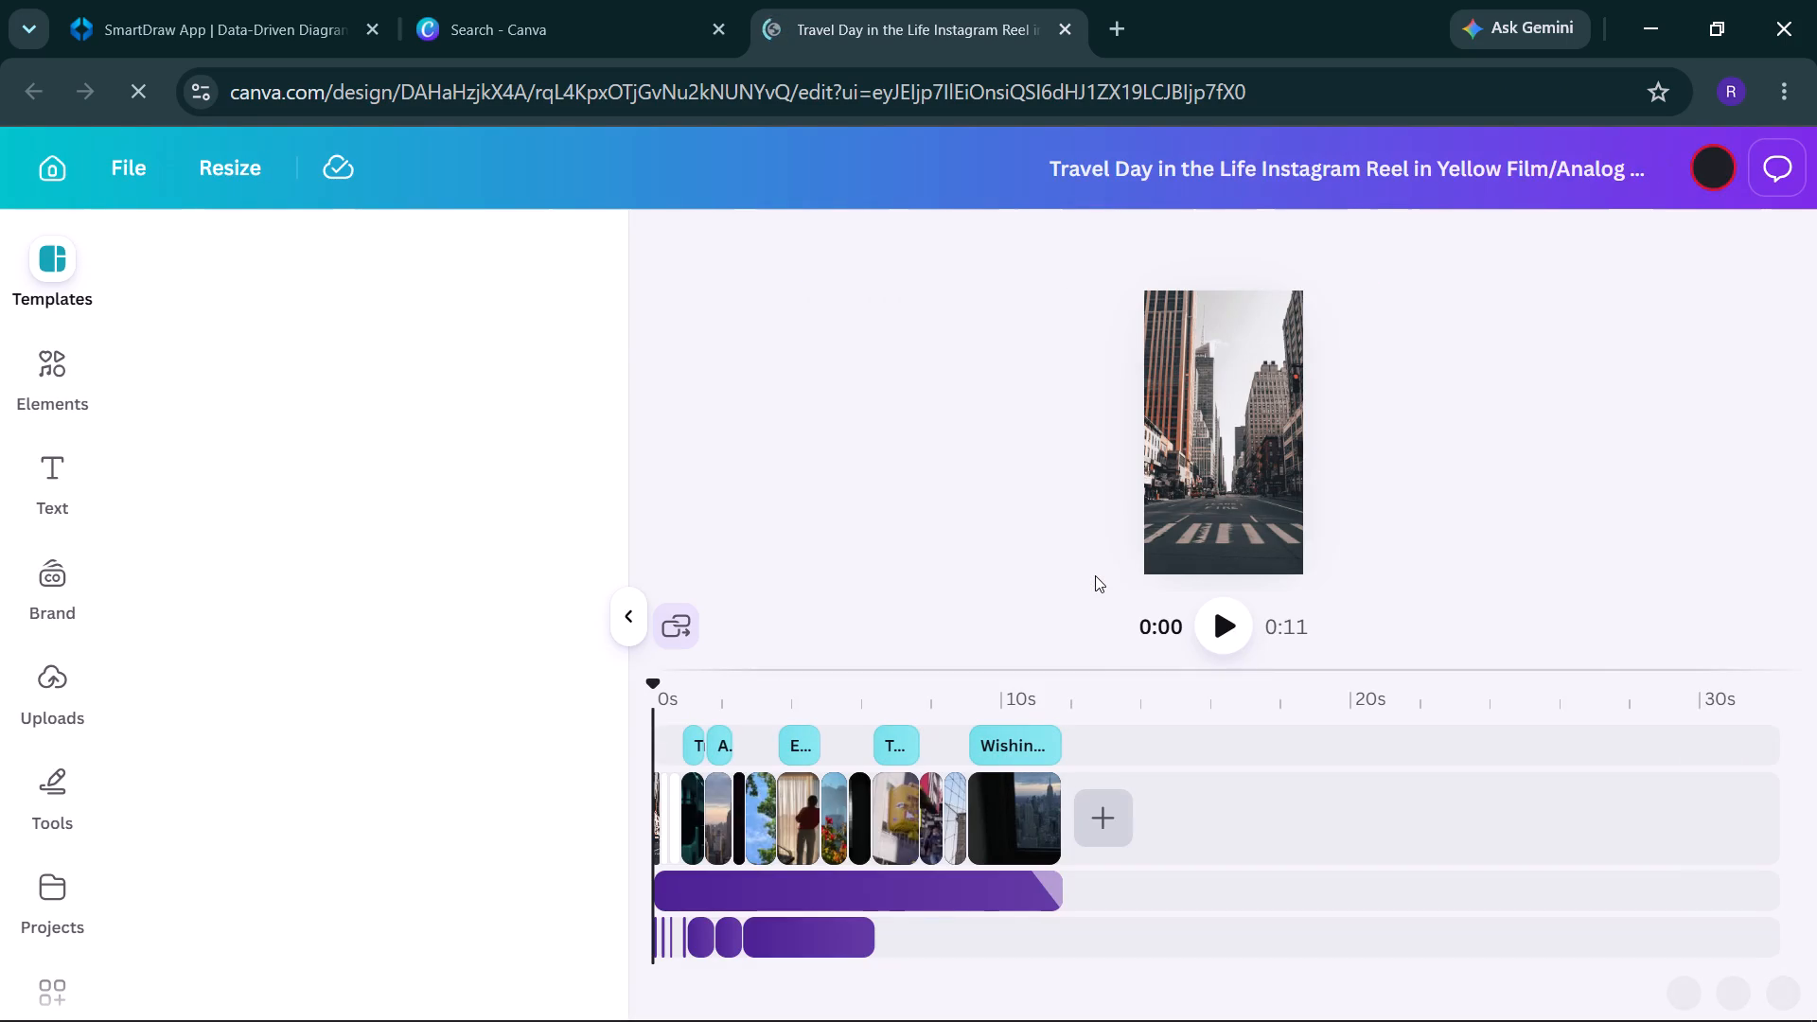
Play the Travel Day reel in the editor to review its clips and audio.
{"action": "left_click", "coordinate": [1218, 629]}
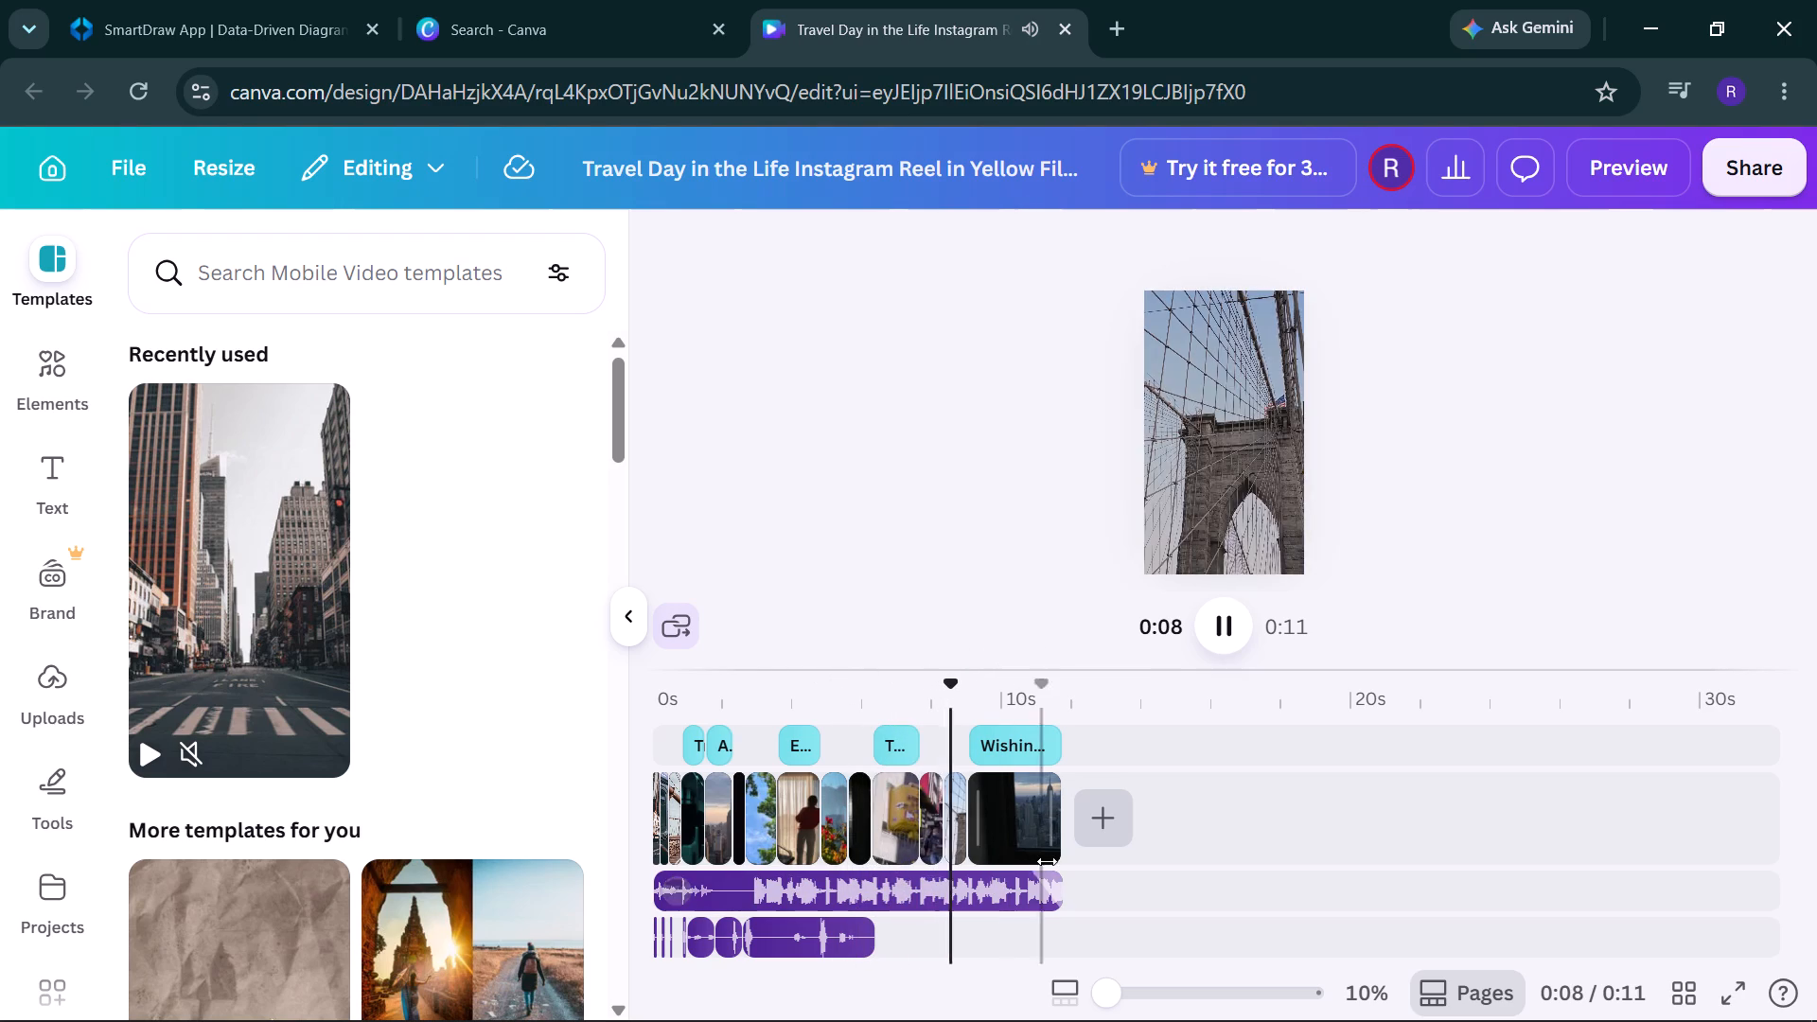
Open the options for adding a new clip at the end of the reel's timeline.
{"action": "left_click", "coordinate": [1112, 839]}
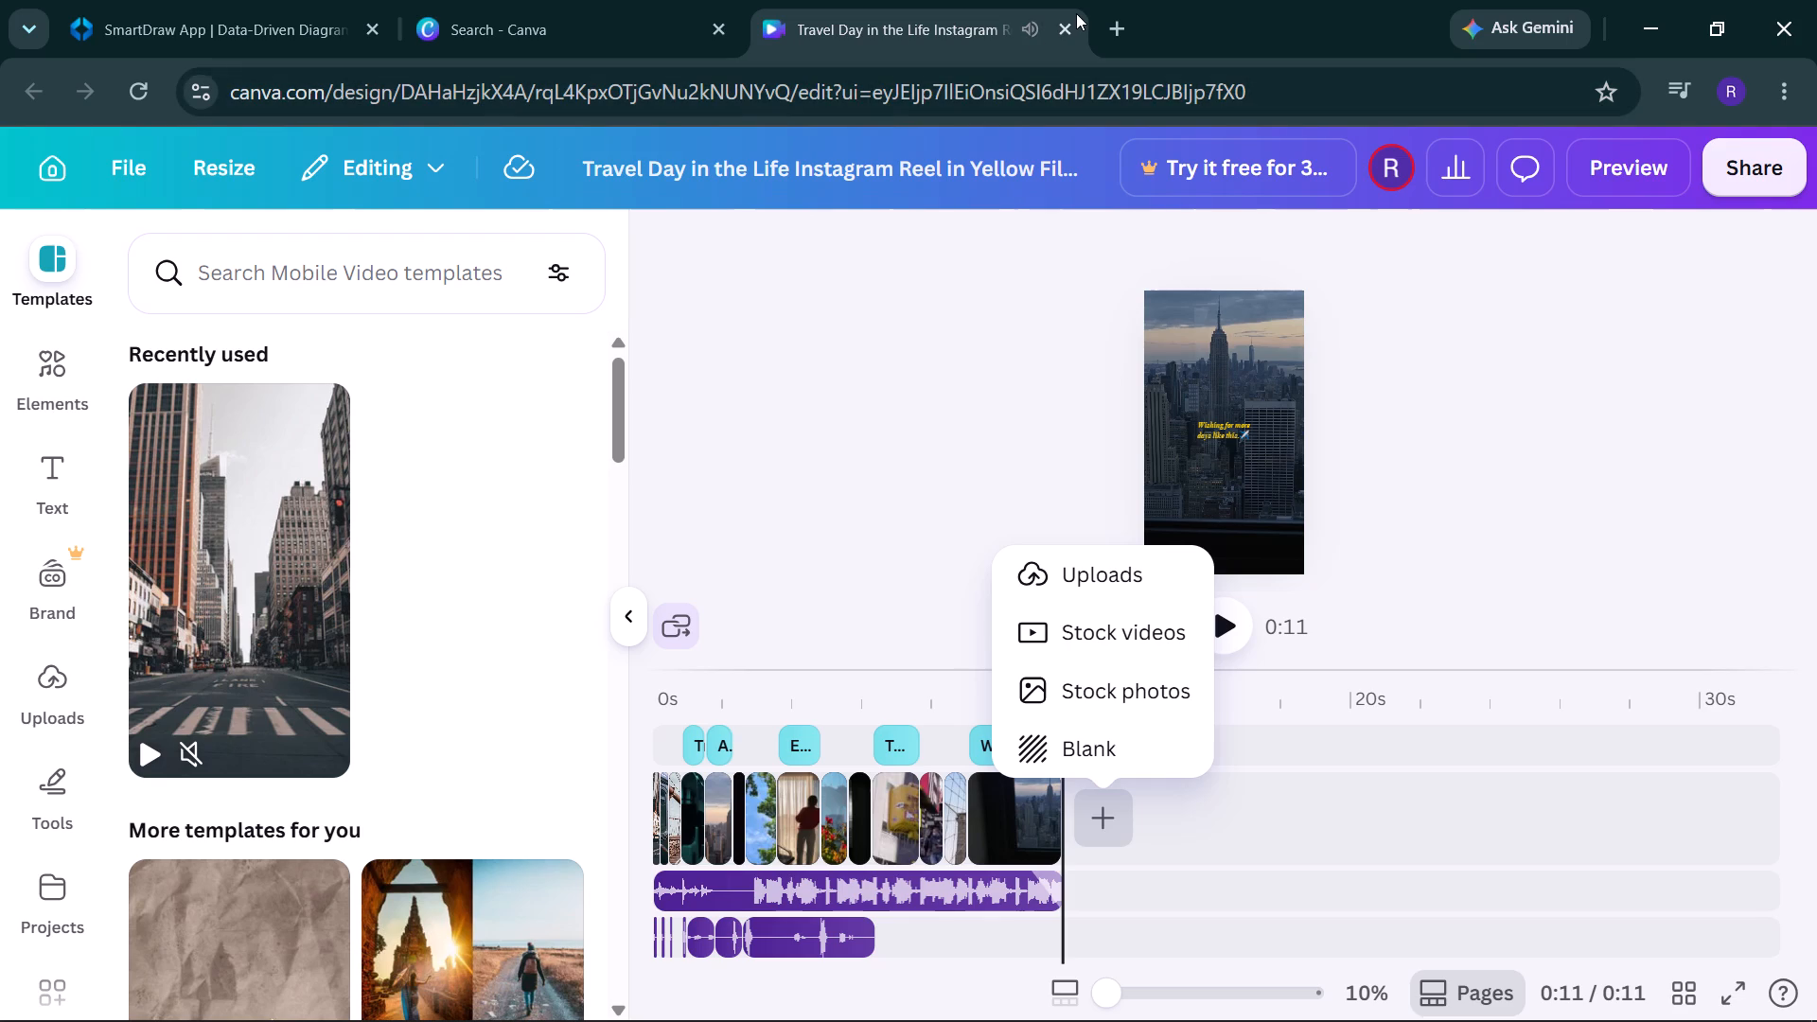
Search the web for pinterest in a new browser tab and open the Pinterest website.
{"action": "left_click", "coordinate": [1112, 17]}
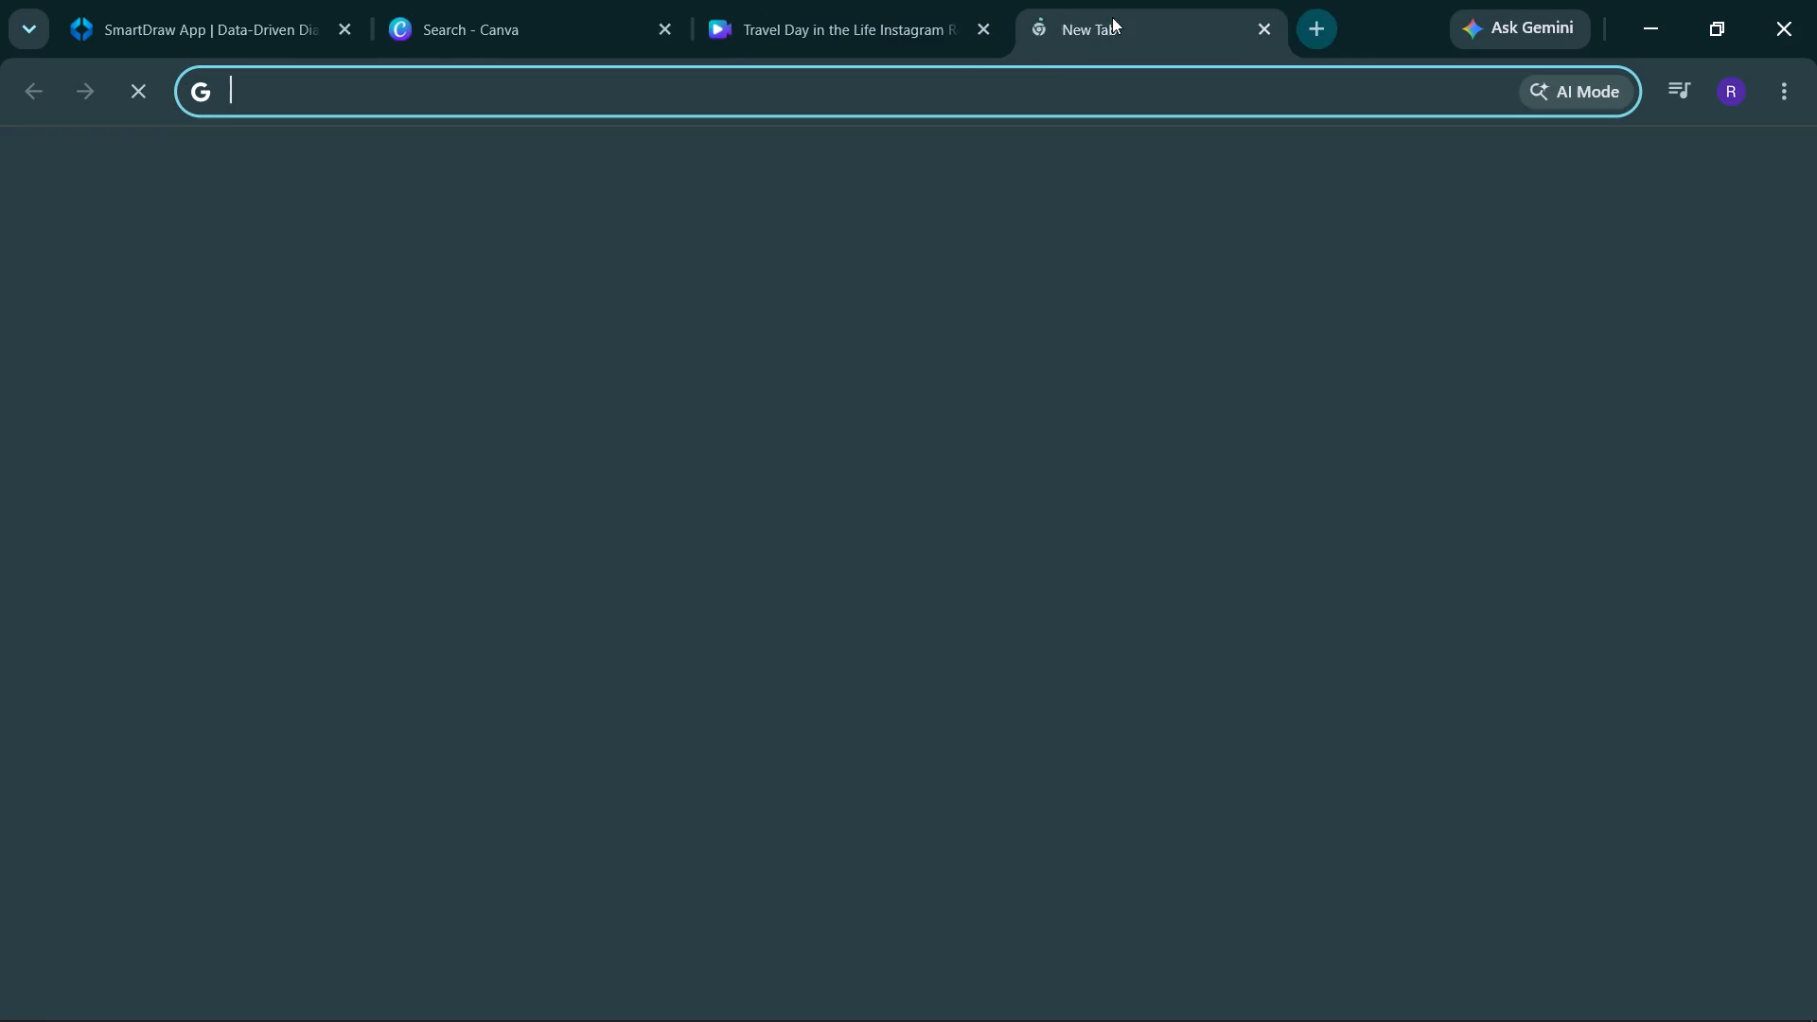
{"action": "left_click", "coordinate": [928, 94]}
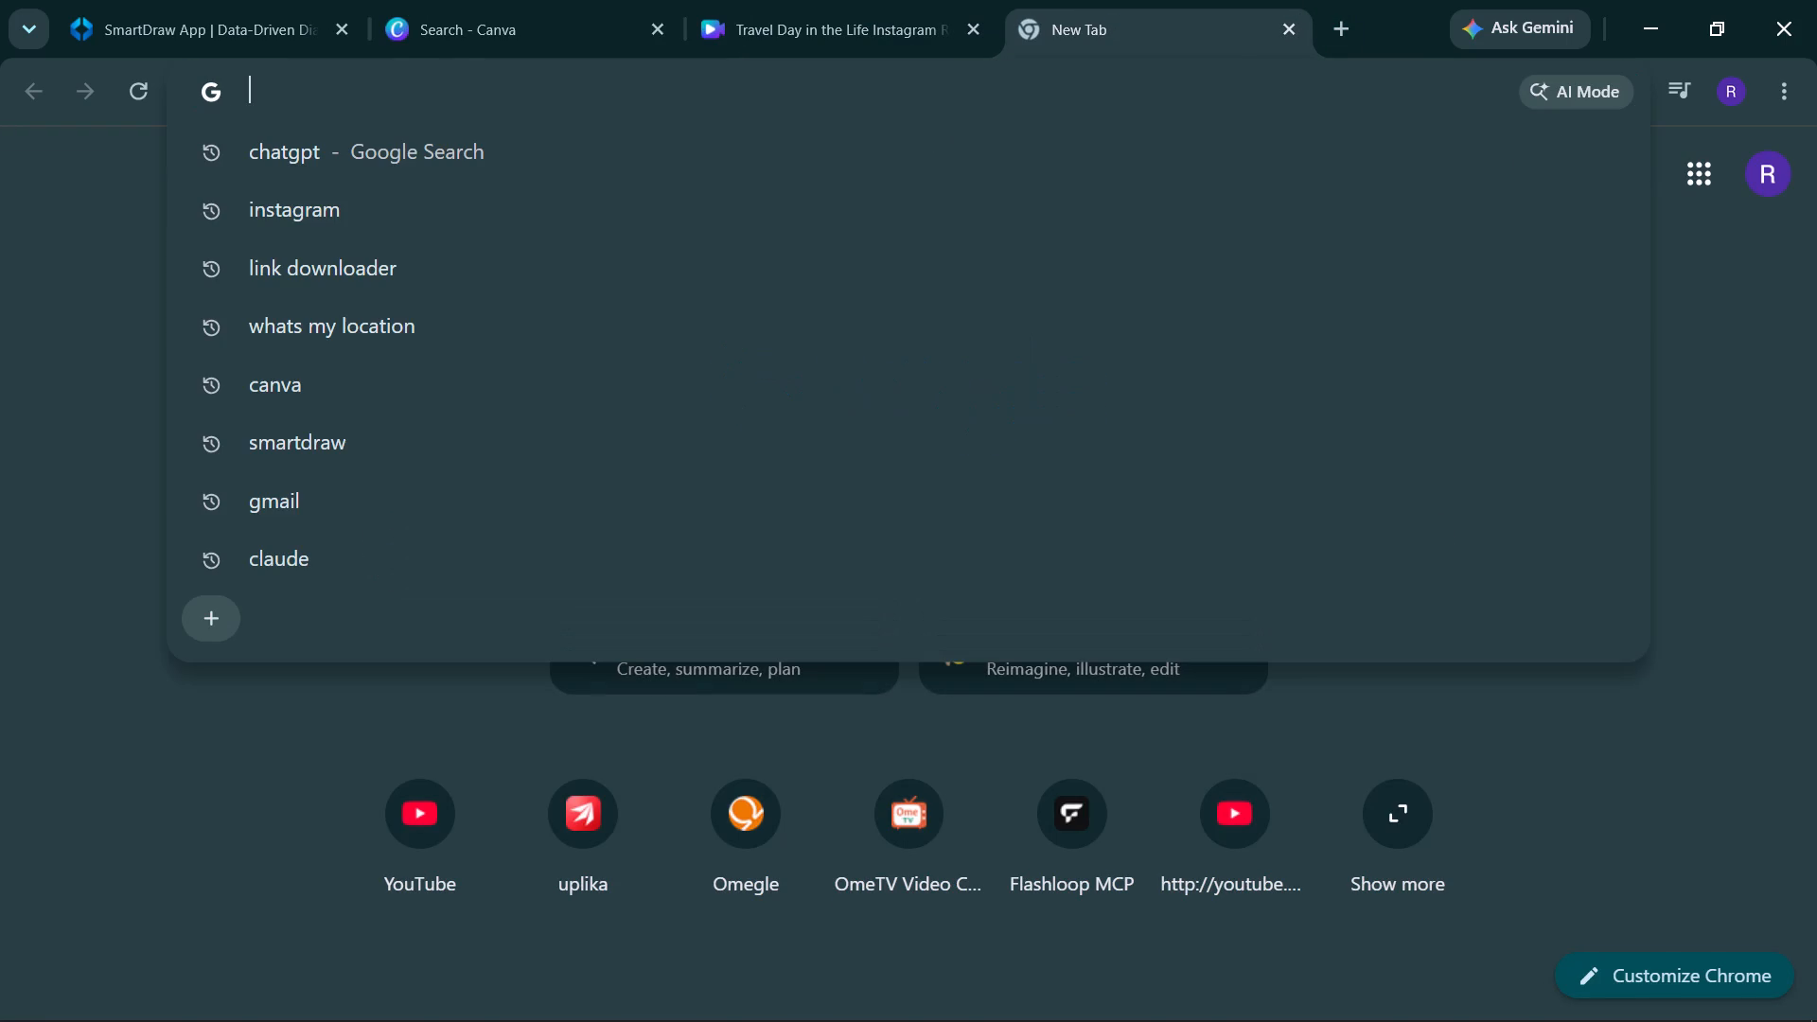
{"action": "type", "text": "pi"}
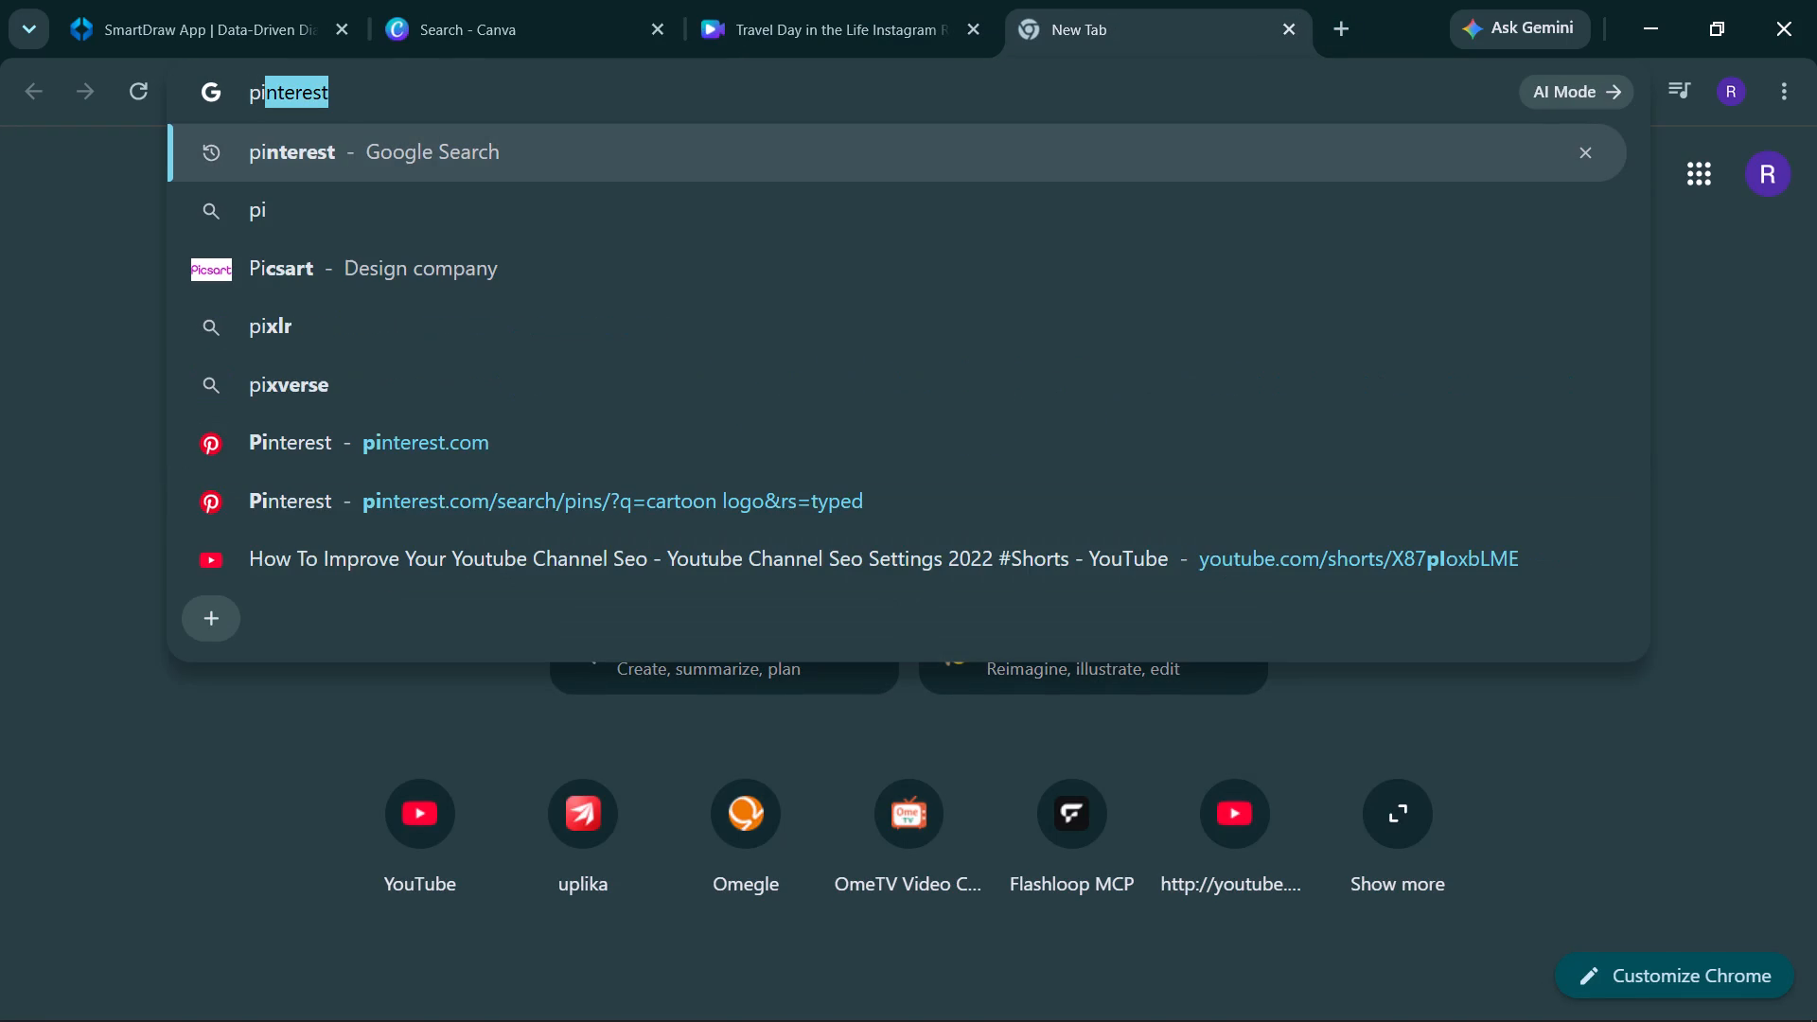
{"action": "left_click", "coordinate": [858, 148]}
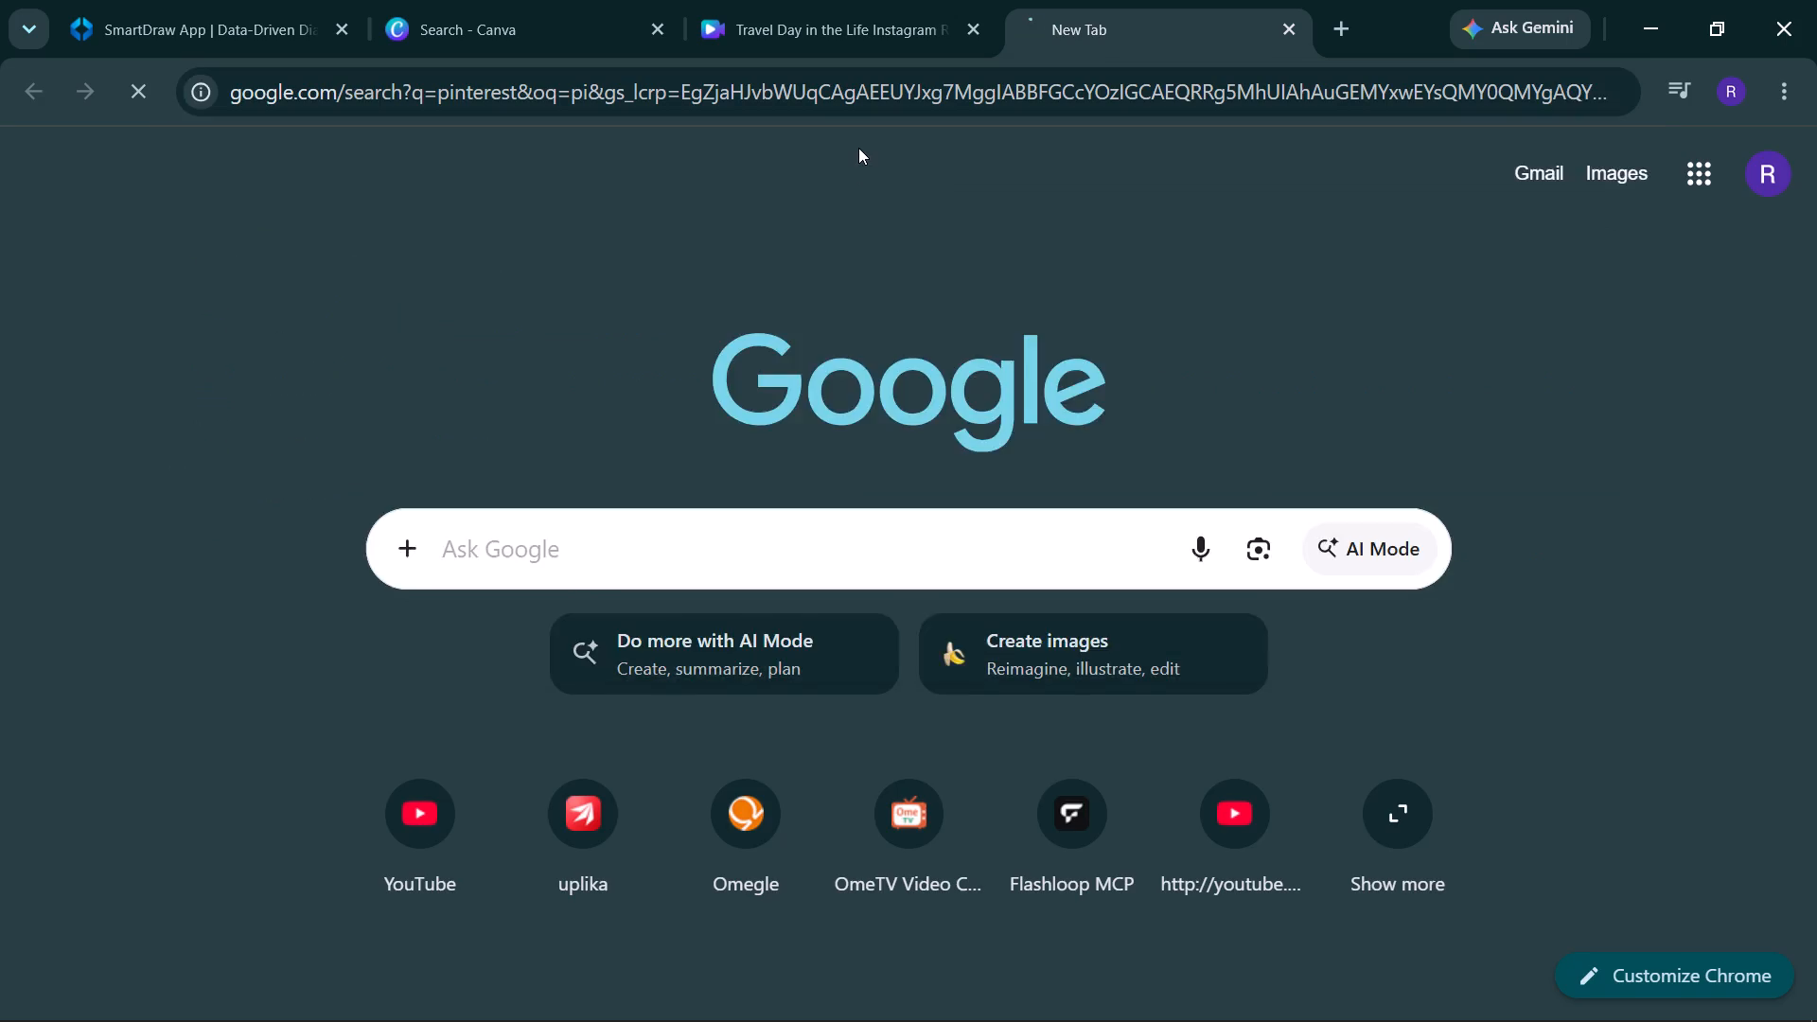
{"action": "left_click", "coordinate": [248, 431]}
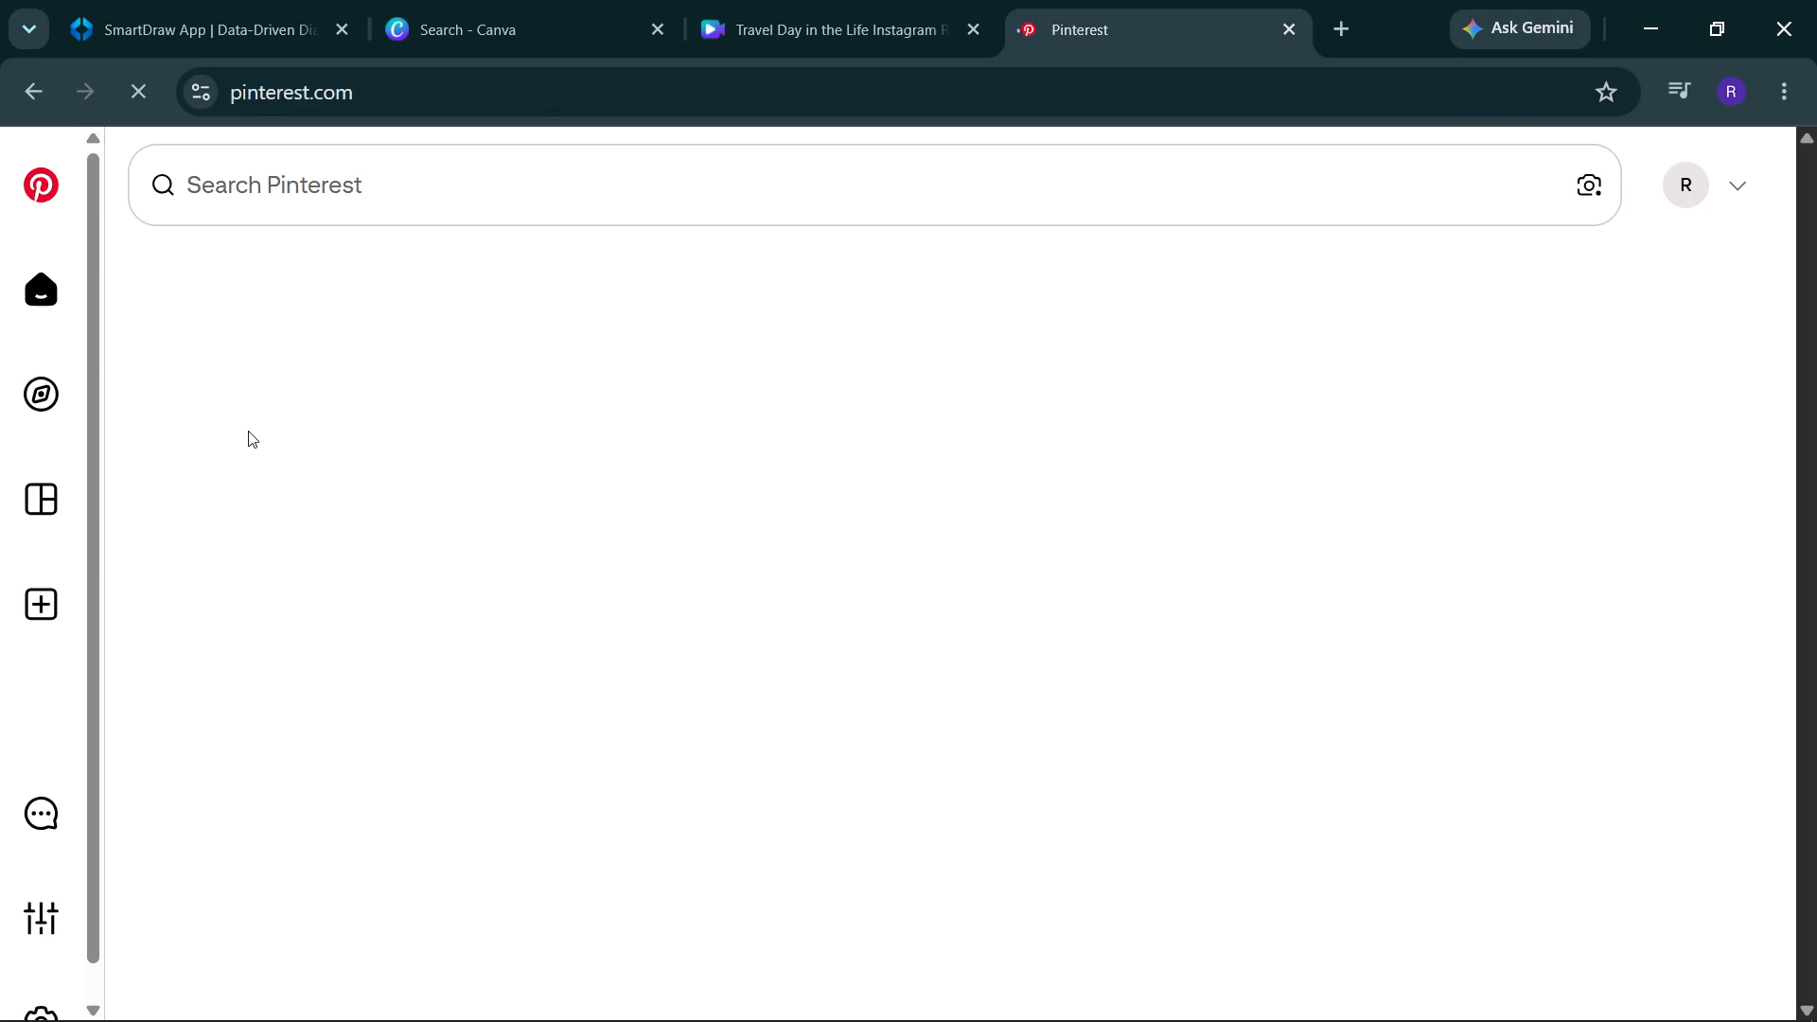
Search Pinterest for new york.
{"action": "left_click", "coordinate": [402, 192]}
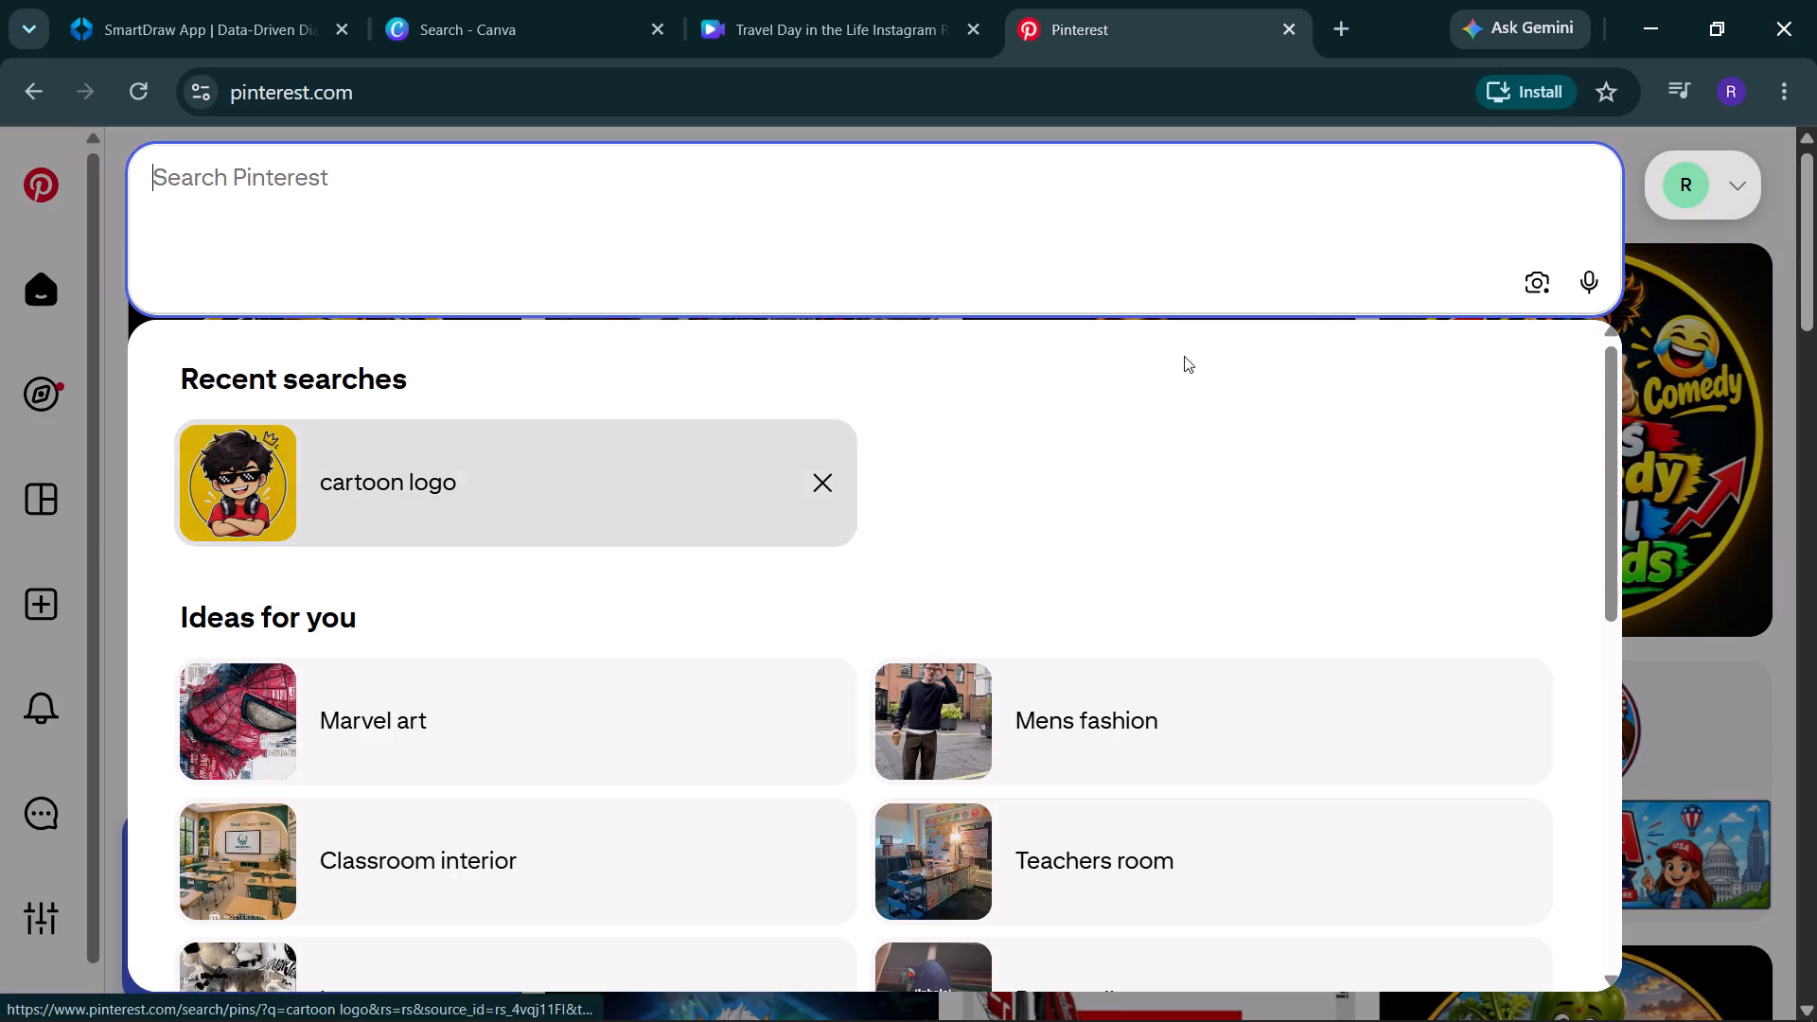
{"action": "left_click", "coordinate": [1784, 349]}
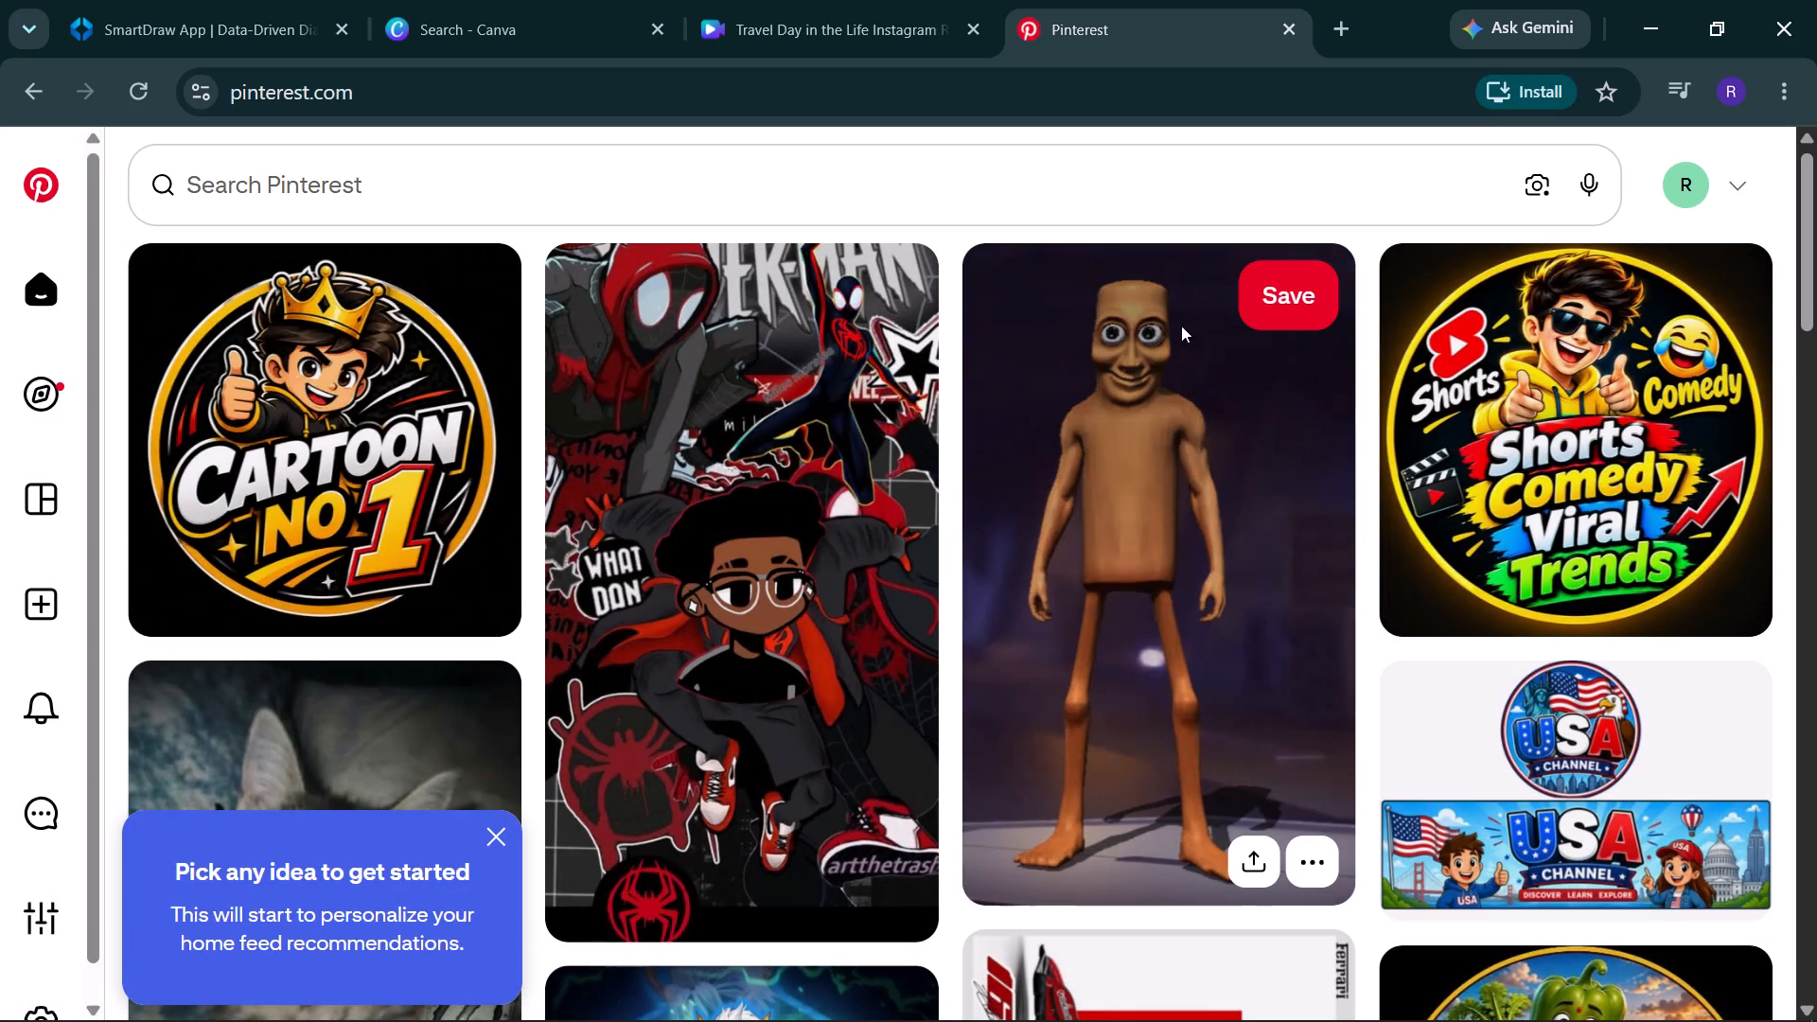
{"action": "left_click", "coordinate": [1015, 177]}
{"action": "type", "text": "new"}
{"action": "key", "text": "space"}
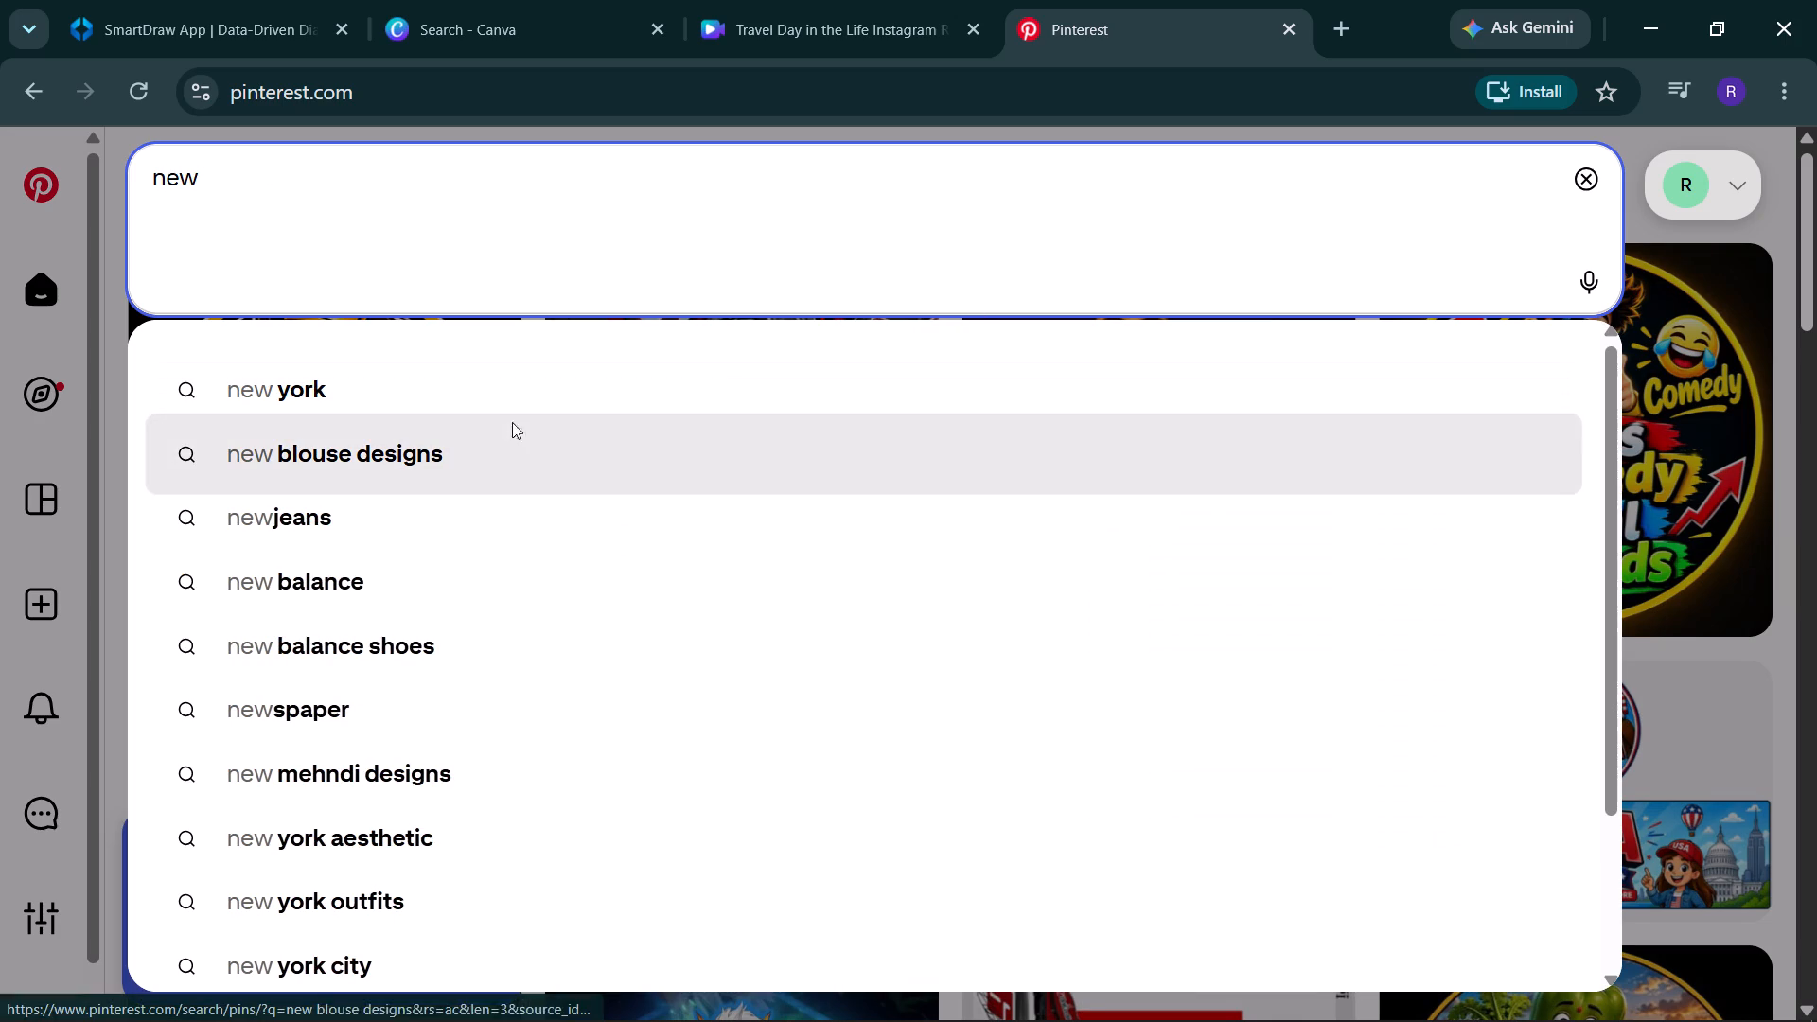
{"action": "left_click", "coordinate": [520, 389]}
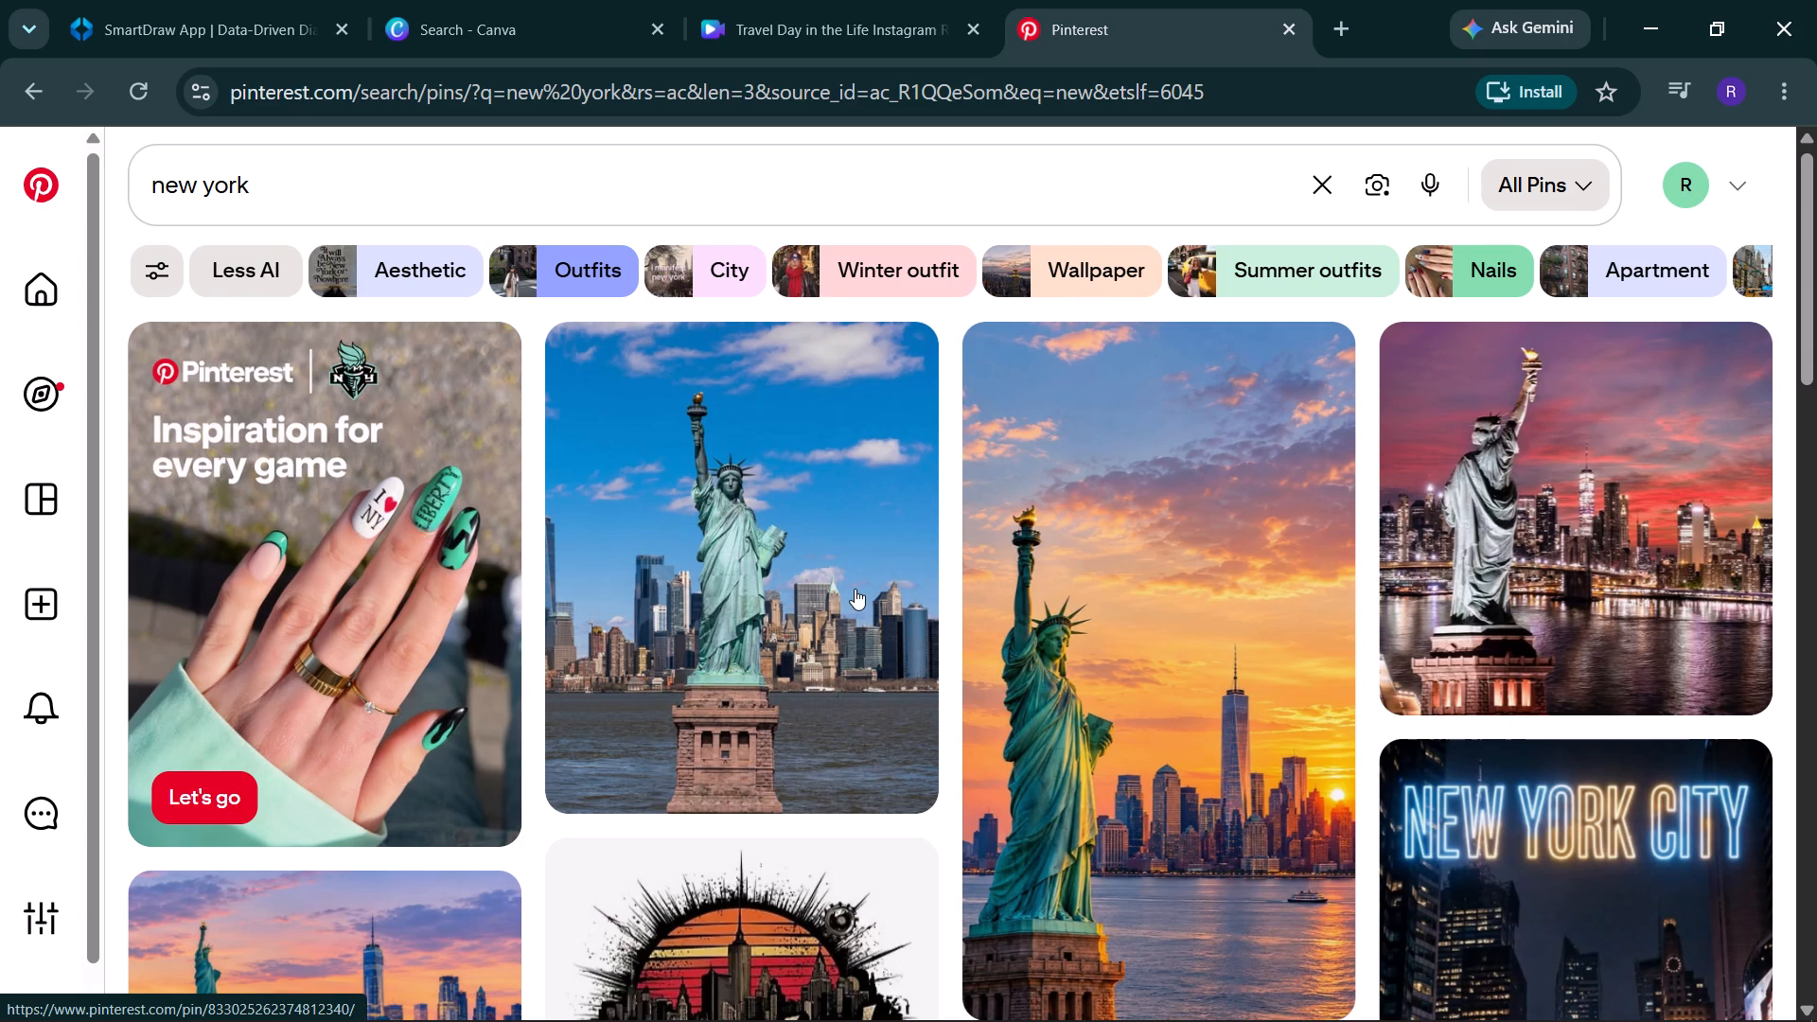
Download the image of the Statue of Liberty before the lit-up night skyline and return to the new york results.
{"action": "key", "text": "Down"}
{"action": "key", "text": "Down"}
{"action": "key", "text": "Down"}
{"action": "key", "text": "Down"}
{"action": "key", "text": "Down"}
{"action": "key", "text": "Down"}
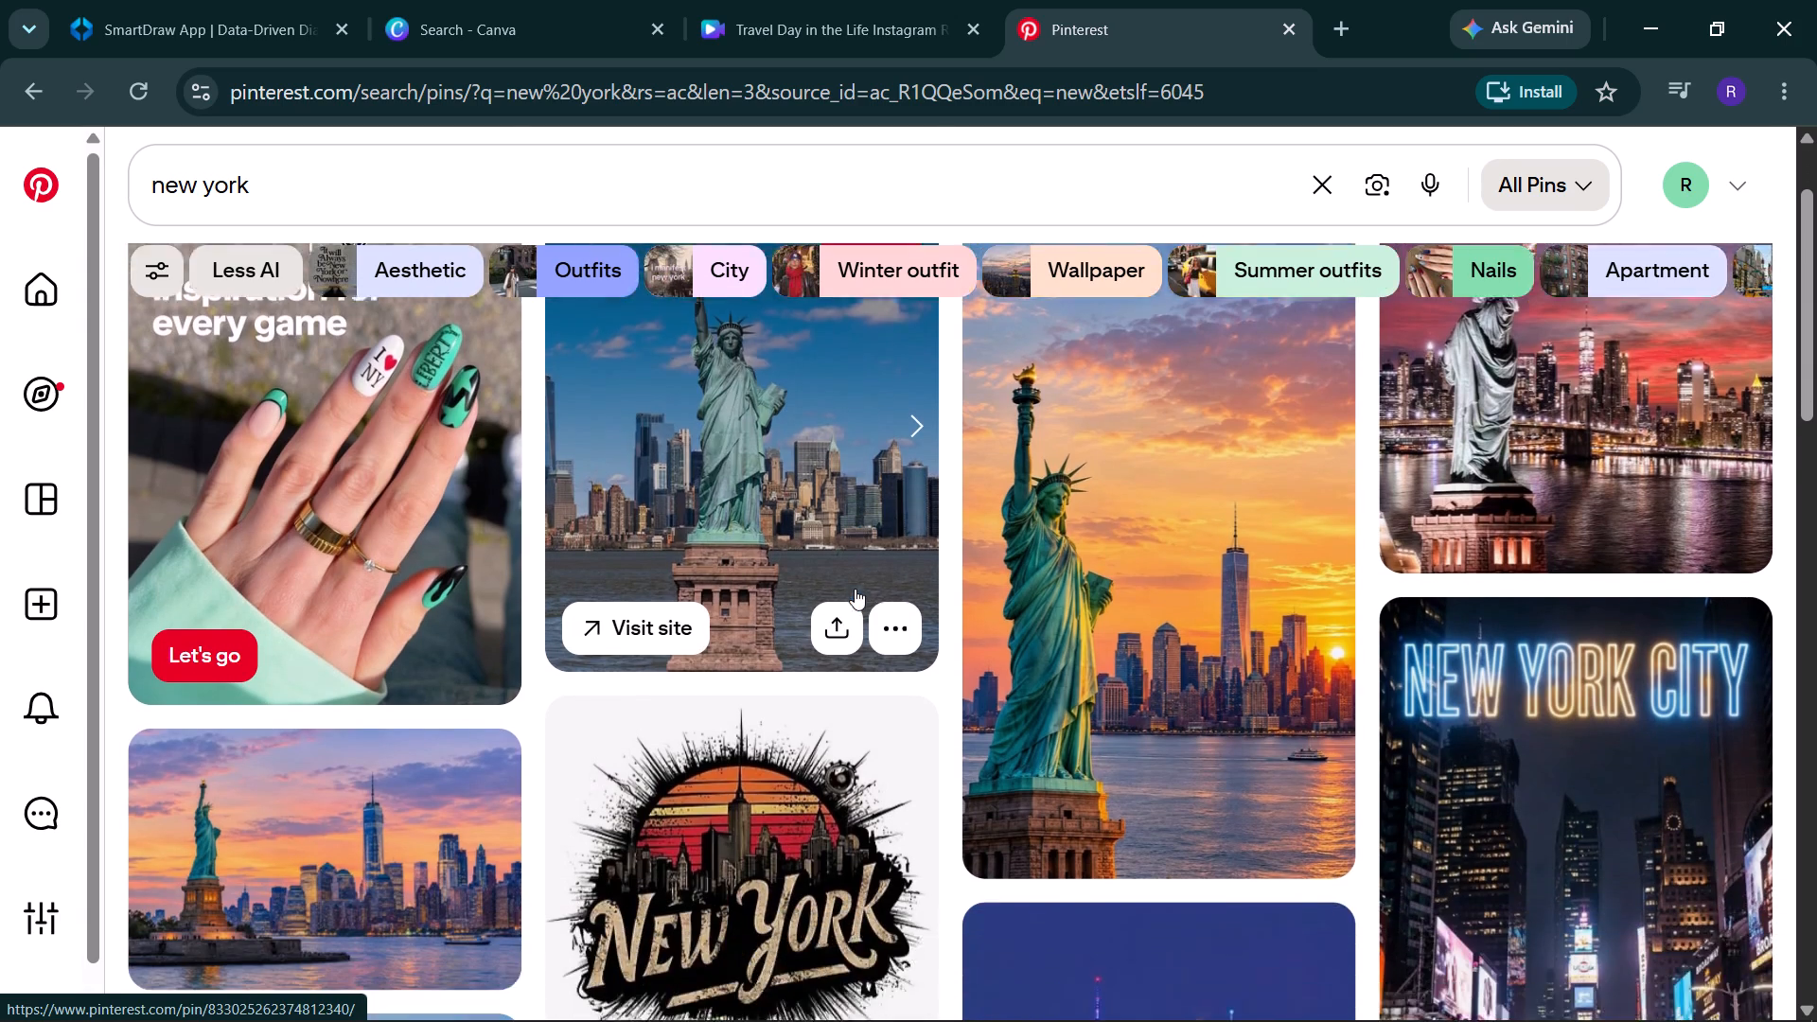
{"action": "key", "text": "Down"}
{"action": "key", "text": "Down"}
{"action": "key", "text": "Down"}
{"action": "key", "text": "Down"}
{"action": "key", "text": "Down"}
{"action": "key", "text": "Down"}
{"action": "key", "text": "Down"}
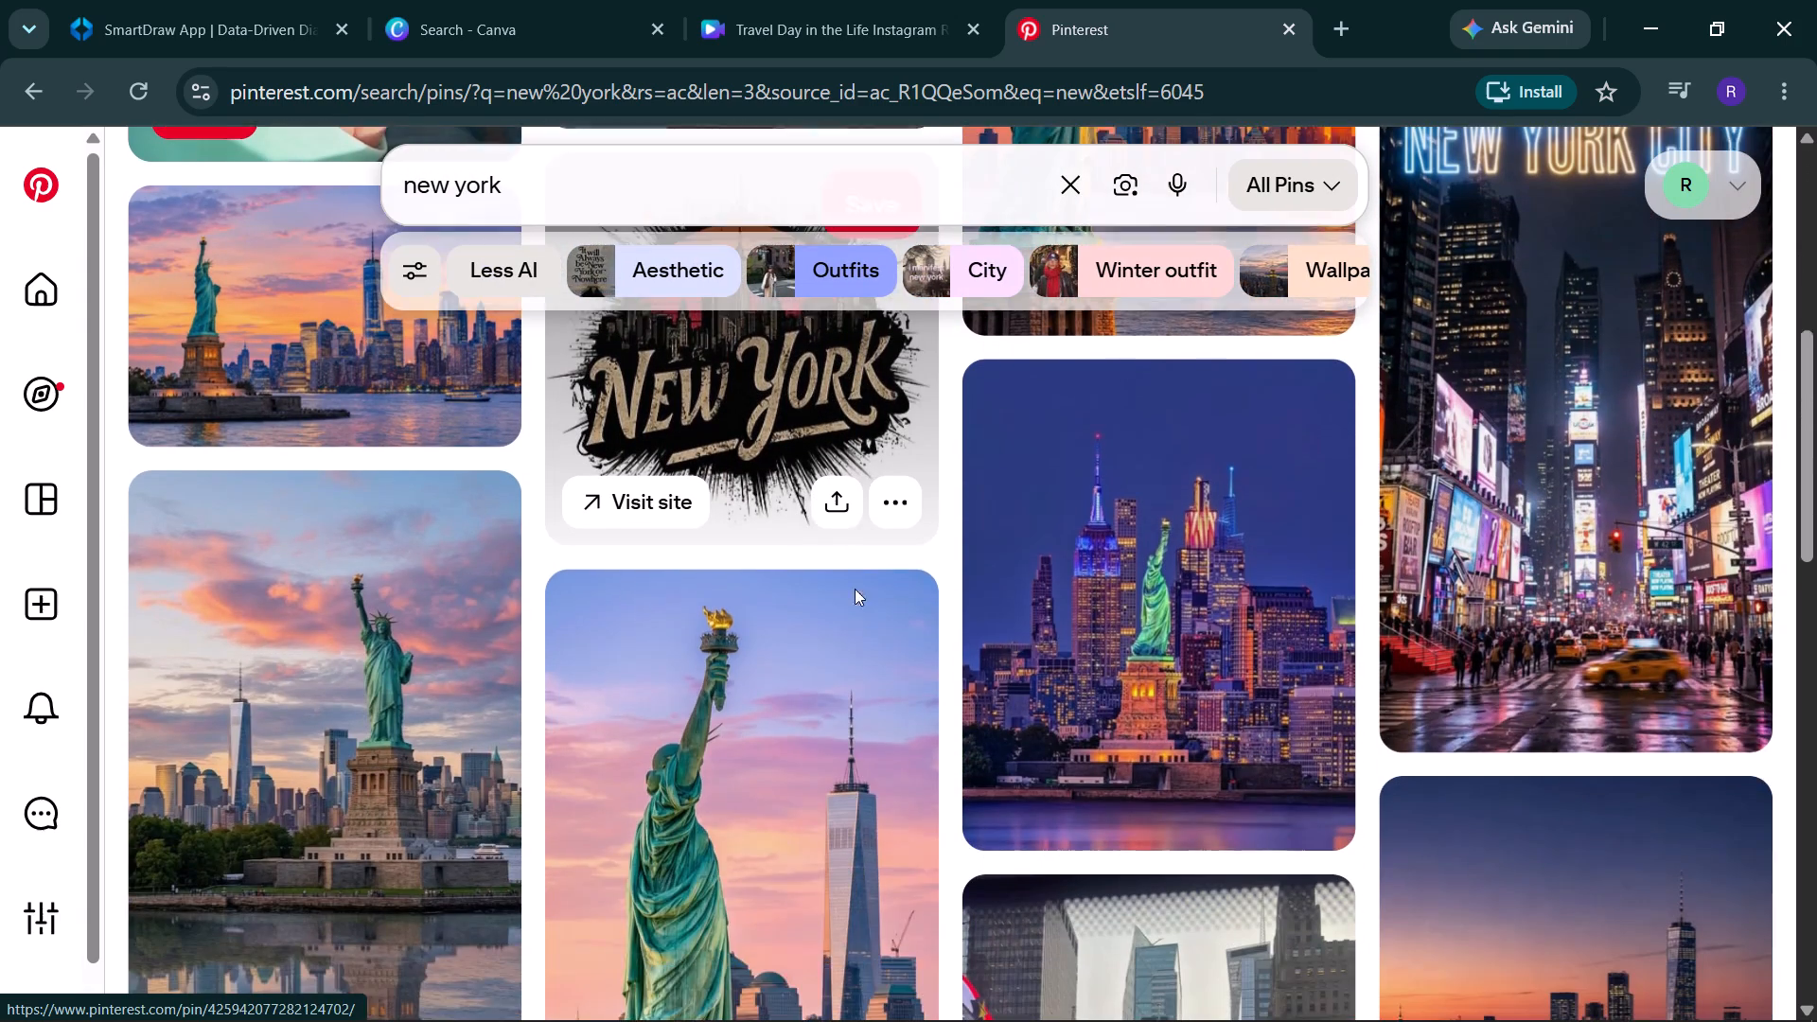
{"action": "left_click", "coordinate": [1168, 588]}
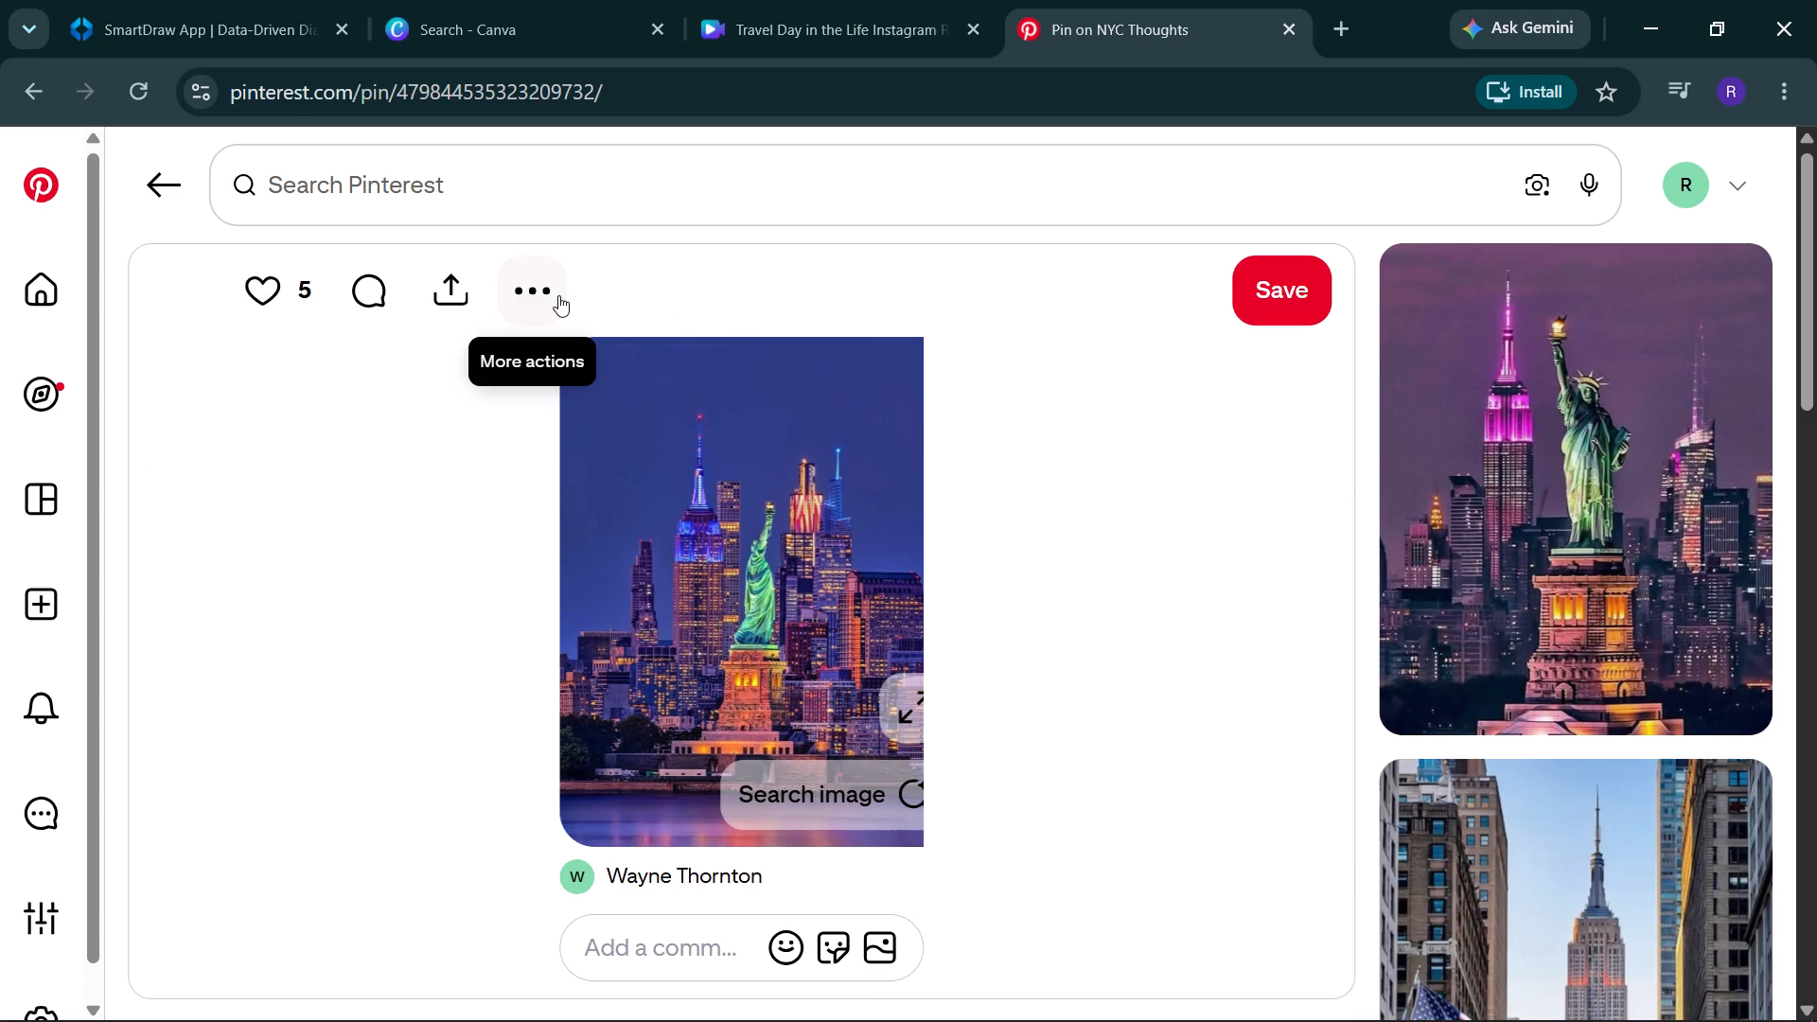
{"action": "left_click", "coordinate": [558, 295]}
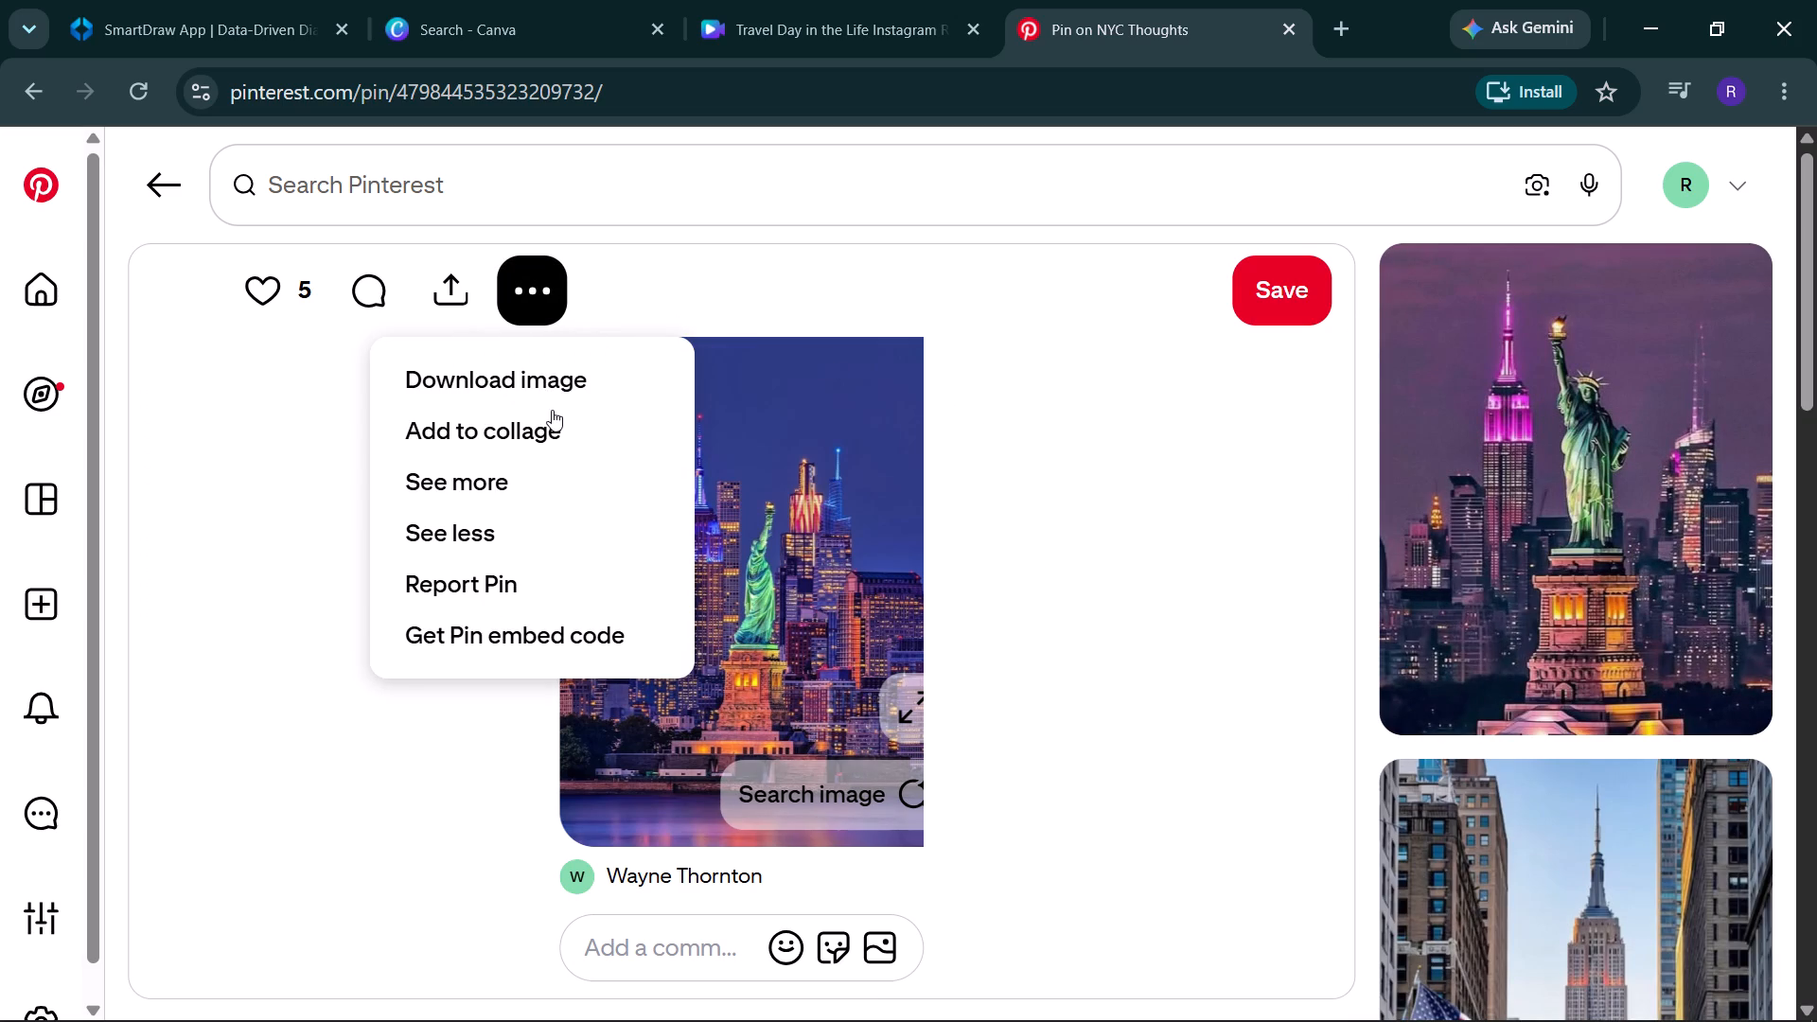
{"action": "left_click", "coordinate": [554, 388]}
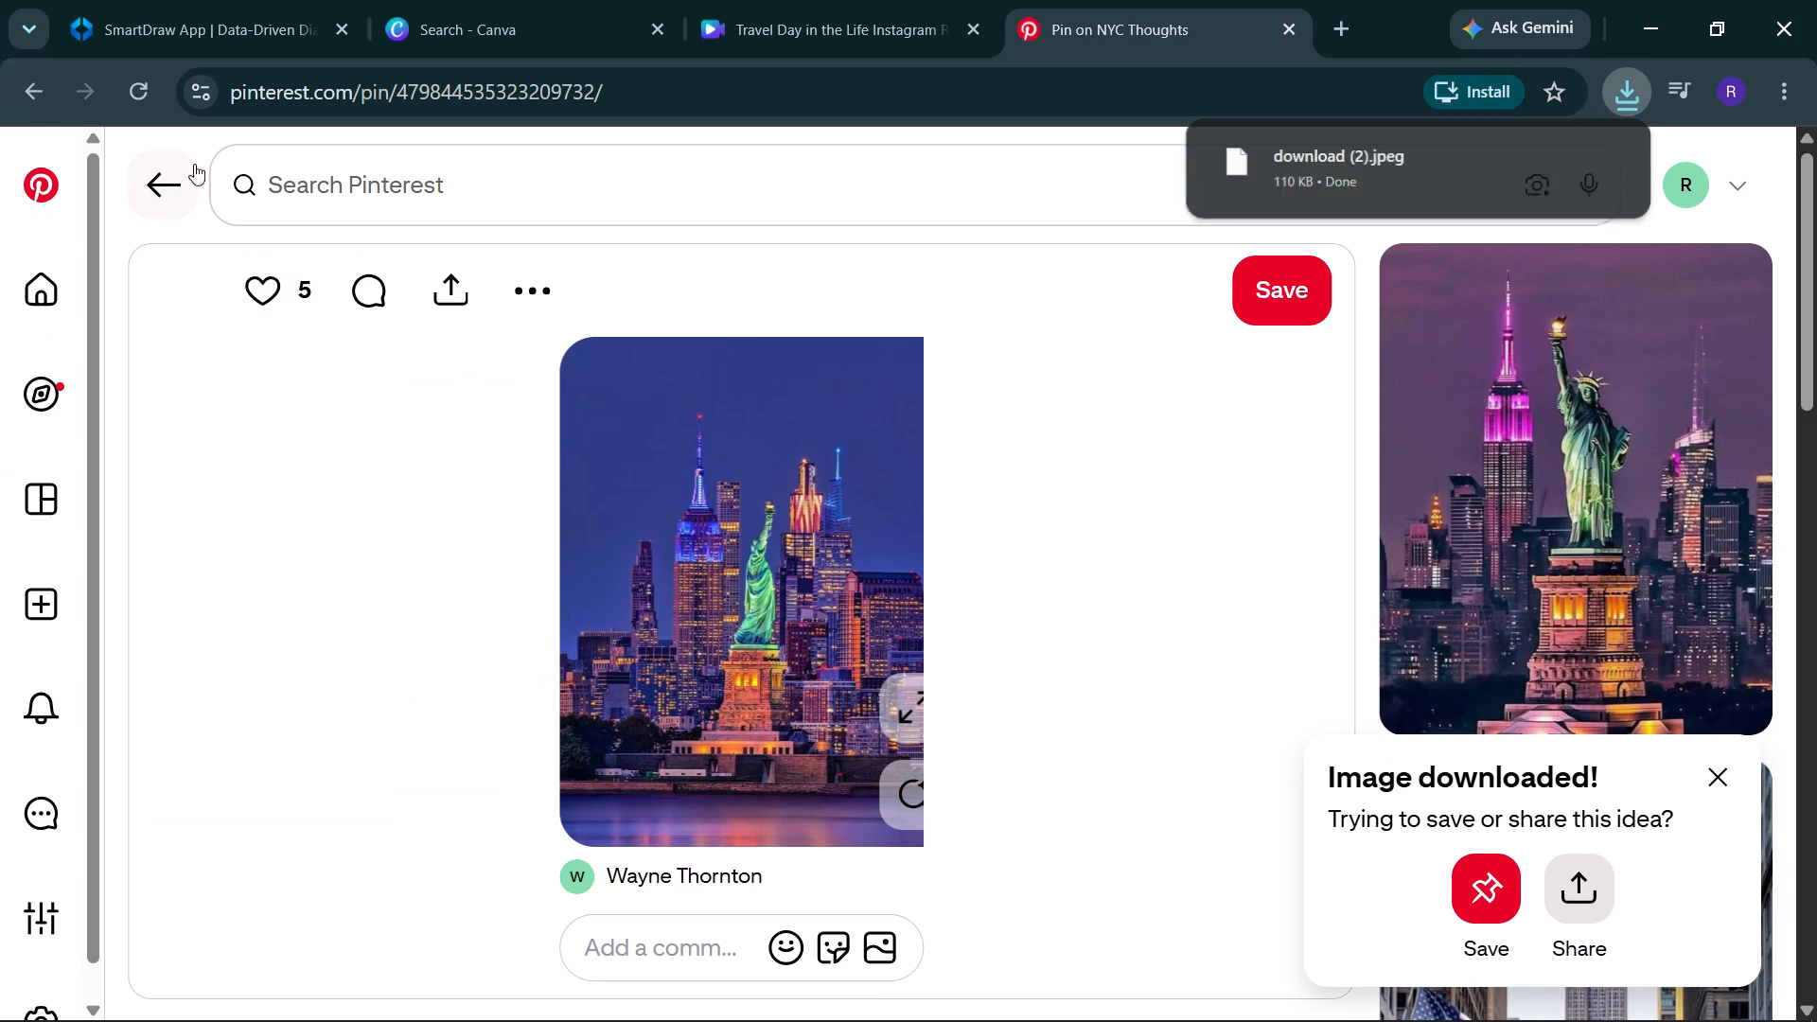
{"action": "left_click", "coordinate": [166, 193]}
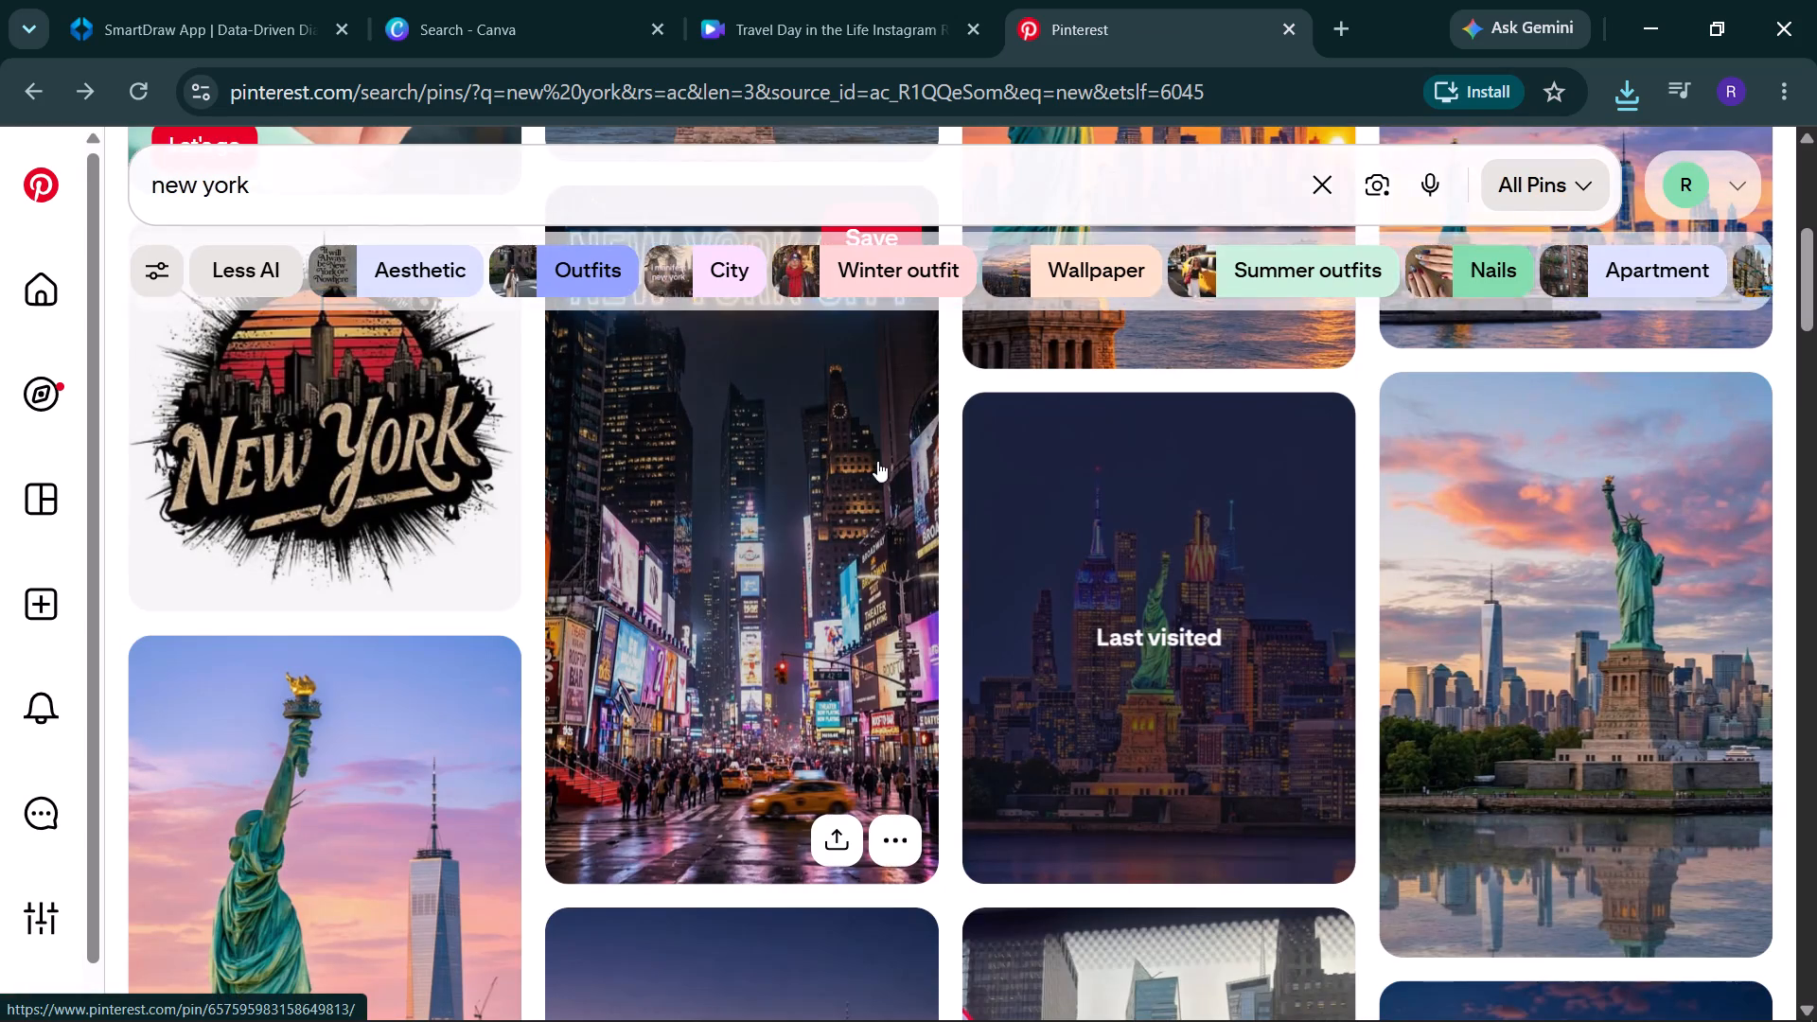
Download the image of the Times Square street full of taxis and traffic and return to the new york results.
{"action": "key", "text": "Down"}
{"action": "key", "text": "Down"}
{"action": "key", "text": "Down"}
{"action": "key", "text": "Down"}
{"action": "key", "text": "Down"}
{"action": "key", "text": "Down"}
{"action": "key", "text": "Down"}
{"action": "key", "text": "Down"}
{"action": "key", "text": "Down"}
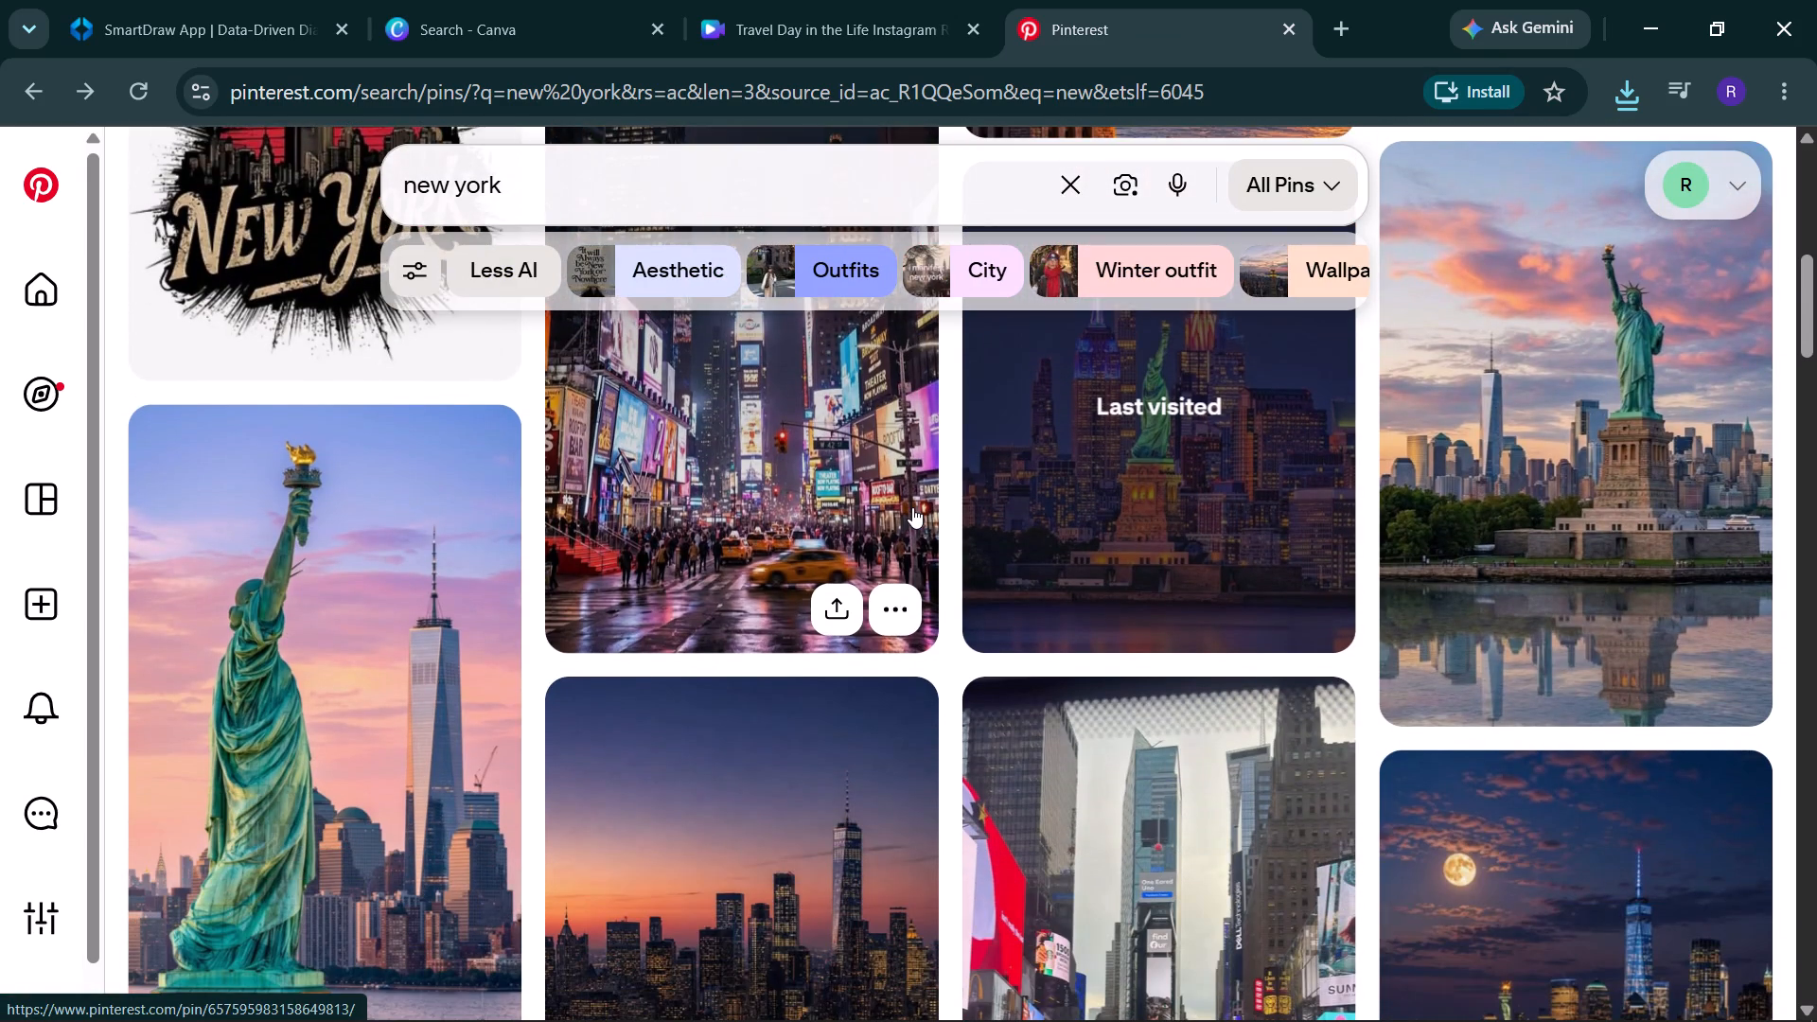
{"action": "key", "text": "Down"}
{"action": "key", "text": "Down"}
{"action": "key", "text": "Down"}
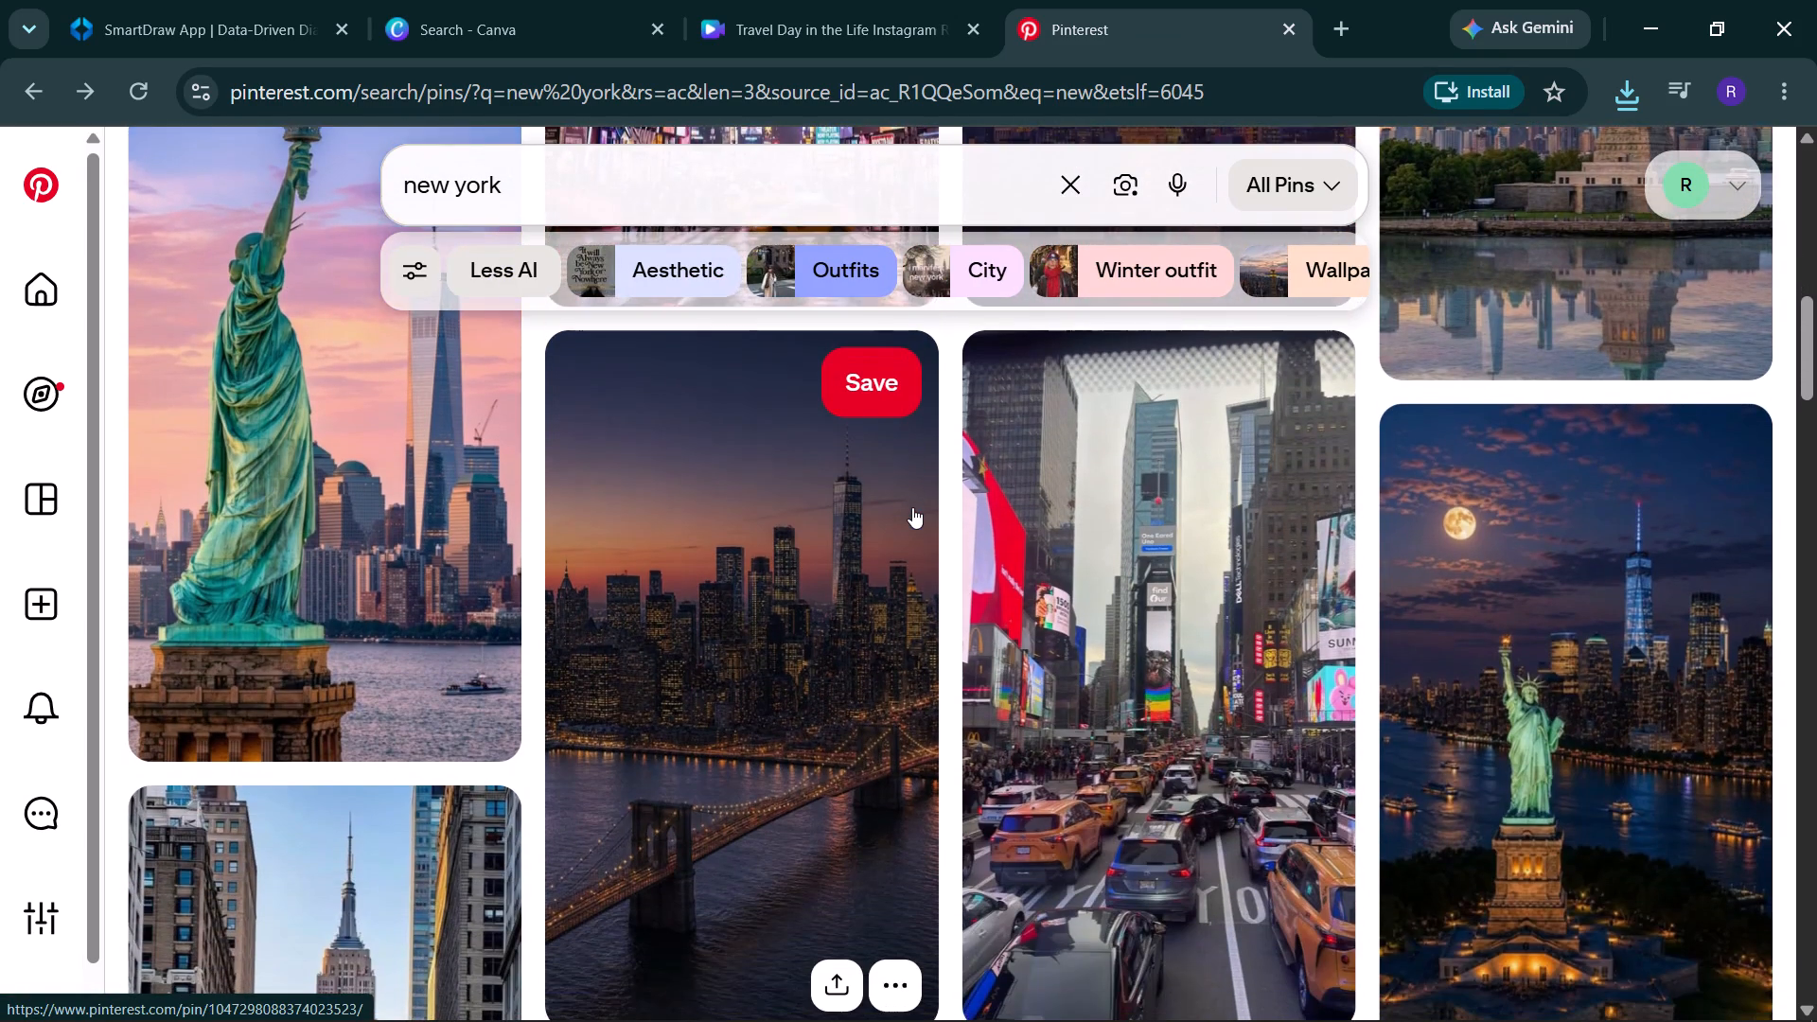
{"action": "left_click", "coordinate": [1133, 454]}
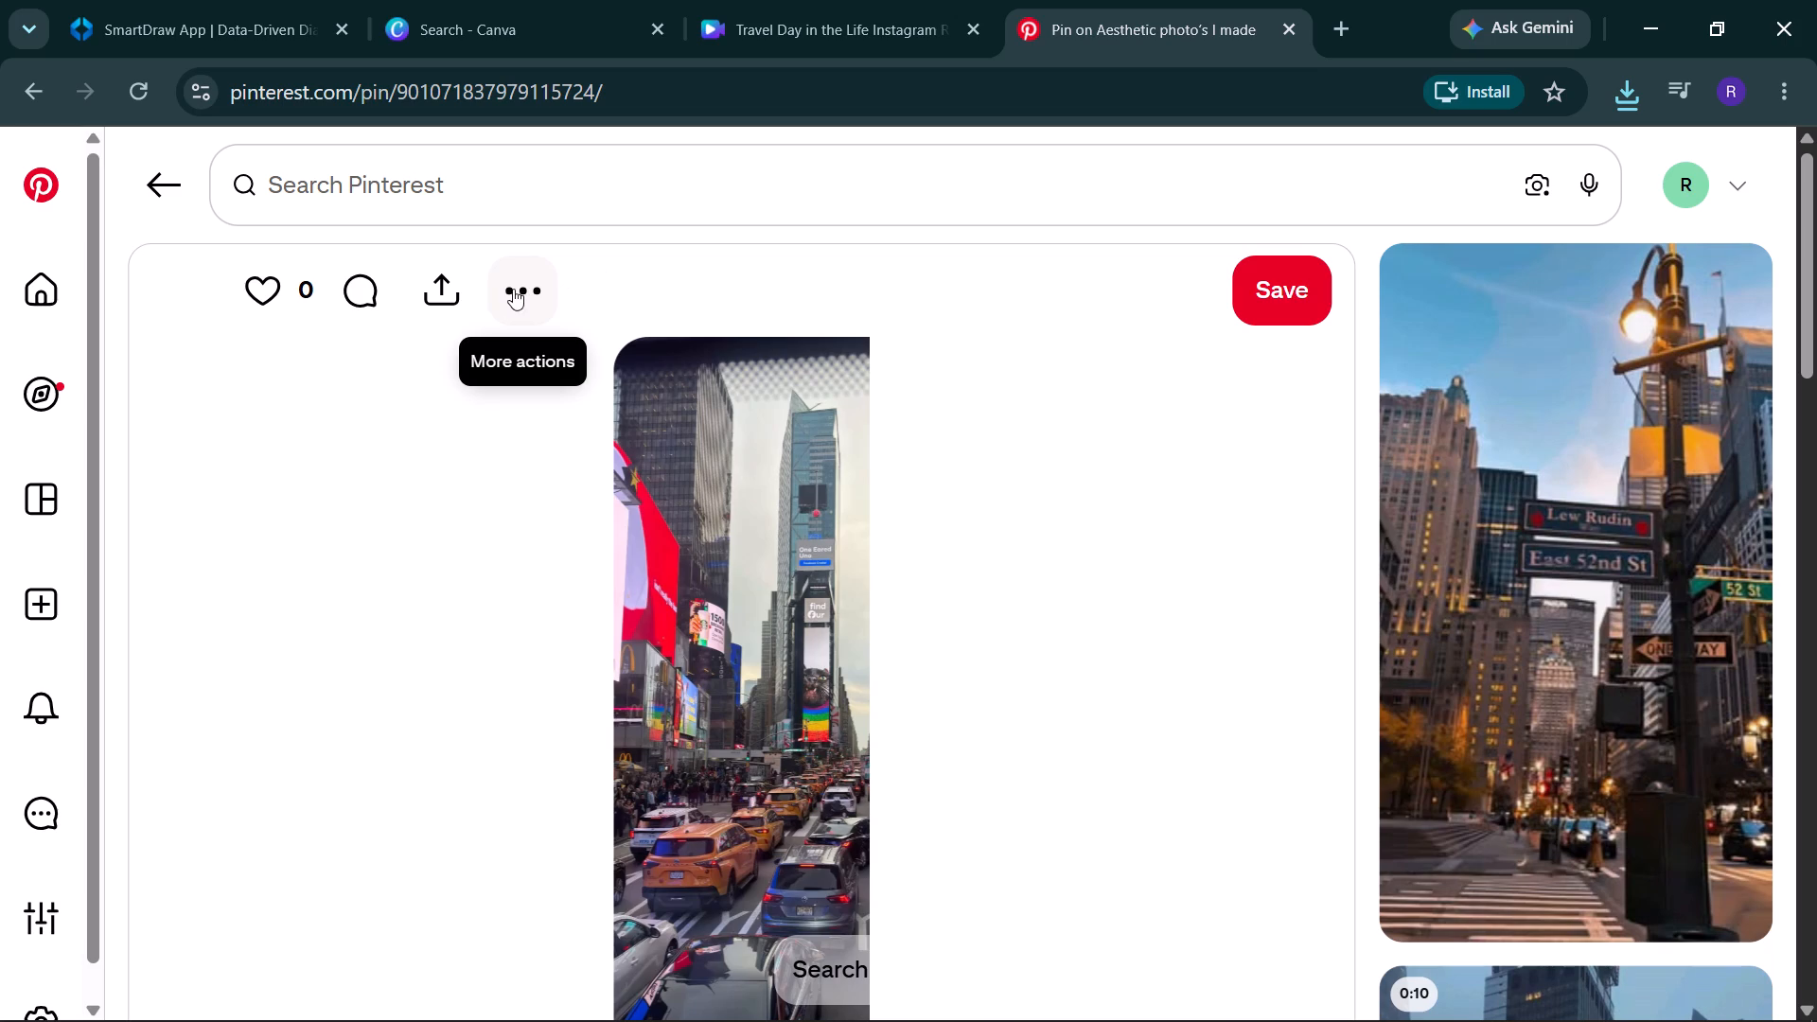
{"action": "left_click", "coordinate": [513, 289]}
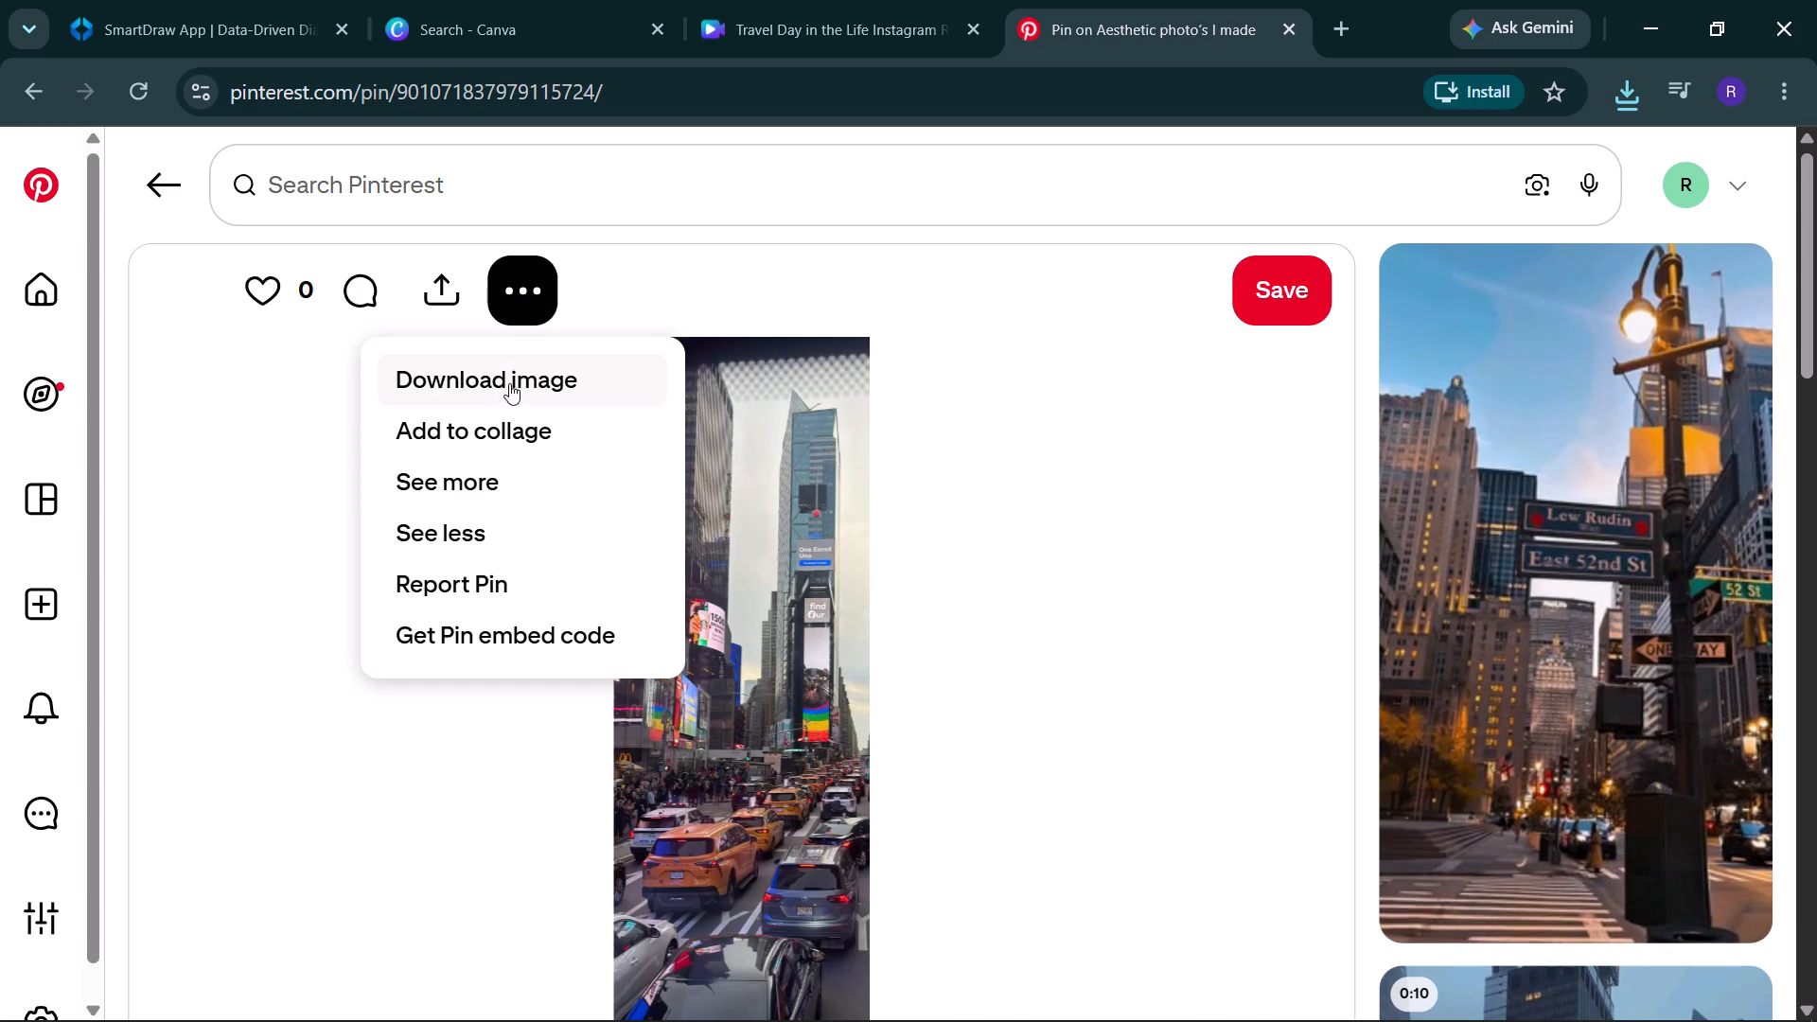
{"action": "left_click", "coordinate": [509, 383]}
{"action": "left_click", "coordinate": [166, 172]}
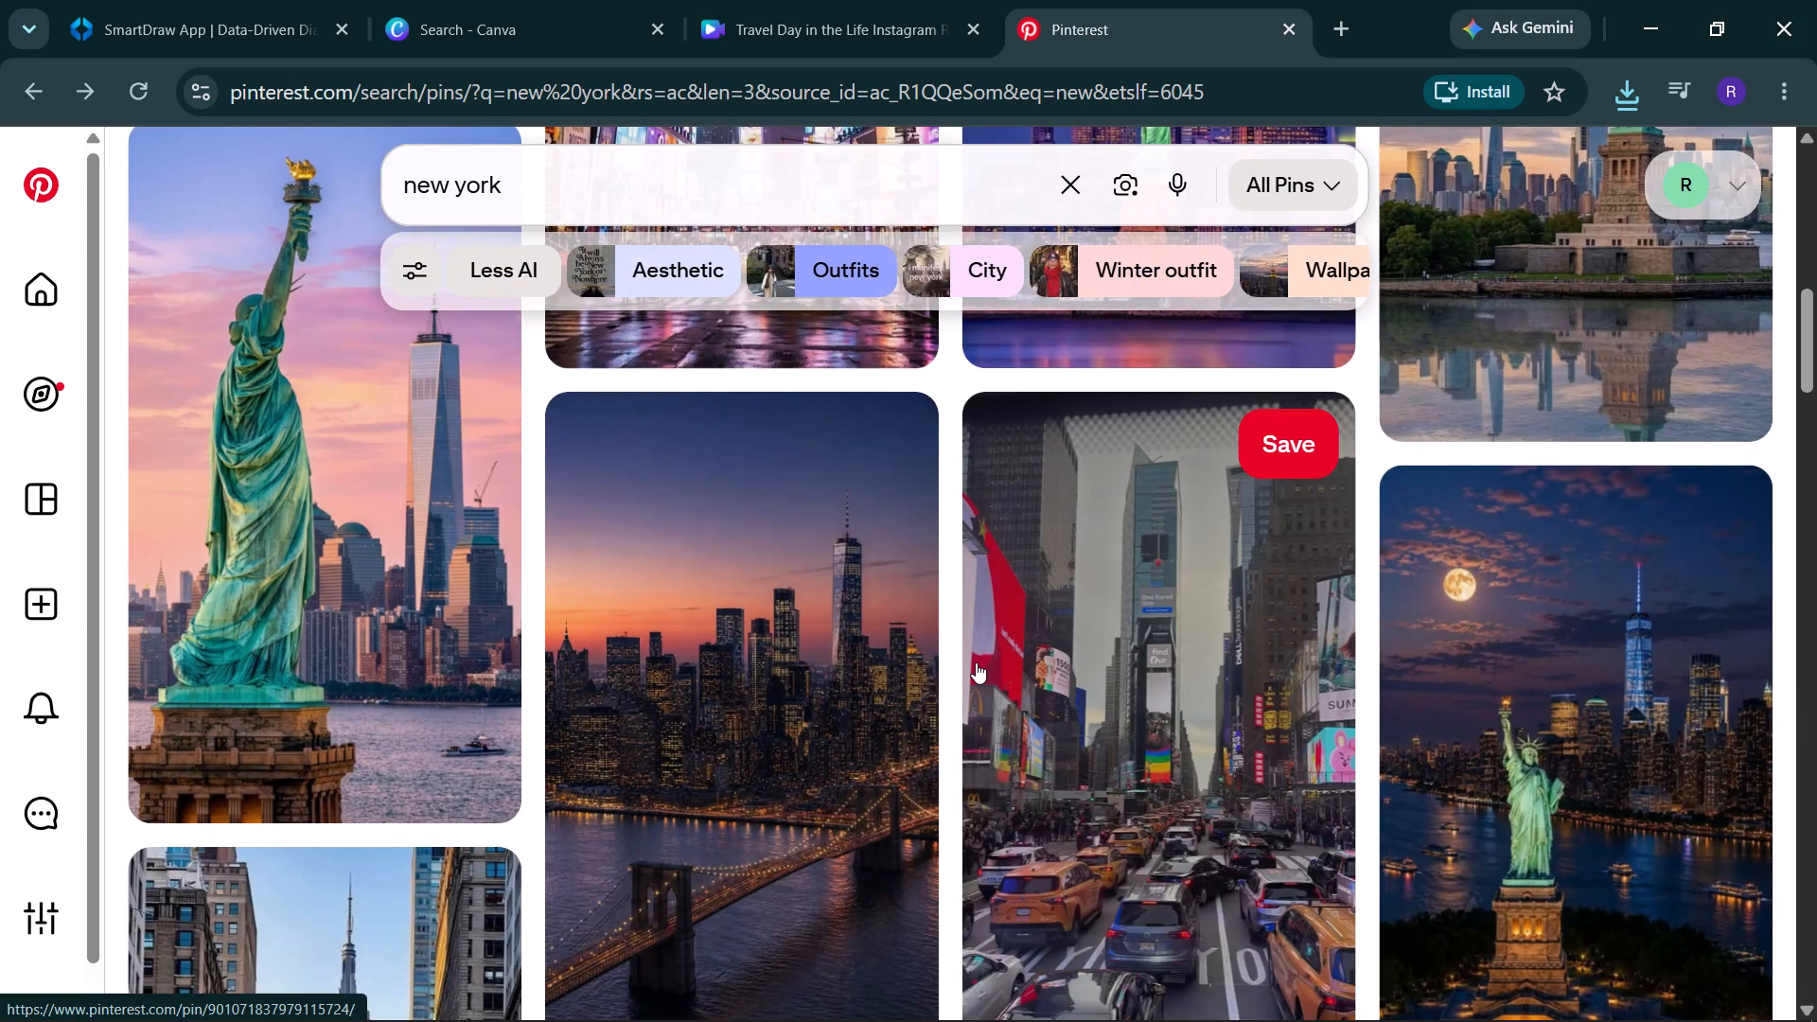
Download the image of the Empire State Building street with the American flag and dismiss the download notices.
{"action": "key", "text": "Down"}
{"action": "key", "text": "Down"}
{"action": "key", "text": "Down"}
{"action": "key", "text": "Down"}
{"action": "key", "text": "Down"}
{"action": "key", "text": "Down"}
{"action": "key", "text": "Down"}
{"action": "key", "text": "Down"}
{"action": "key", "text": "Down"}
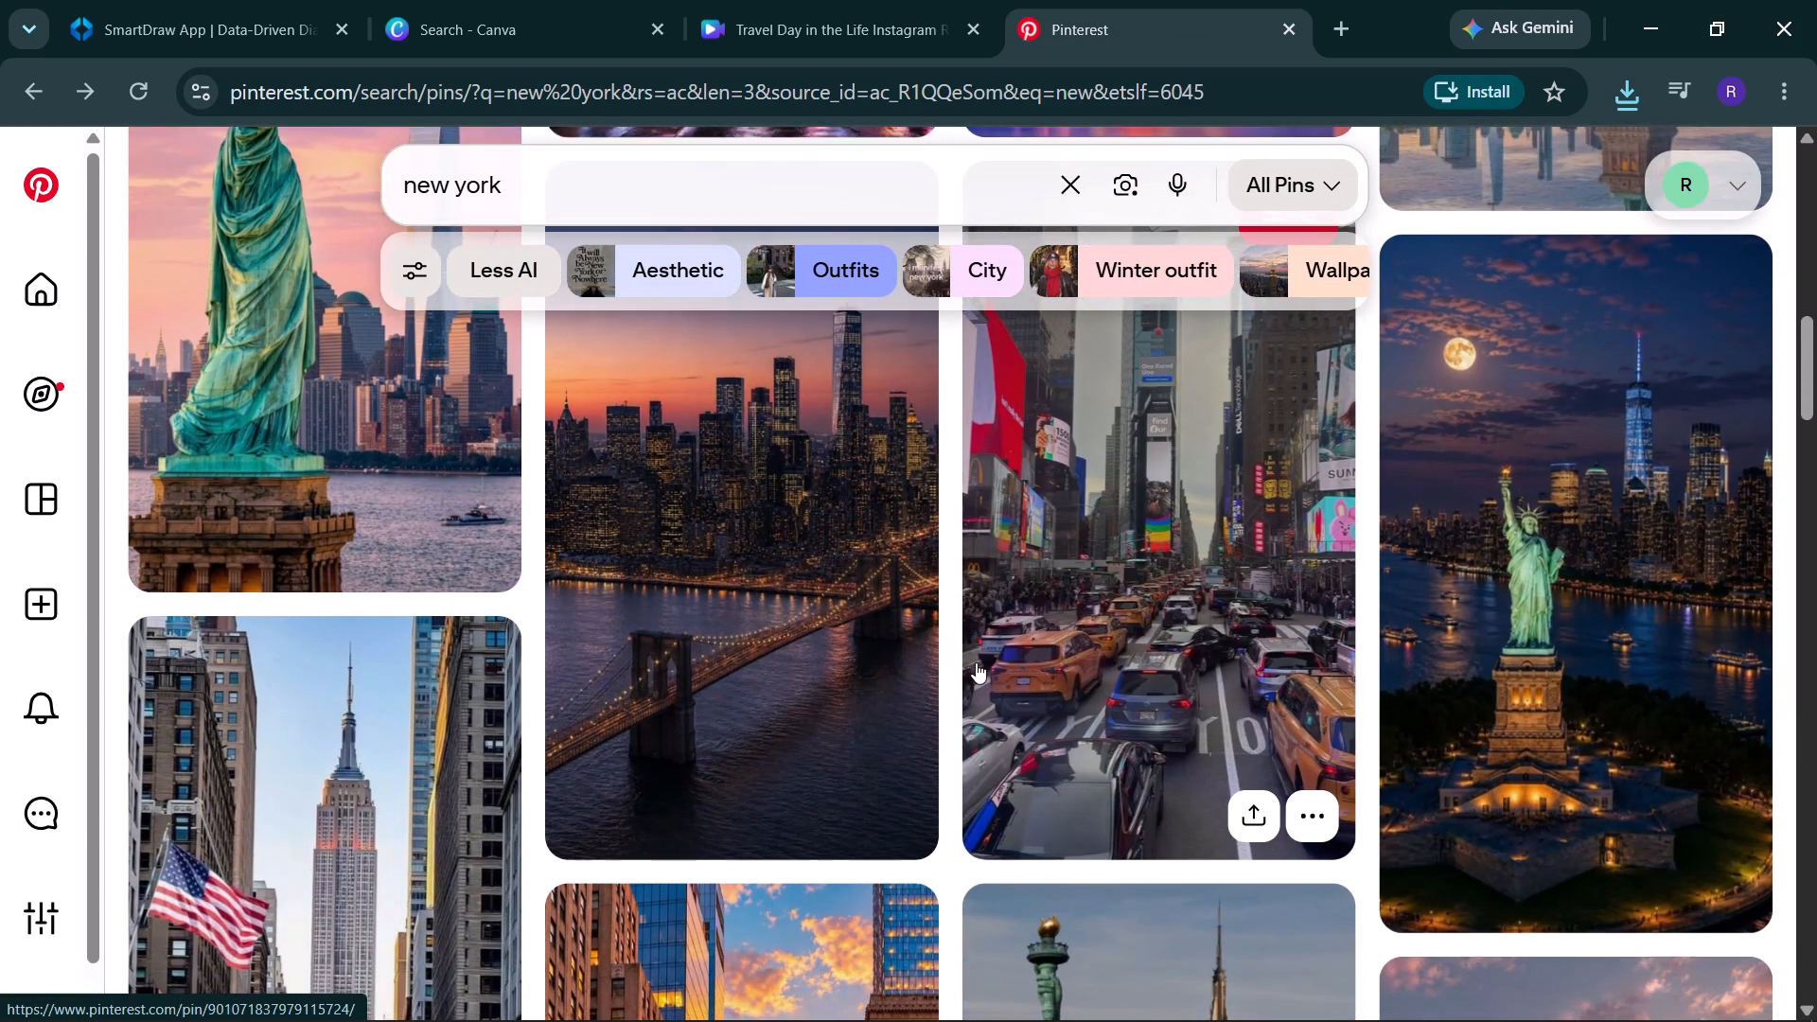
{"action": "key", "text": "Down"}
{"action": "key", "text": "Down"}
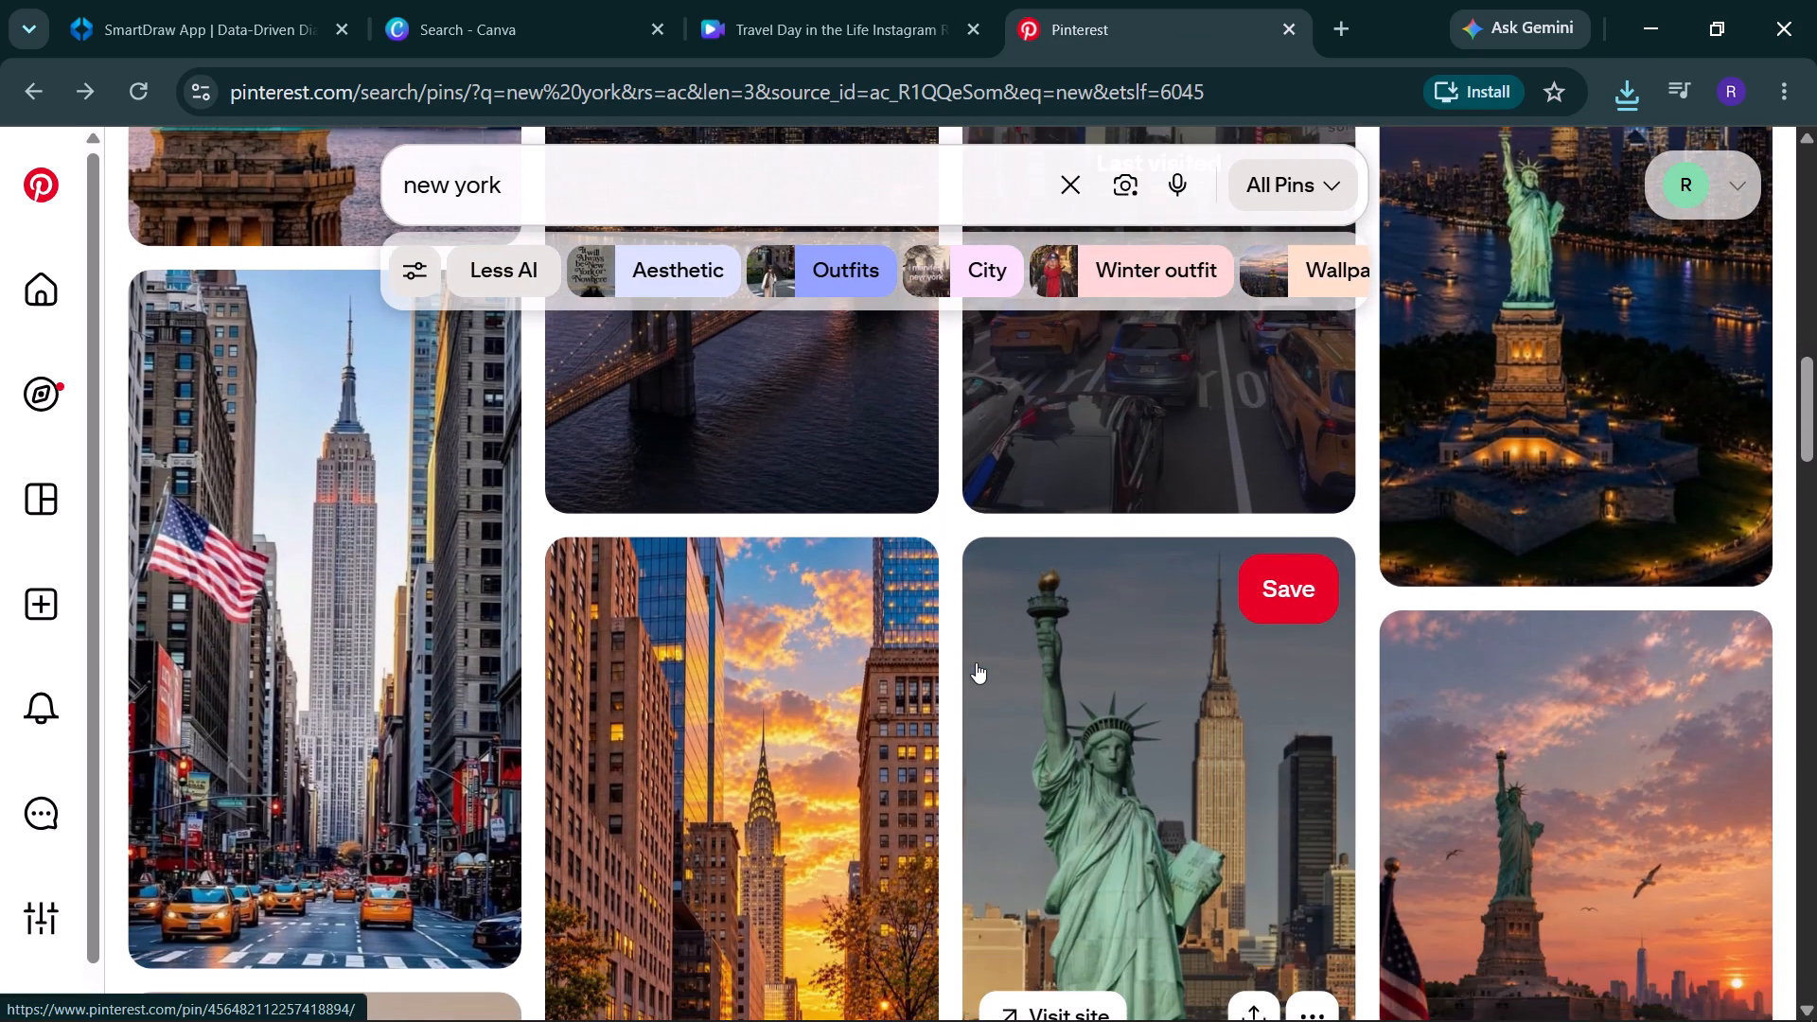
{"action": "left_click", "coordinate": [408, 582]}
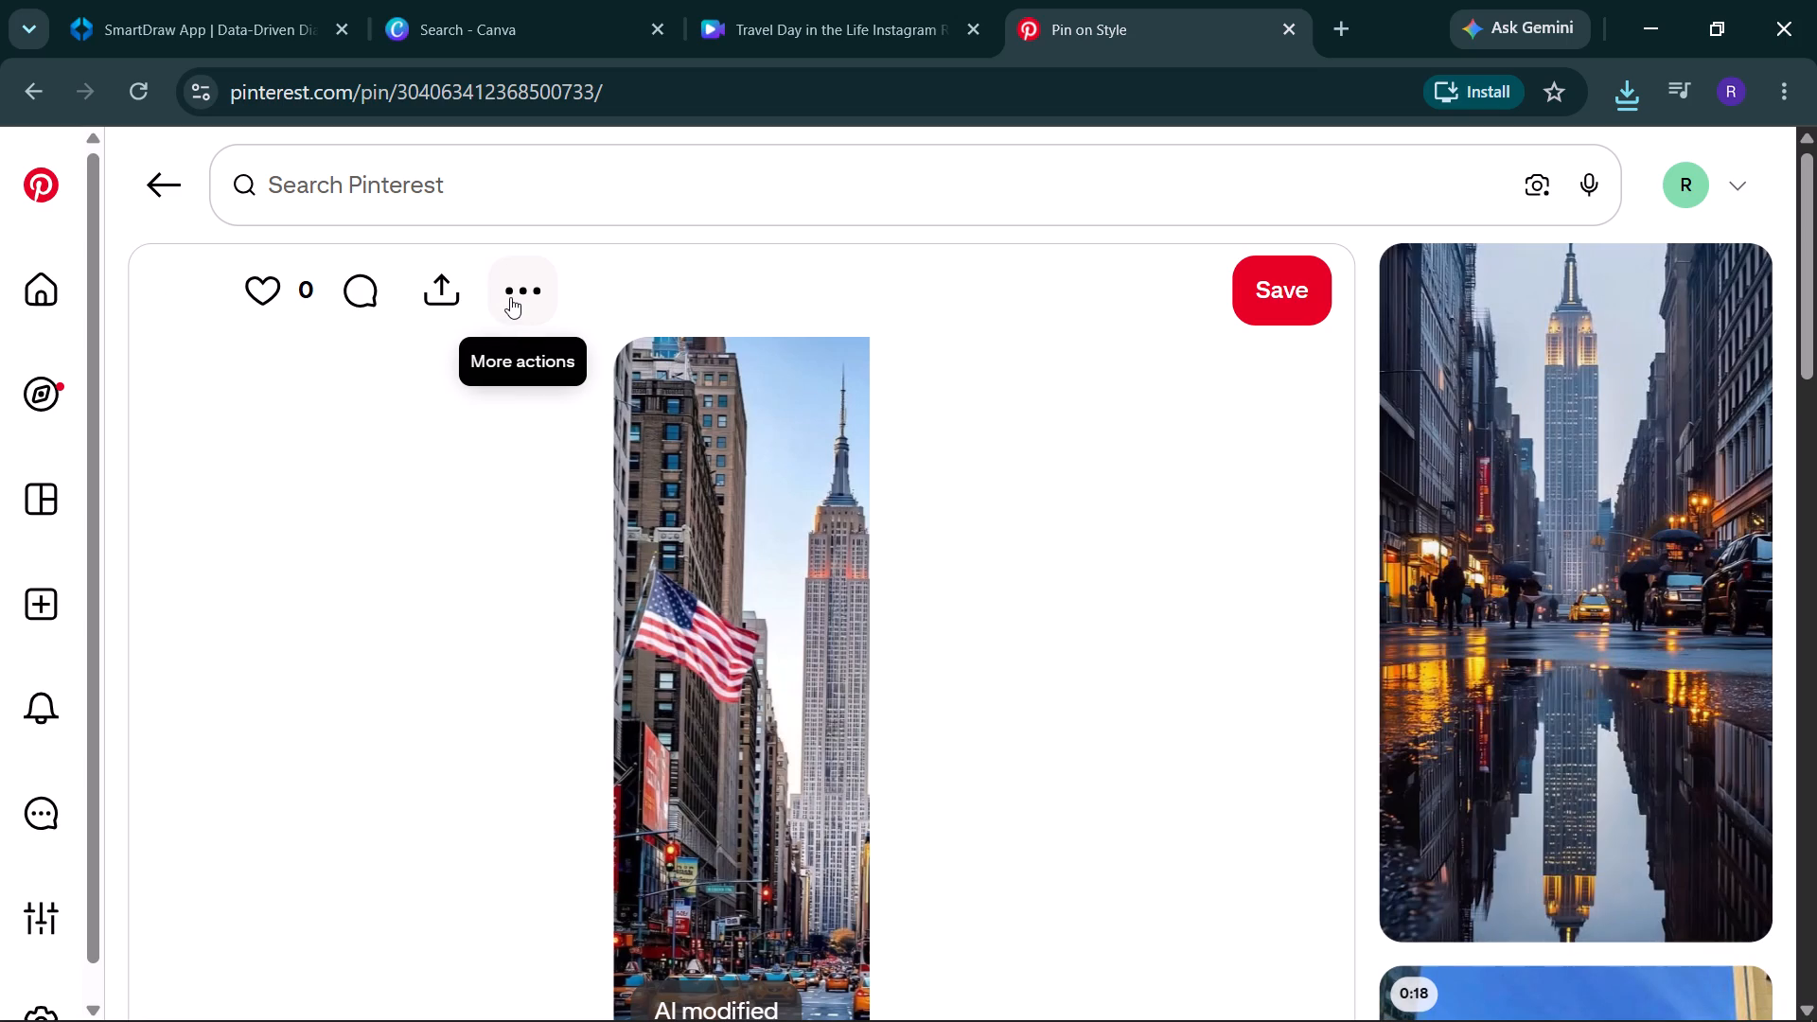
{"action": "left_click", "coordinate": [510, 297]}
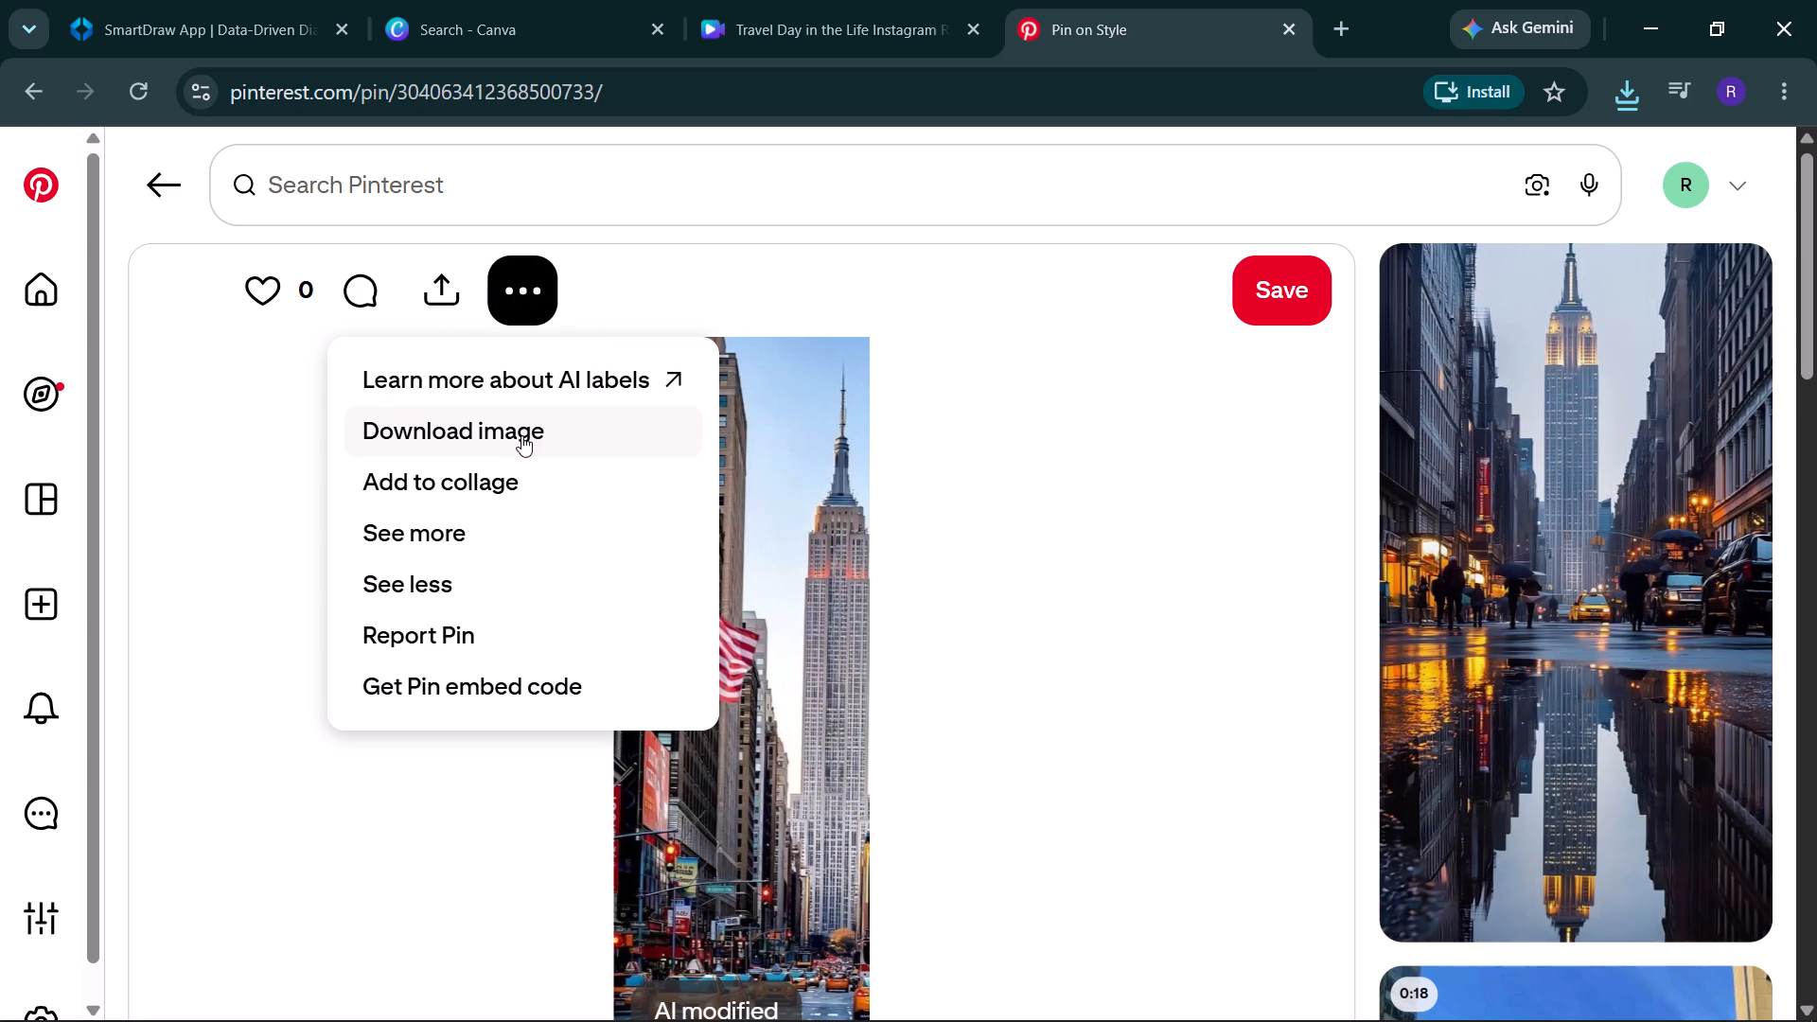
{"action": "left_click", "coordinate": [521, 435]}
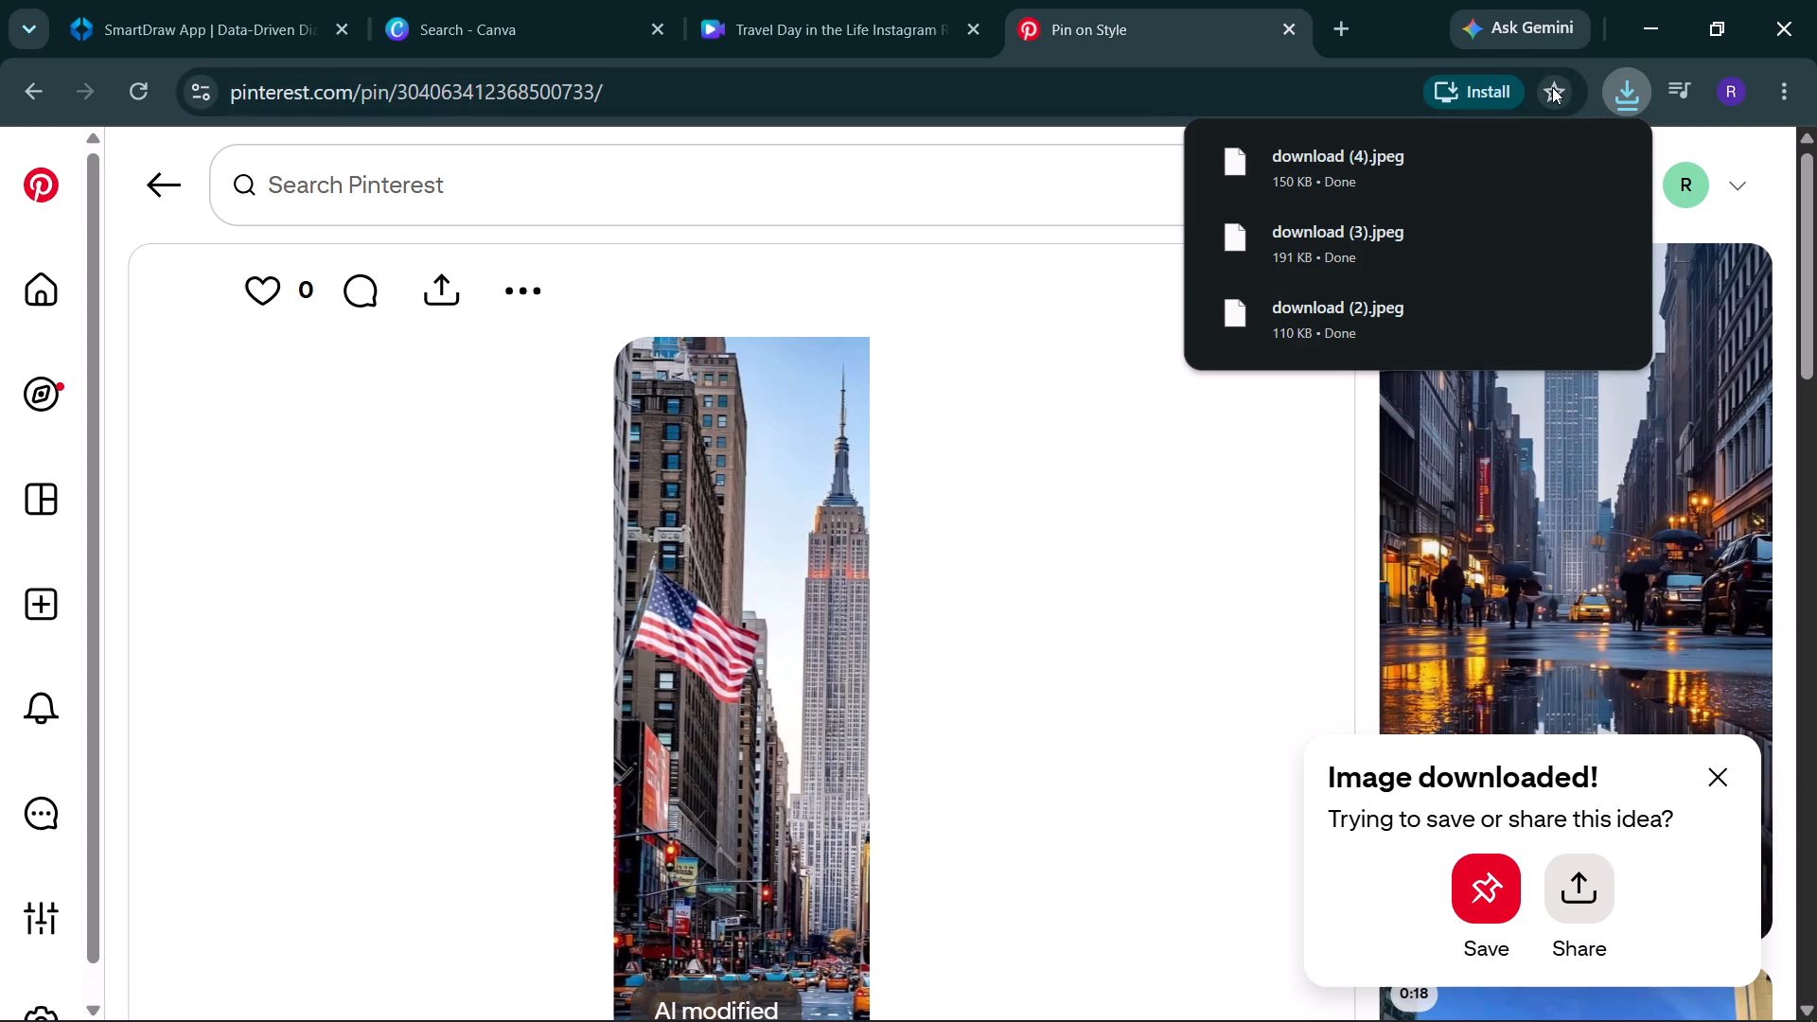
{"action": "left_click", "coordinate": [1639, 89]}
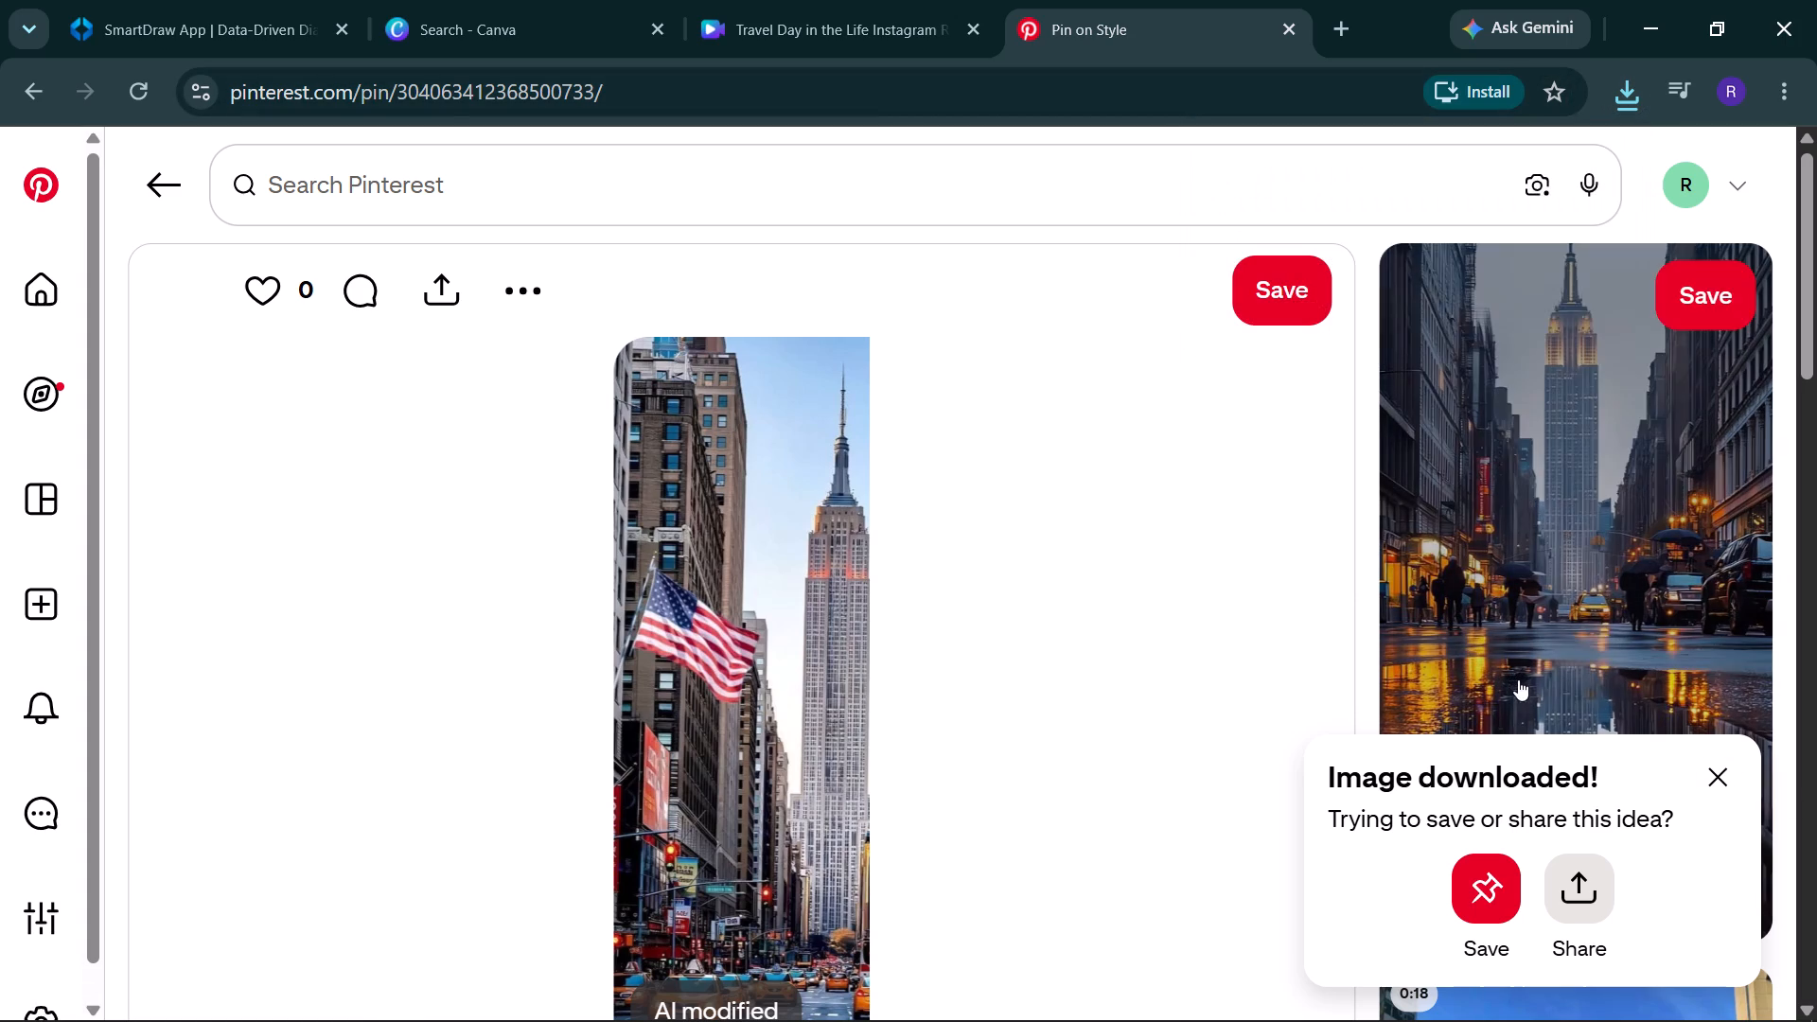
{"action": "left_click", "coordinate": [1720, 776]}
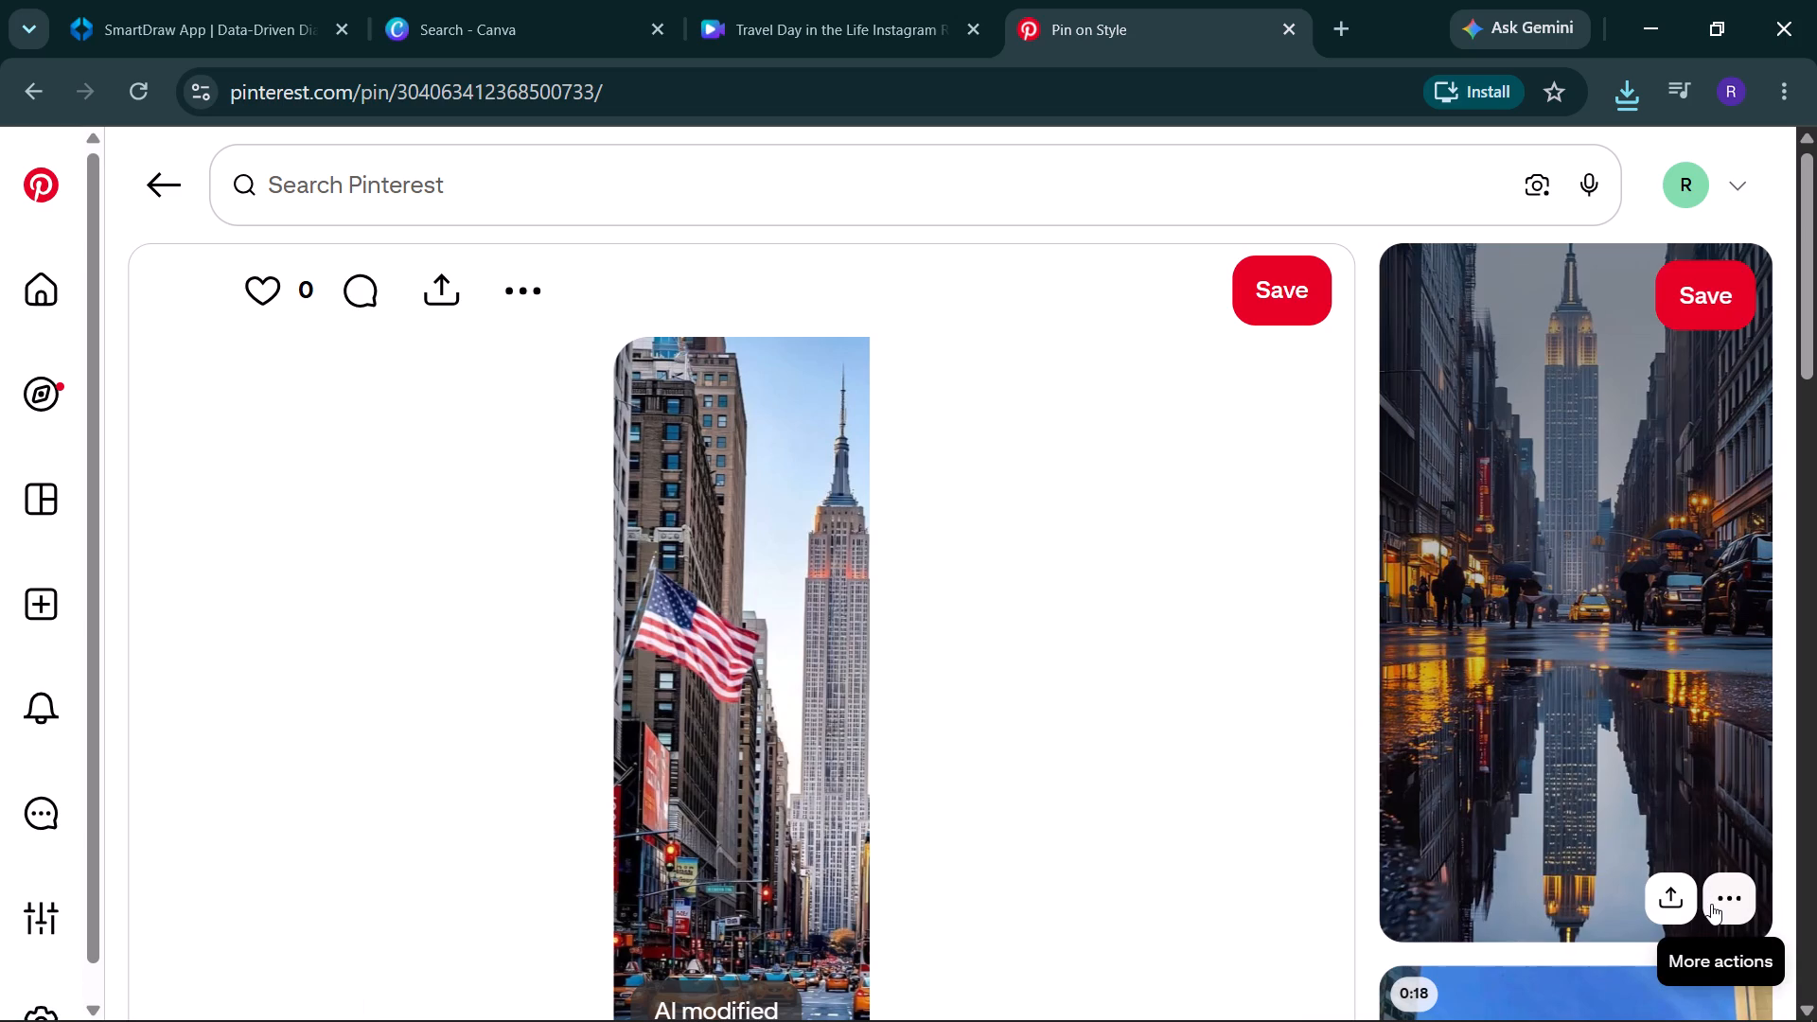
Look through the related pins around the Empire State Building image for another New York picture.
{"action": "key", "text": "Down"}
{"action": "key", "text": "Down"}
{"action": "key", "text": "Down"}
{"action": "key", "text": "Down"}
{"action": "key", "text": "Down"}
{"action": "key", "text": "Down"}
{"action": "key", "text": "Down"}
{"action": "key", "text": "Down"}
{"action": "key", "text": "Down"}
{"action": "key", "text": "Down"}
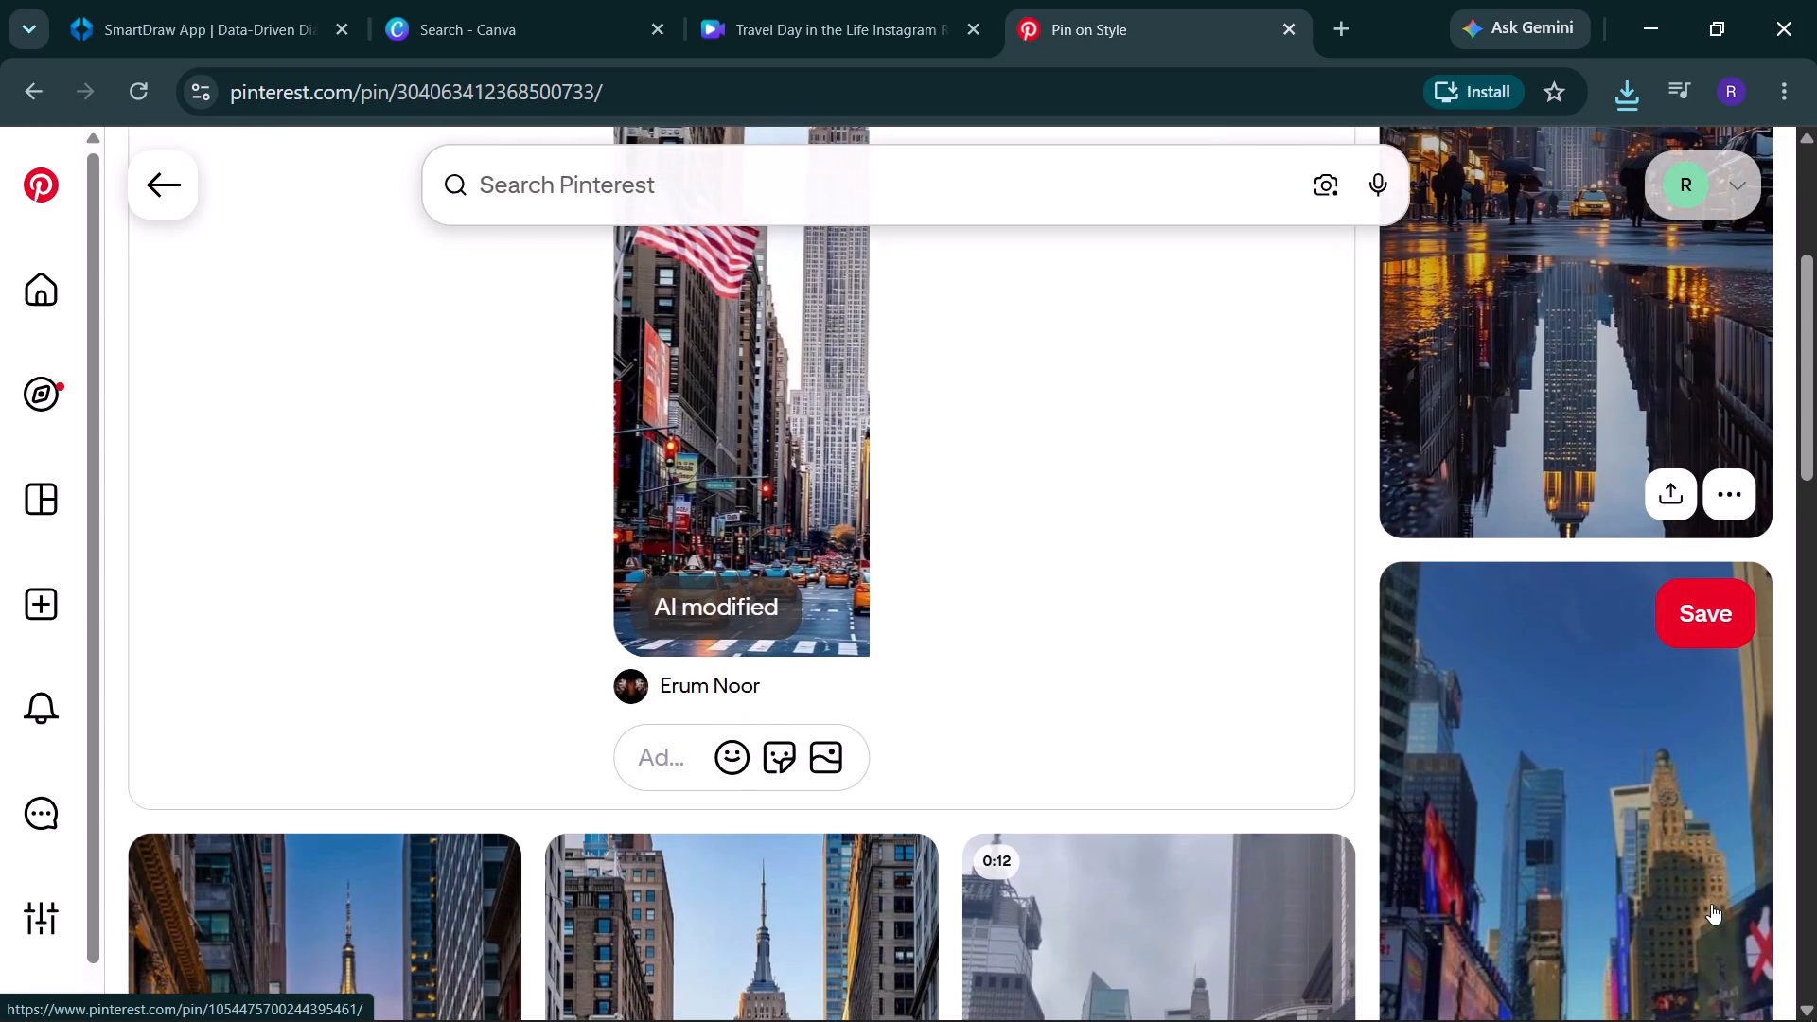
{"action": "key", "text": "Down"}
{"action": "key", "text": "Down"}
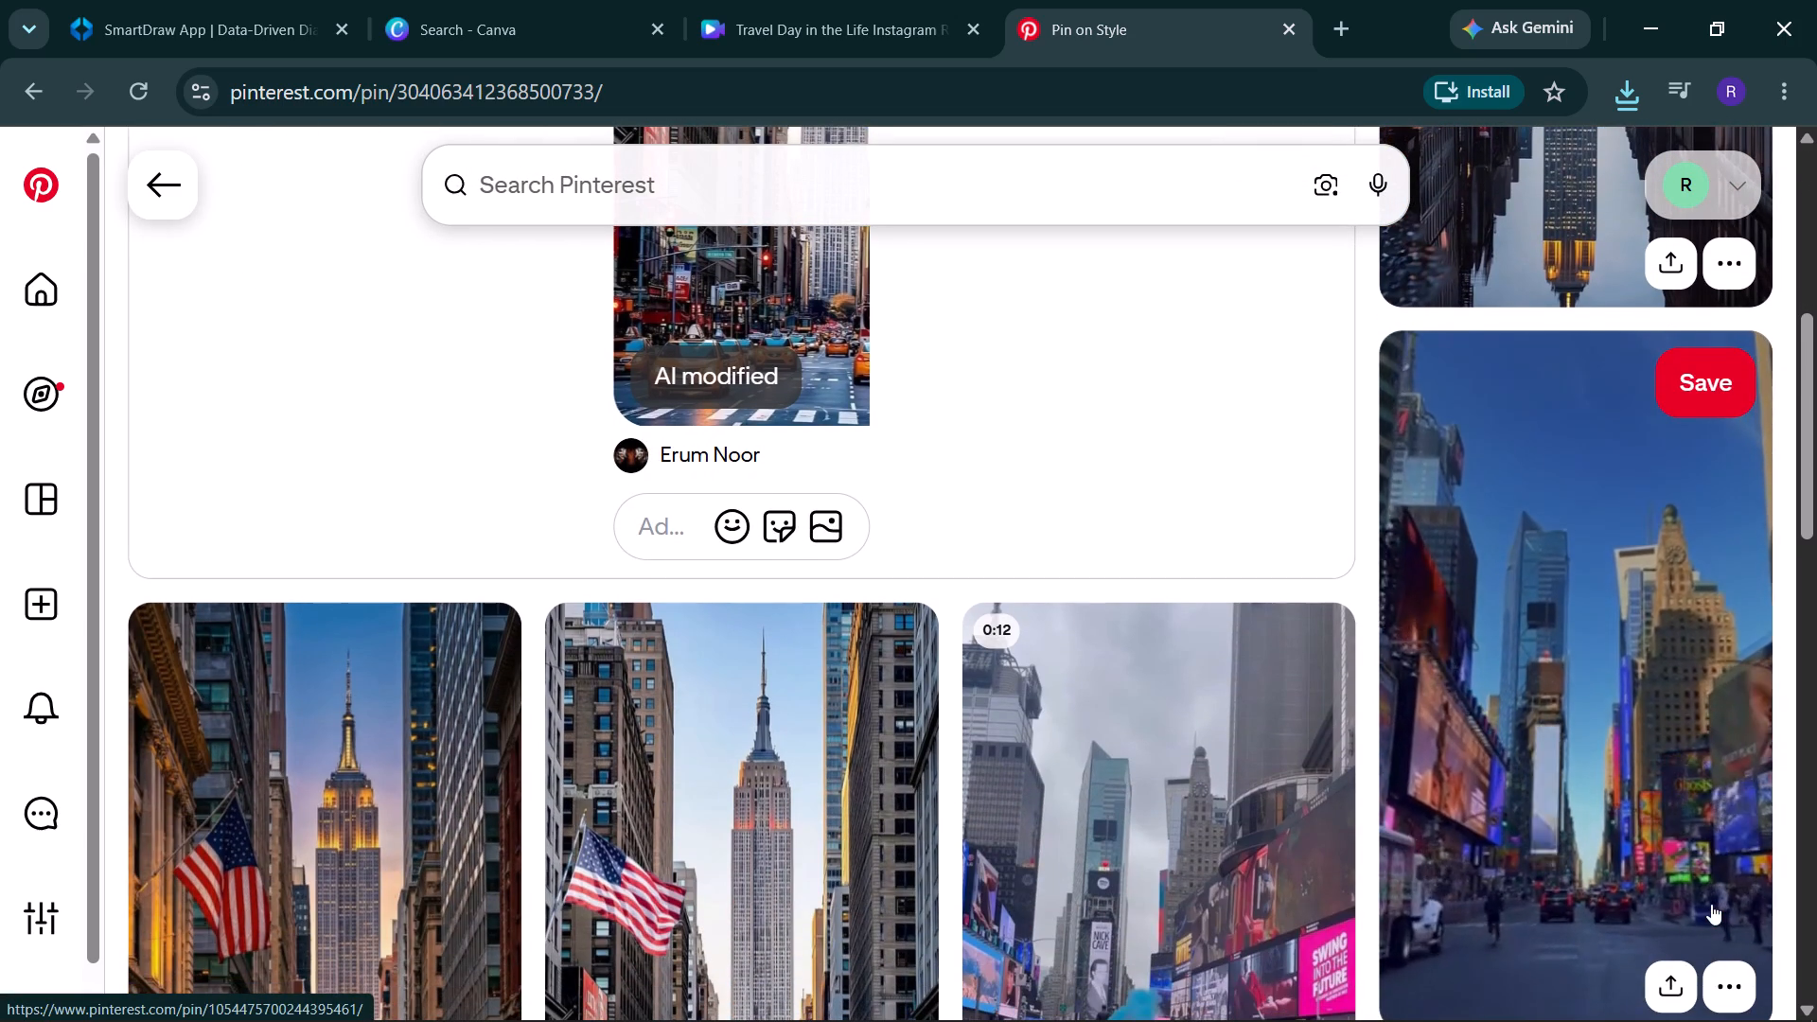
{"action": "key", "text": "Down"}
{"action": "key", "text": "Down"}
{"action": "key", "text": "Down"}
{"action": "key", "text": "Down"}
{"action": "key", "text": "Down"}
{"action": "key", "text": "Down"}
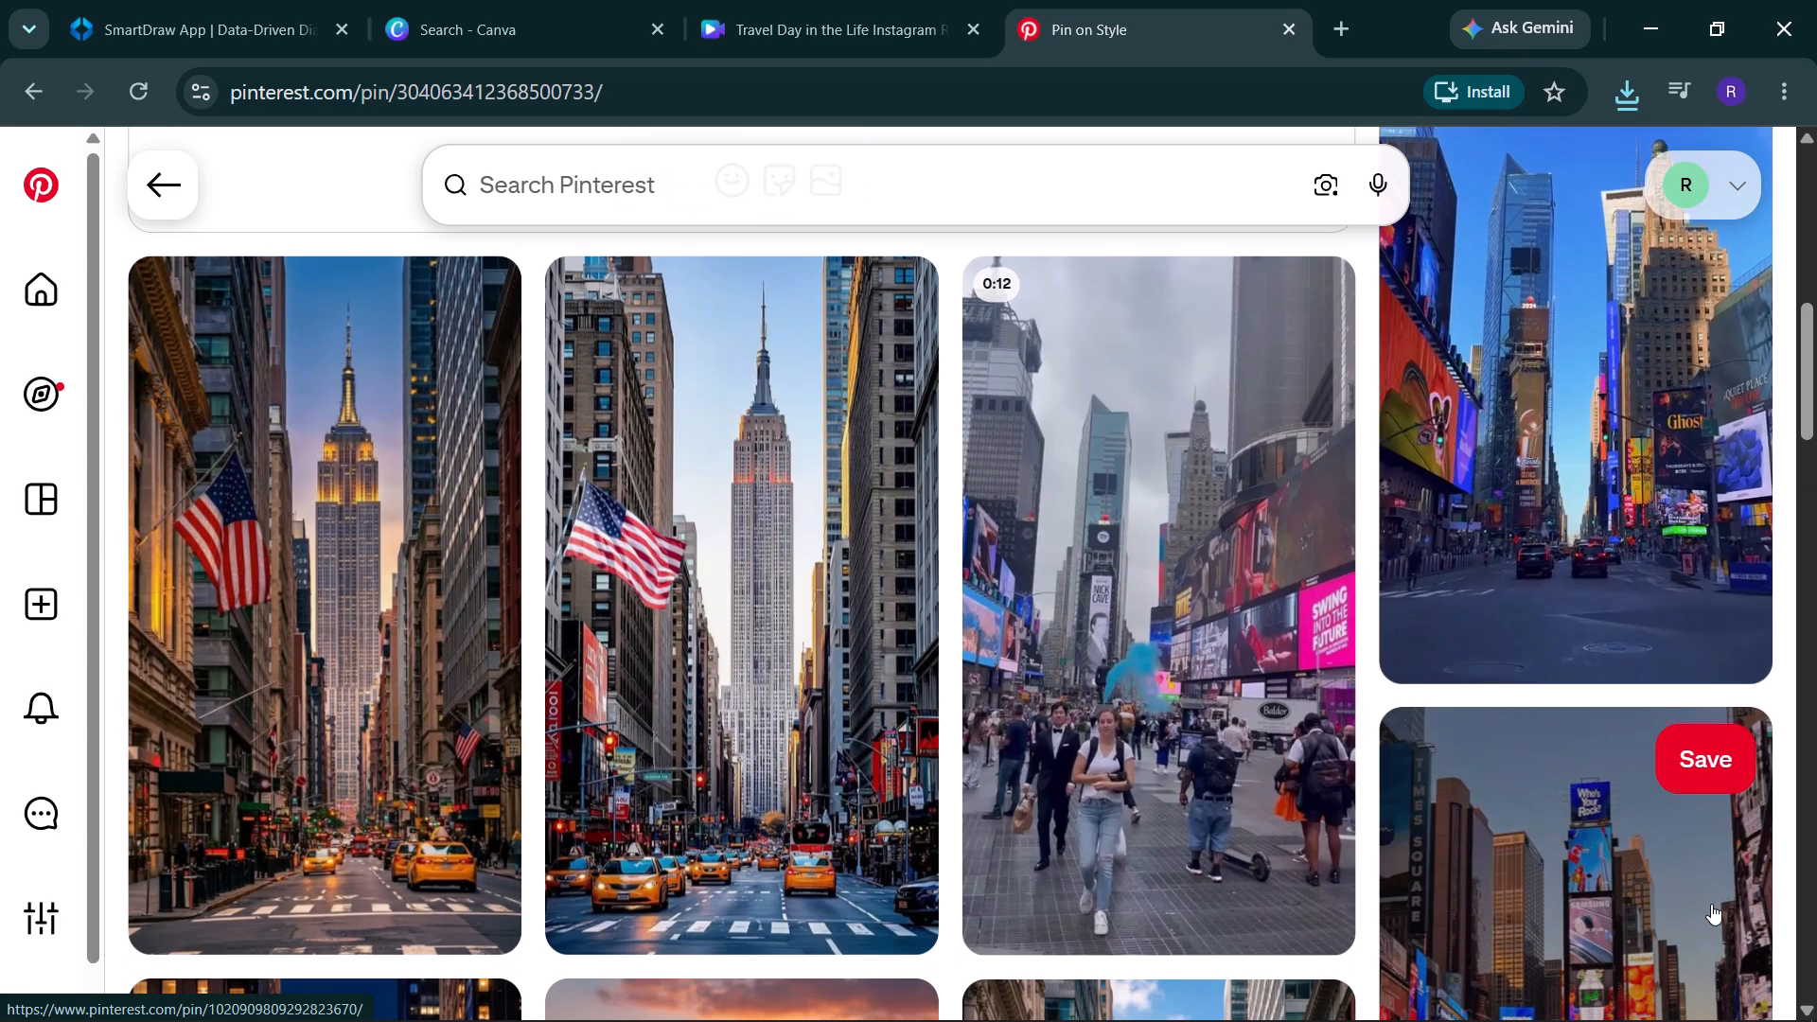
{"action": "key", "text": "Up"}
{"action": "key", "text": "Up"}
{"action": "key", "text": "Up"}
{"action": "key", "text": "Up"}
{"action": "key", "text": "Up"}
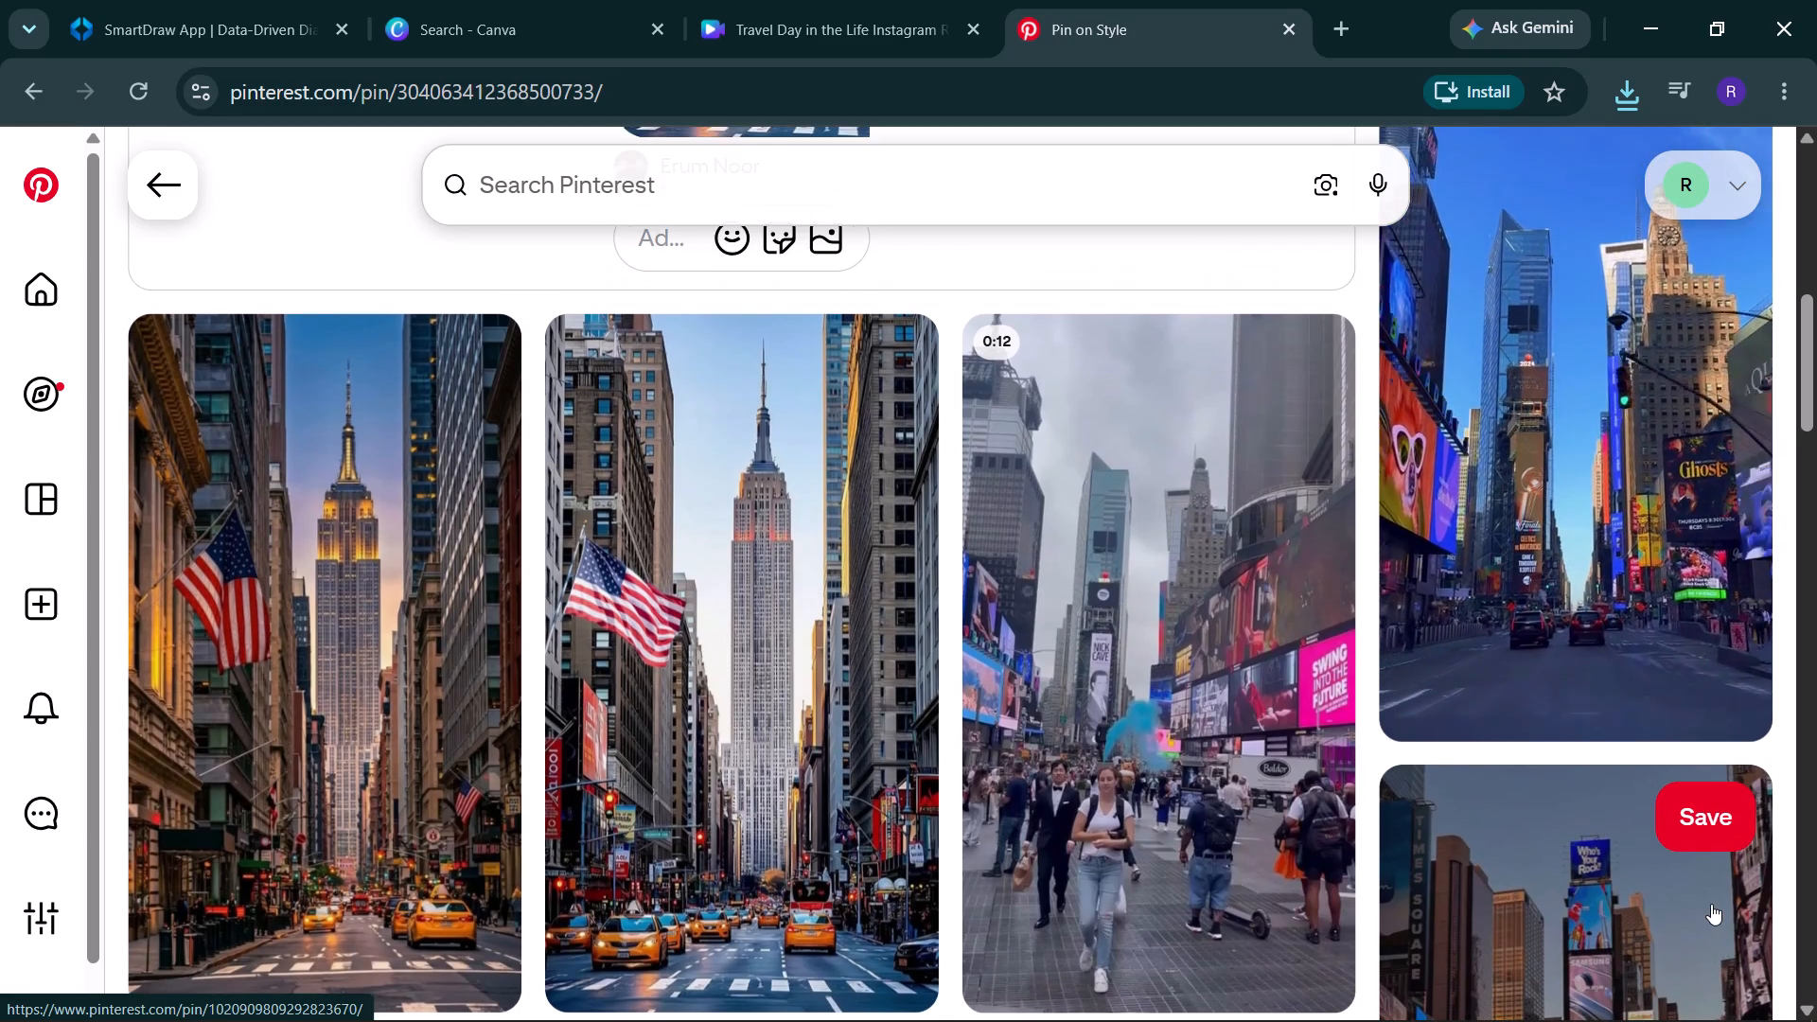
{"action": "key", "text": "Up"}
{"action": "key", "text": "Up"}
{"action": "key", "text": "Up"}
{"action": "key", "text": "Up"}
{"action": "key", "text": "Up"}
{"action": "key", "text": "Up"}
{"action": "key", "text": "Up"}
{"action": "key", "text": "Up"}
{"action": "key", "text": "Up"}
{"action": "key", "text": "Up"}
{"action": "key", "text": "Up"}
{"action": "key", "text": "Up"}
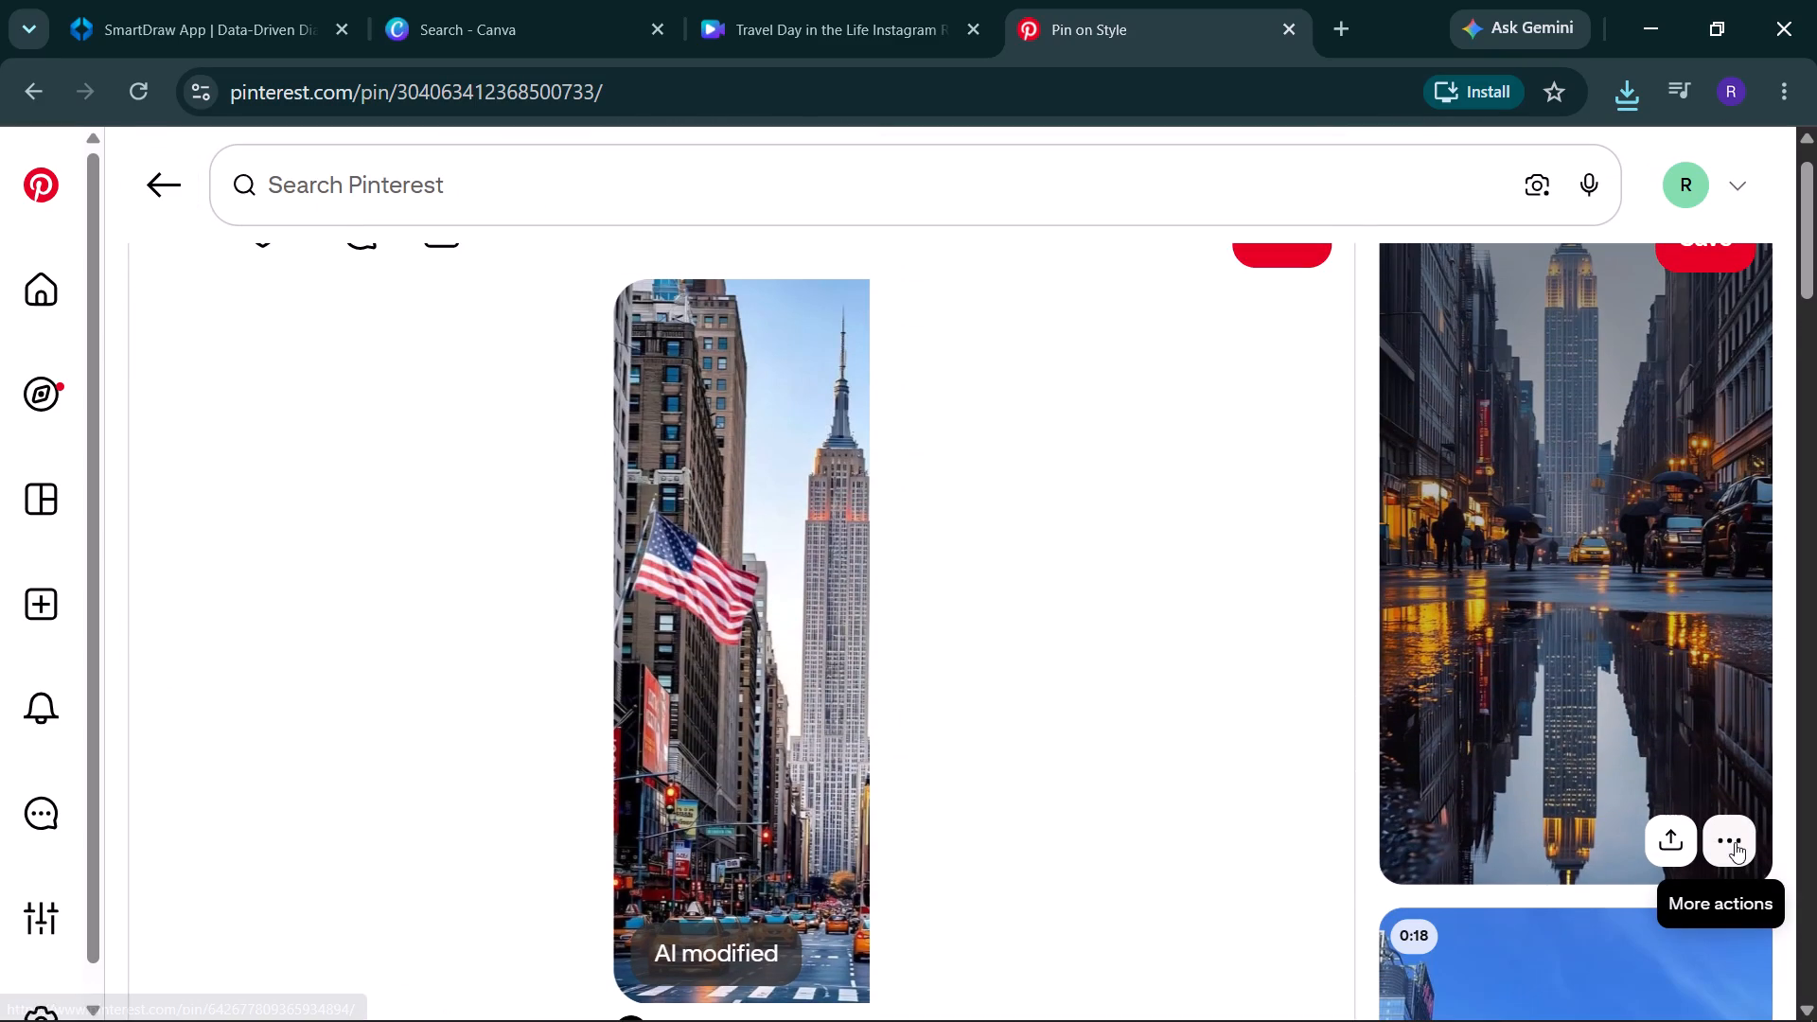
Download the related image of the Empire State Building reflected in the wet street at dusk.
{"action": "left_click", "coordinate": [1735, 842]}
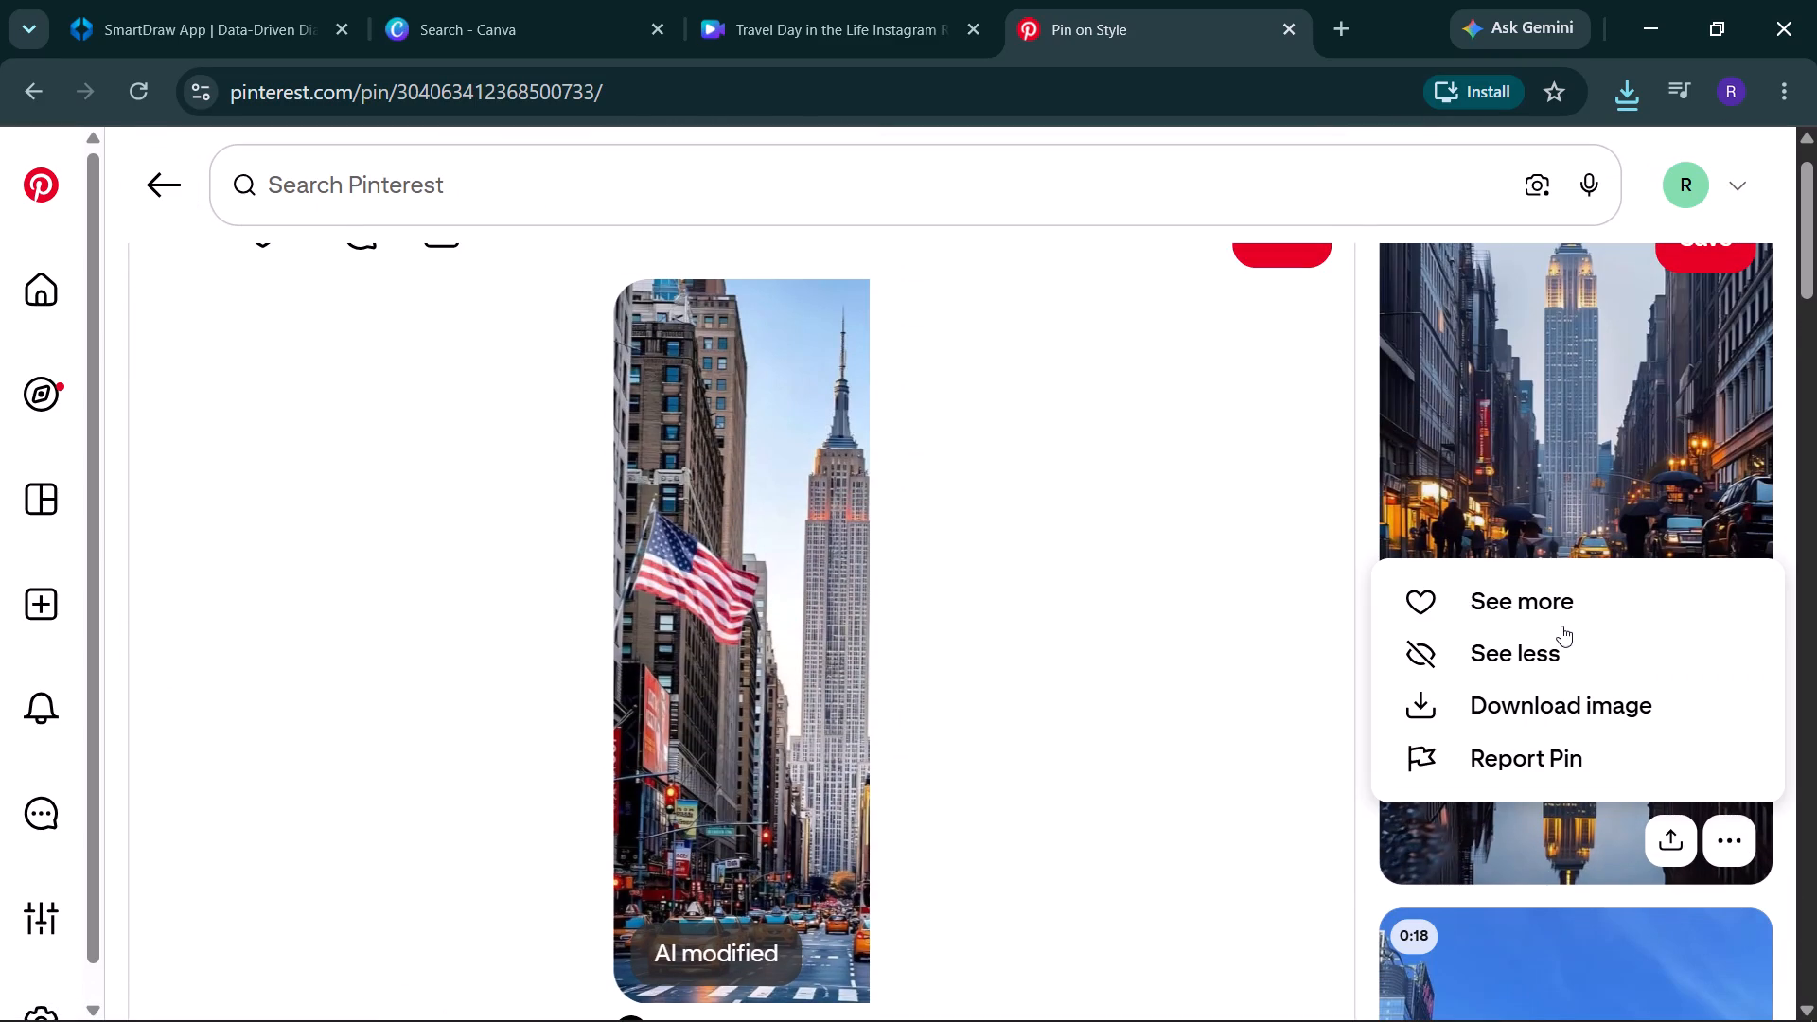
{"action": "left_click", "coordinate": [1596, 713]}
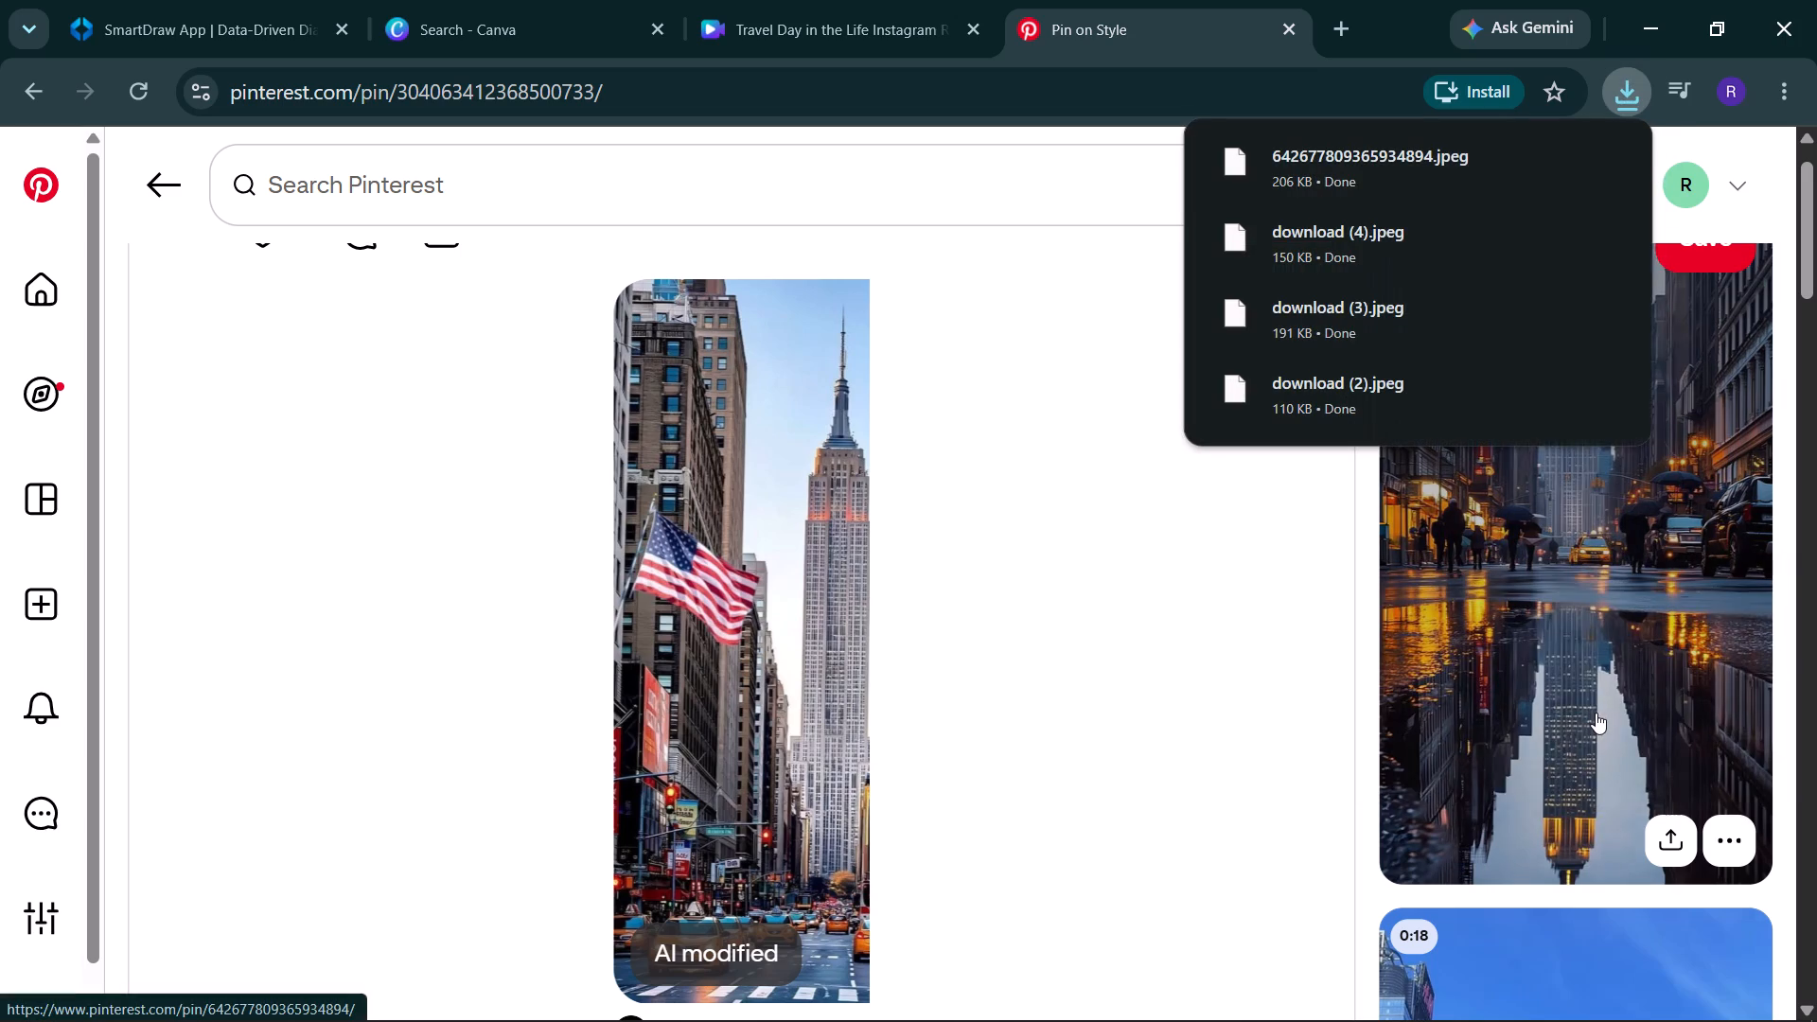
Switch to the Canva reel design and upload the image download (2) from the Downloads folder.
{"action": "left_click", "coordinate": [871, 44]}
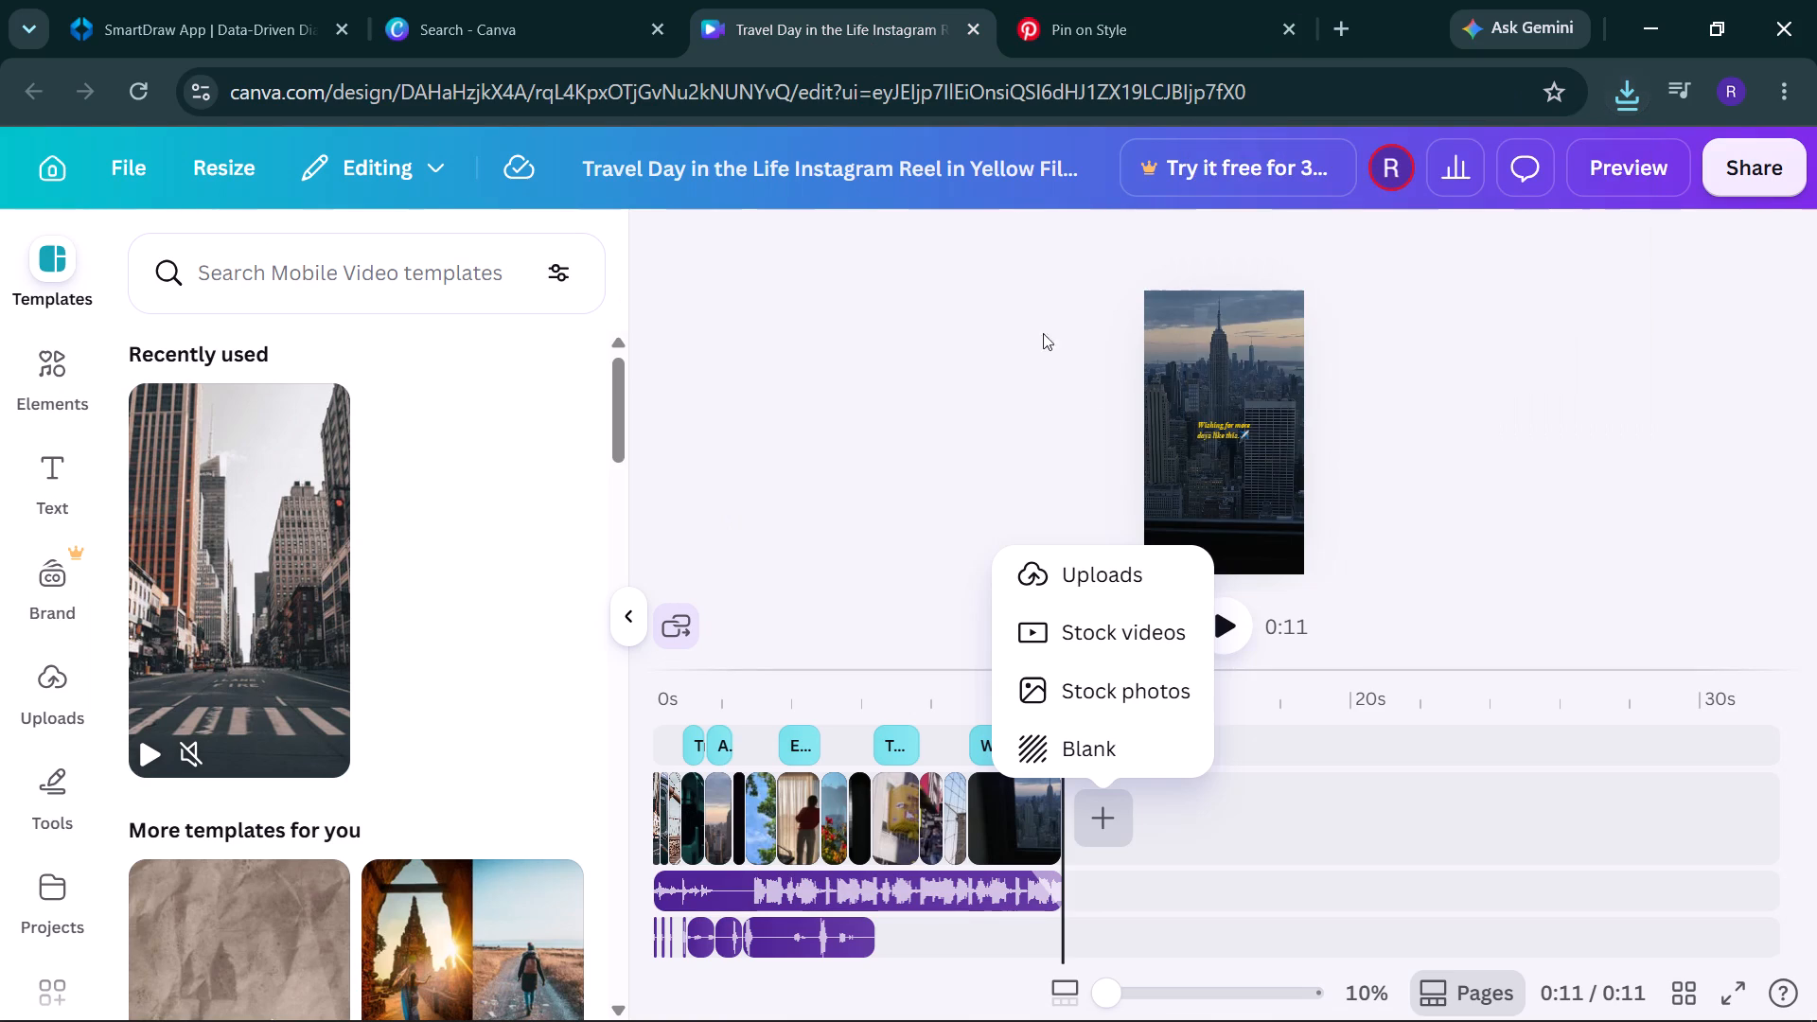
{"action": "left_click", "coordinate": [1117, 820]}
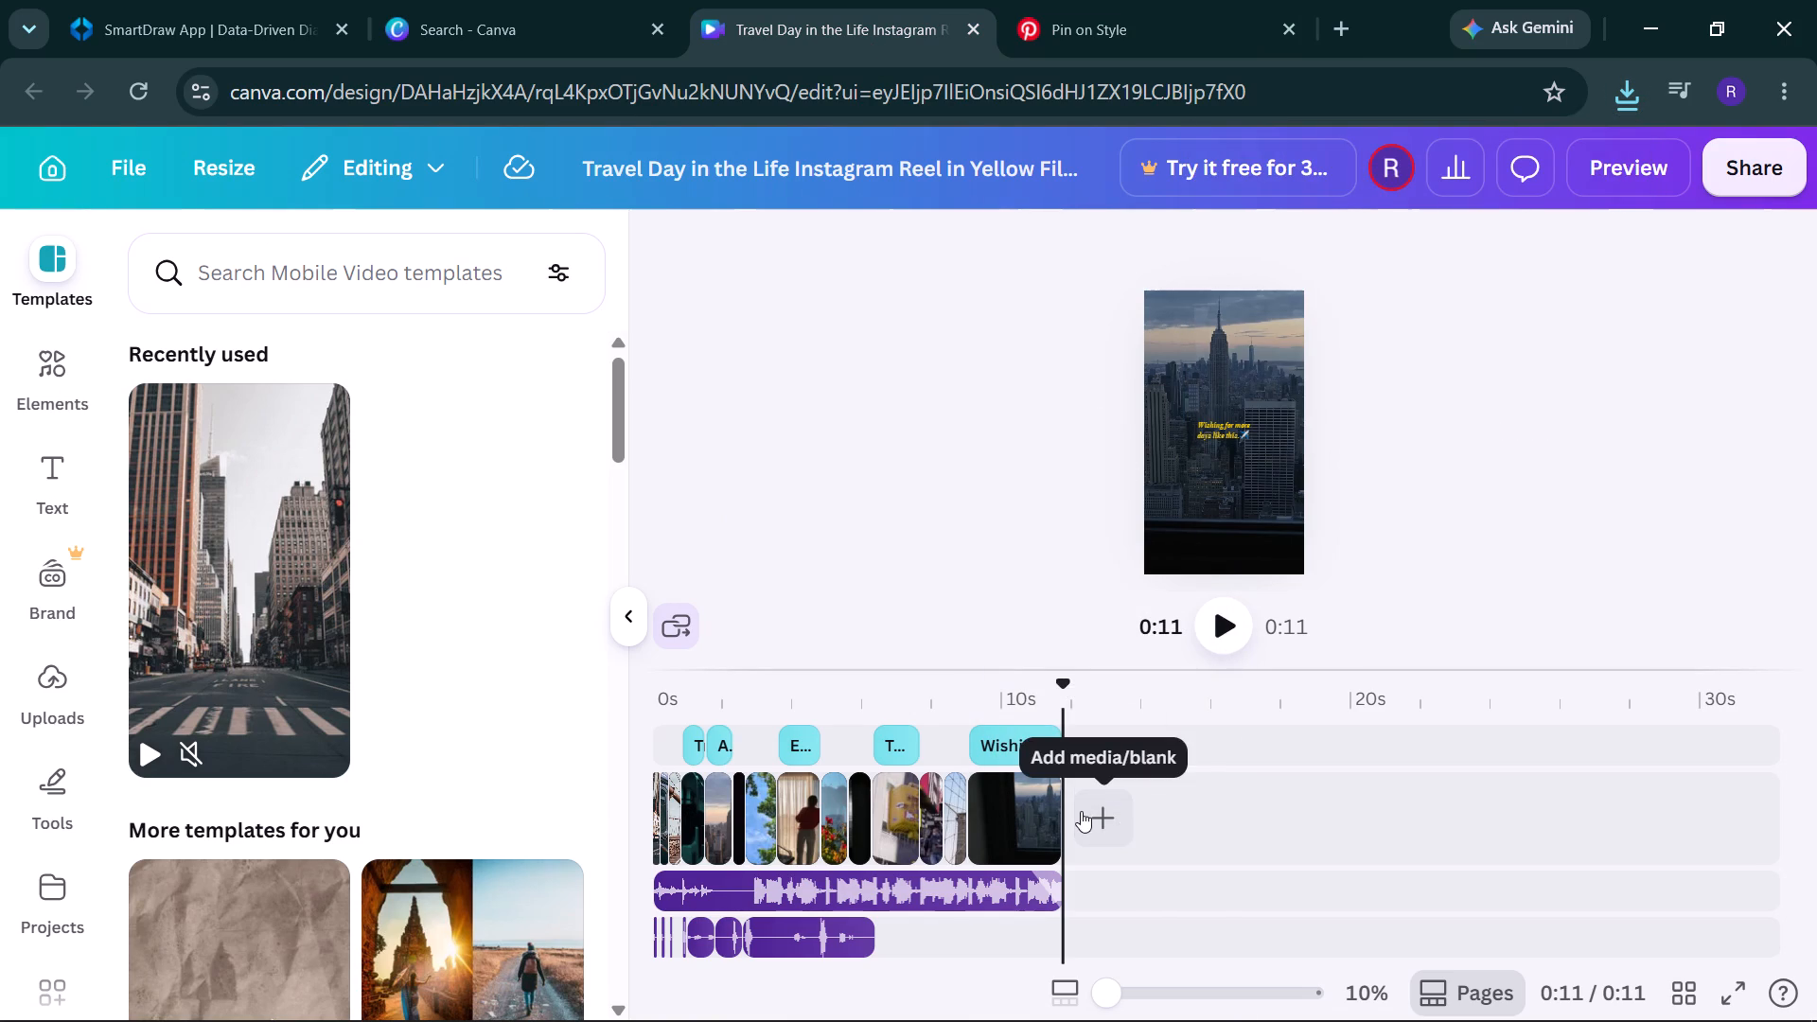
{"action": "left_click", "coordinate": [1081, 811]}
{"action": "left_click", "coordinate": [1081, 570]}
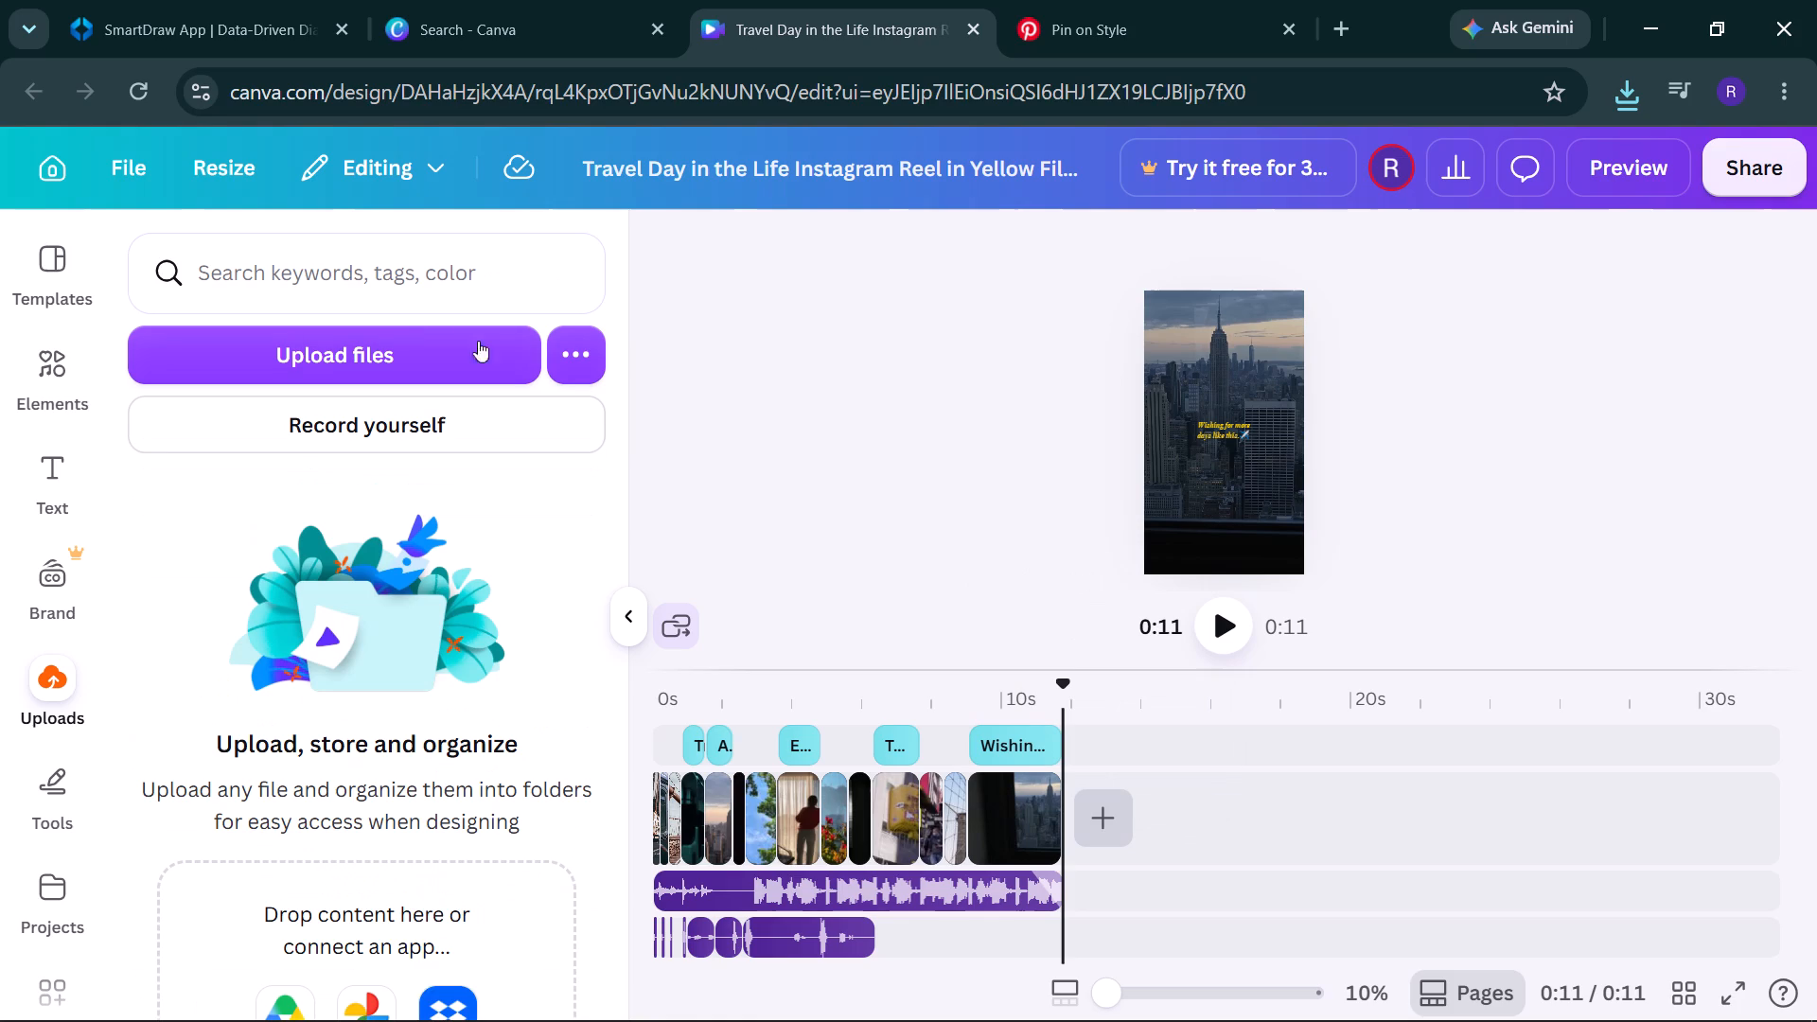
{"action": "left_click", "coordinate": [432, 342]}
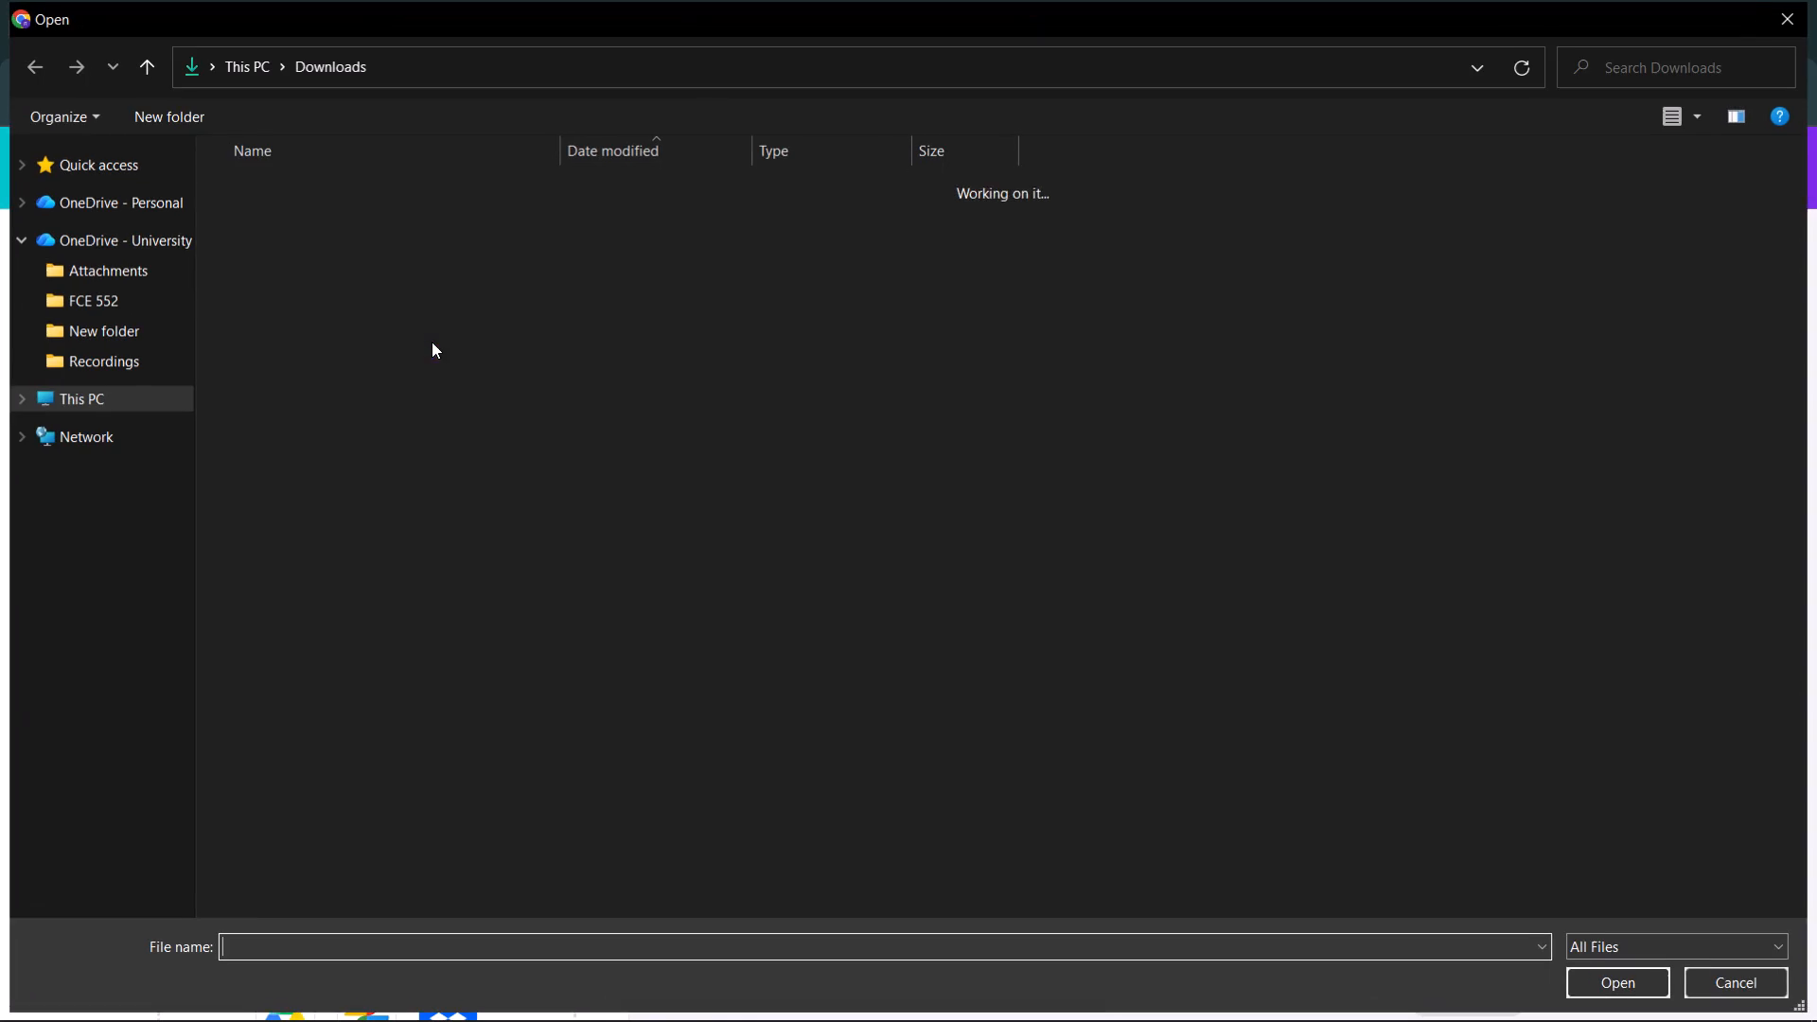
{"action": "left_click", "coordinate": [759, 703]}
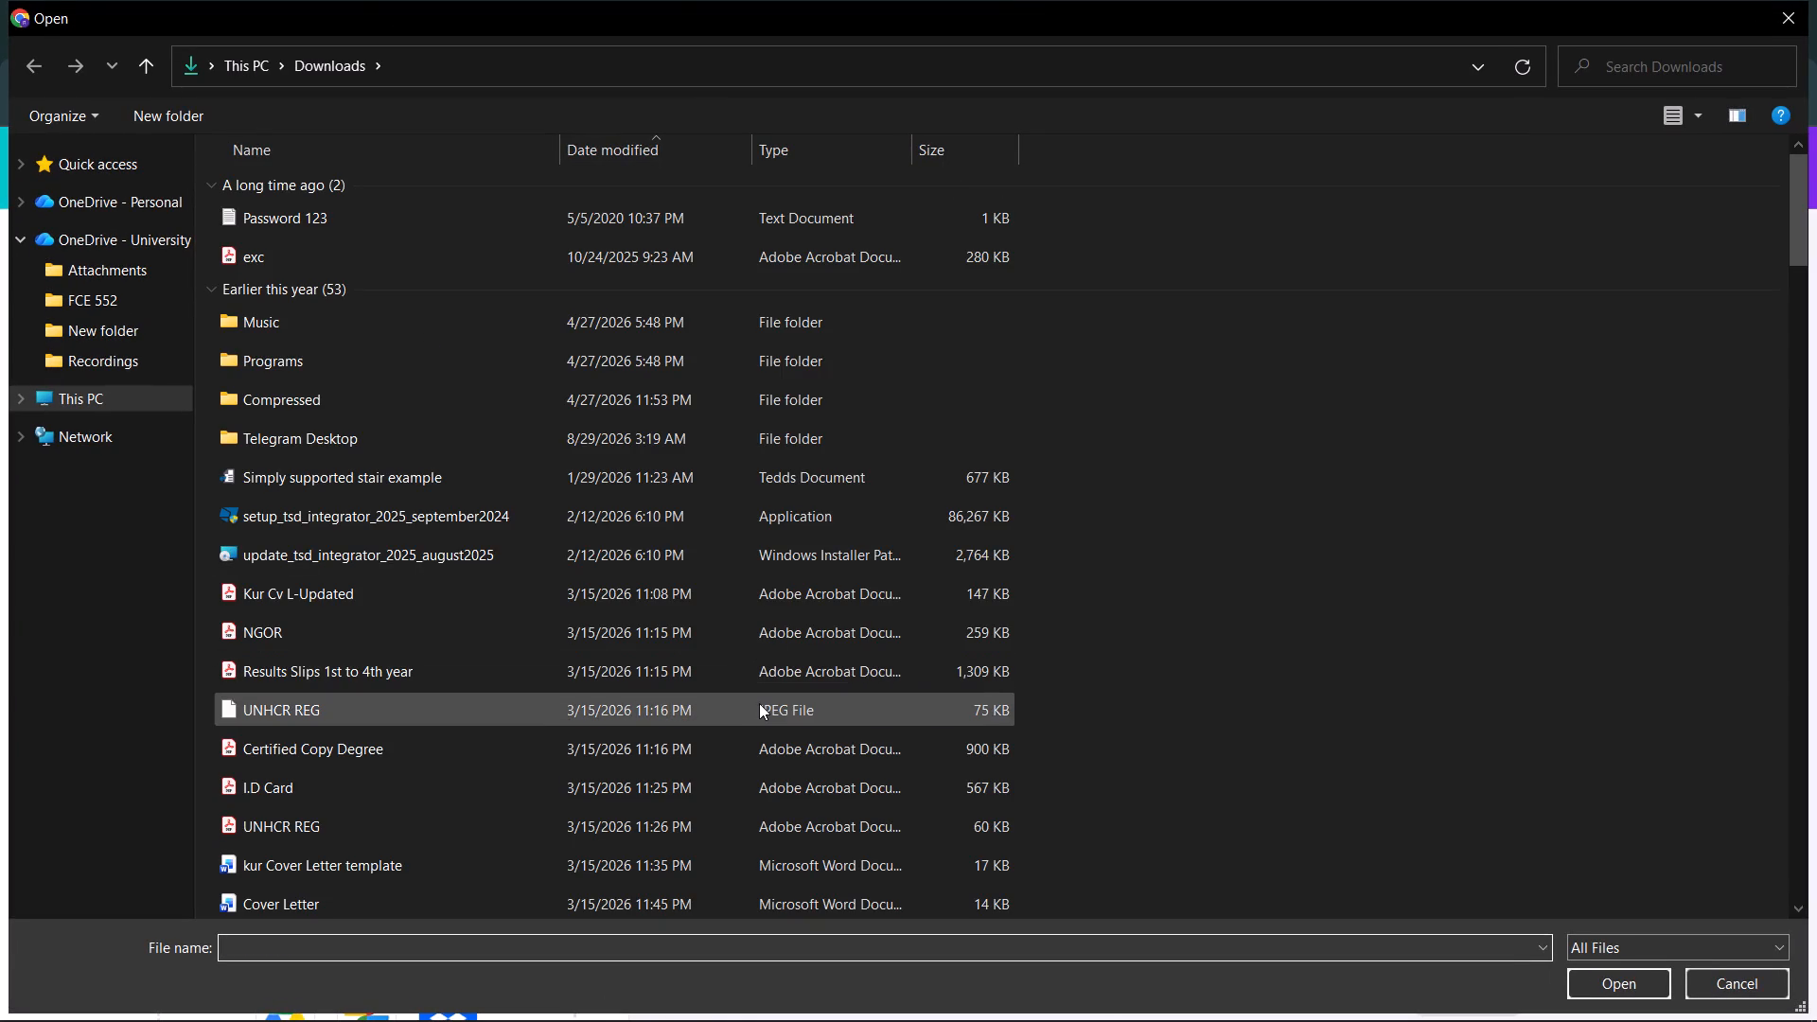
{"action": "key", "text": "Down"}
{"action": "key", "text": "Down"}
{"action": "key", "text": "Down"}
{"action": "key", "text": "Down"}
{"action": "key", "text": "Down"}
{"action": "key", "text": "Down"}
{"action": "key", "text": "Down"}
{"action": "key", "text": "Down"}
{"action": "key", "text": "Down"}
{"action": "key", "text": "Down"}
{"action": "key", "text": "Down"}
{"action": "key", "text": "Down"}
{"action": "key", "text": "Down"}
{"action": "key", "text": "Down"}
{"action": "key", "text": "Down"}
{"action": "key", "text": "Down"}
{"action": "key", "text": "Down"}
{"action": "key", "text": "Down"}
{"action": "key", "text": "Down"}
{"action": "key", "text": "Down"}
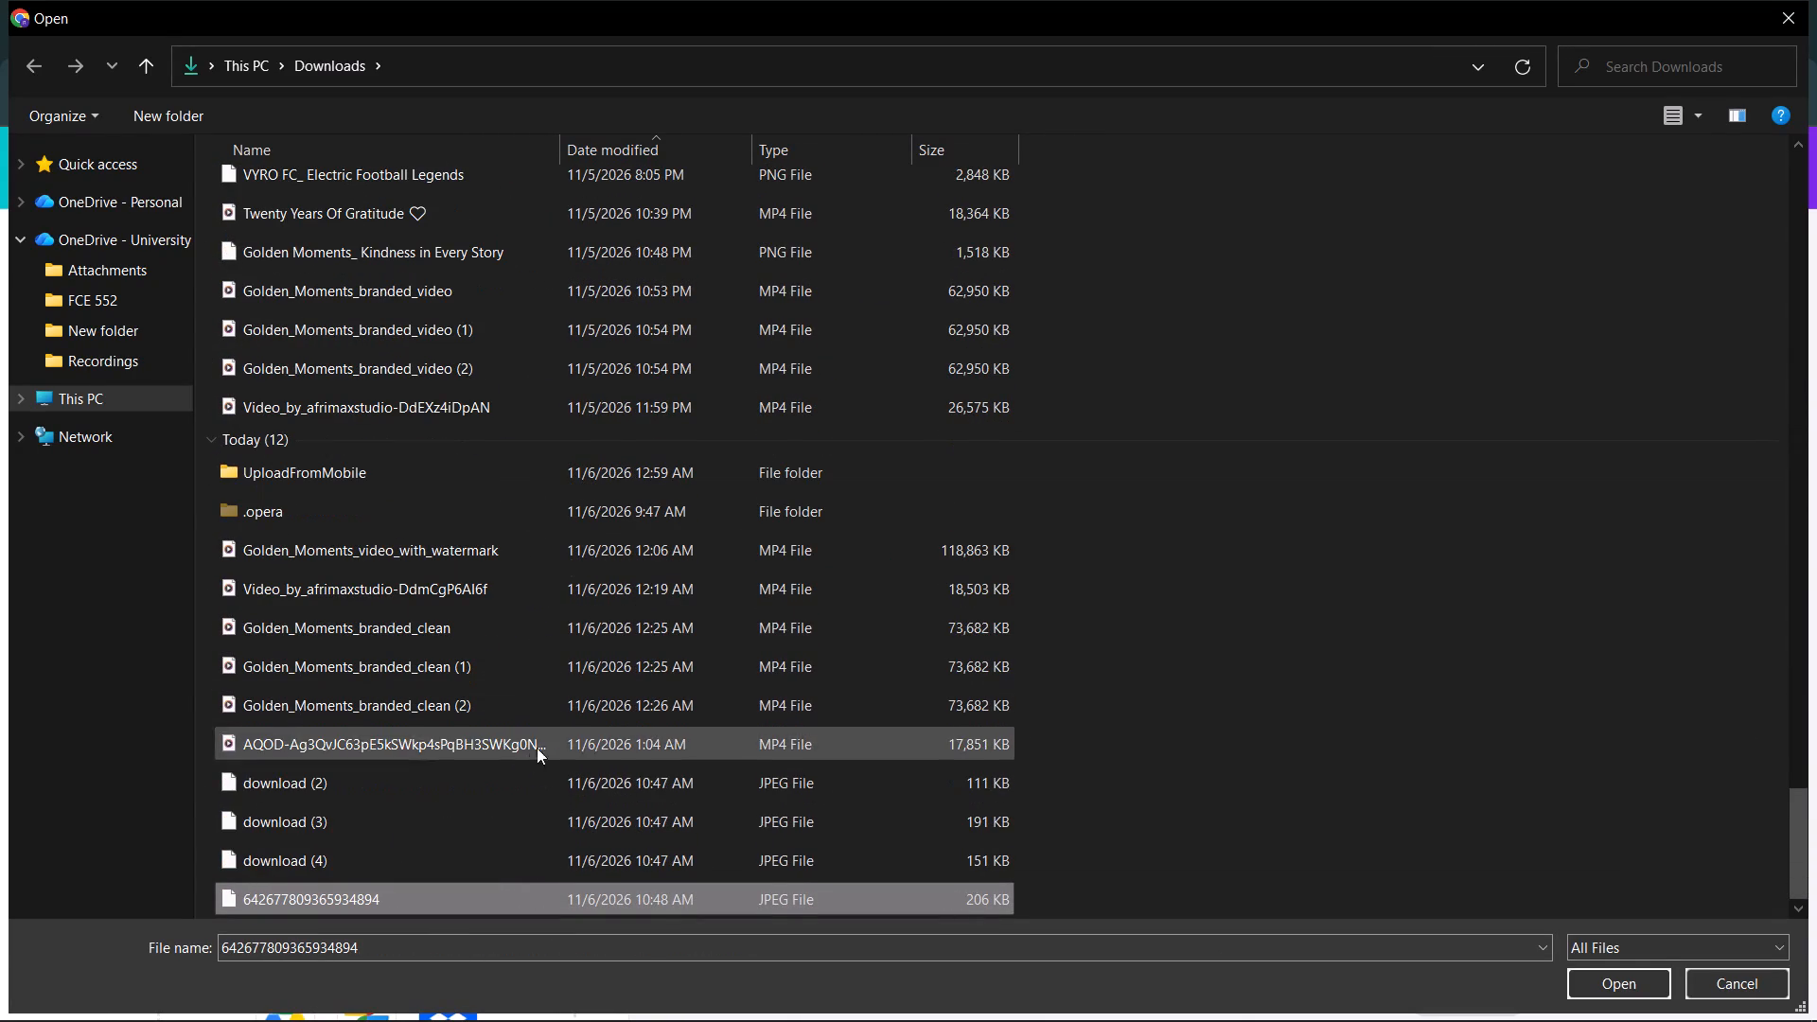
{"action": "left_click", "coordinate": [514, 782]}
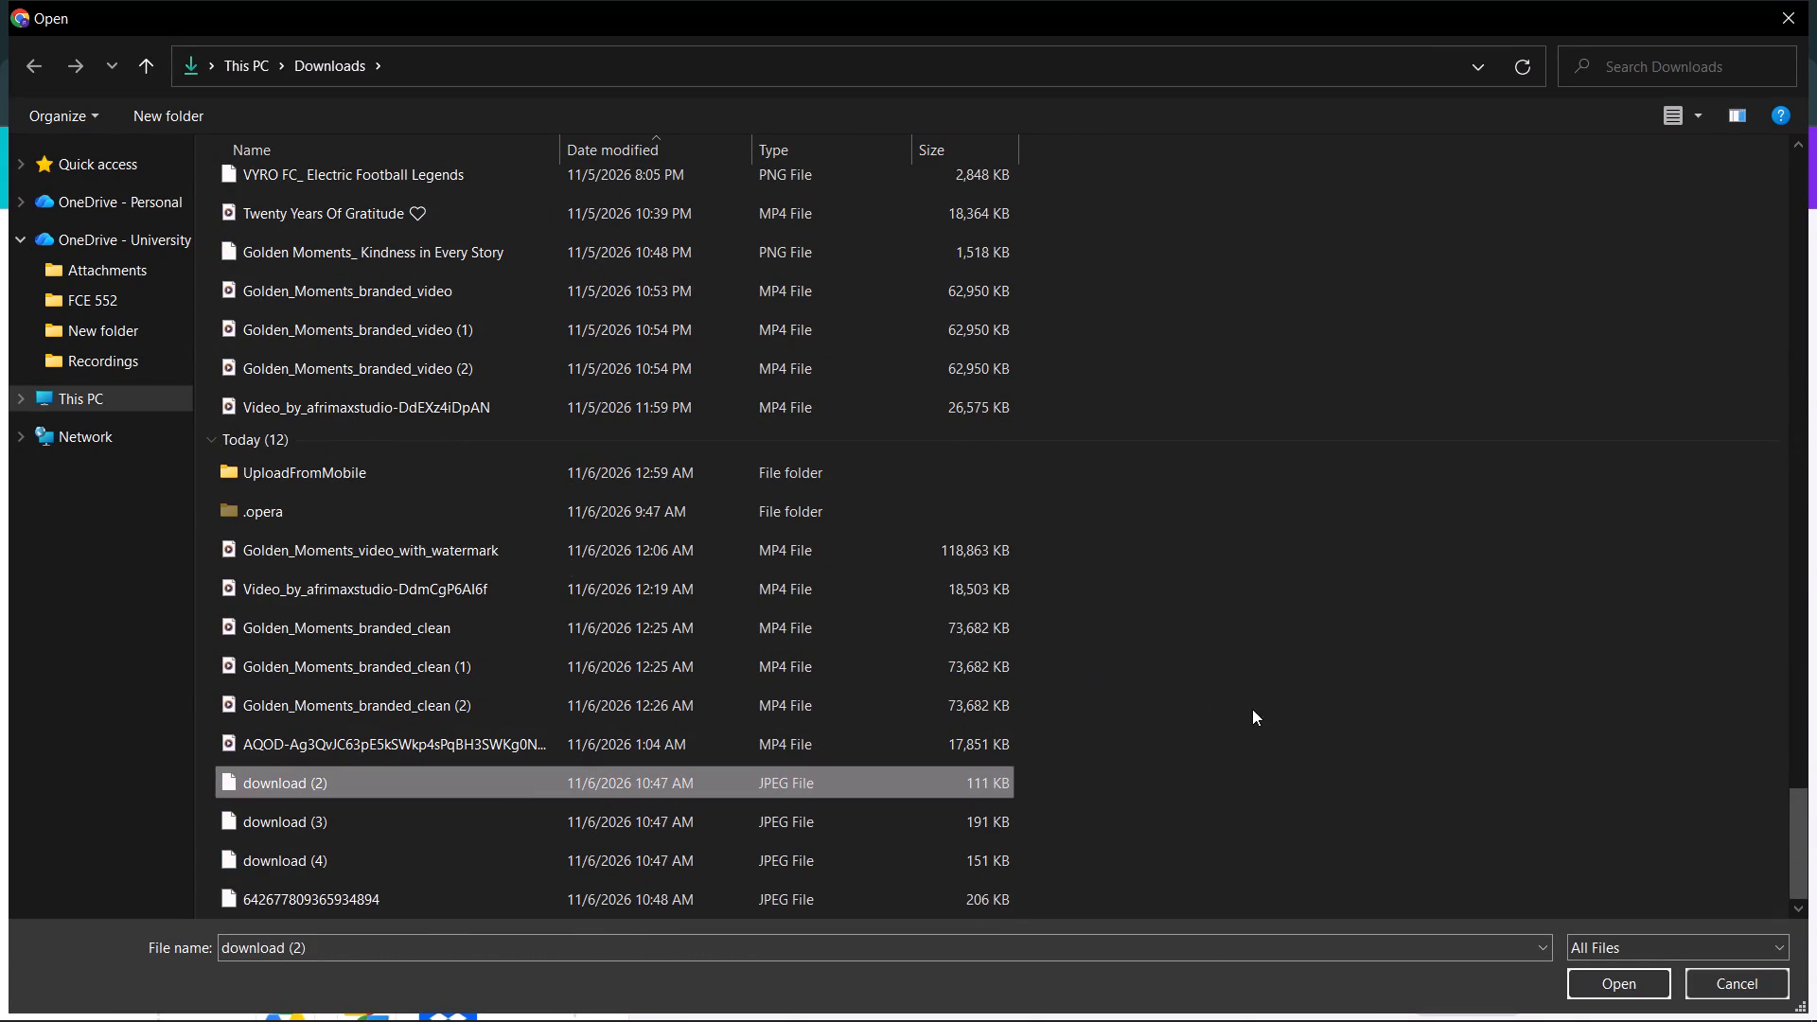
{"action": "left_click", "coordinate": [1612, 985]}
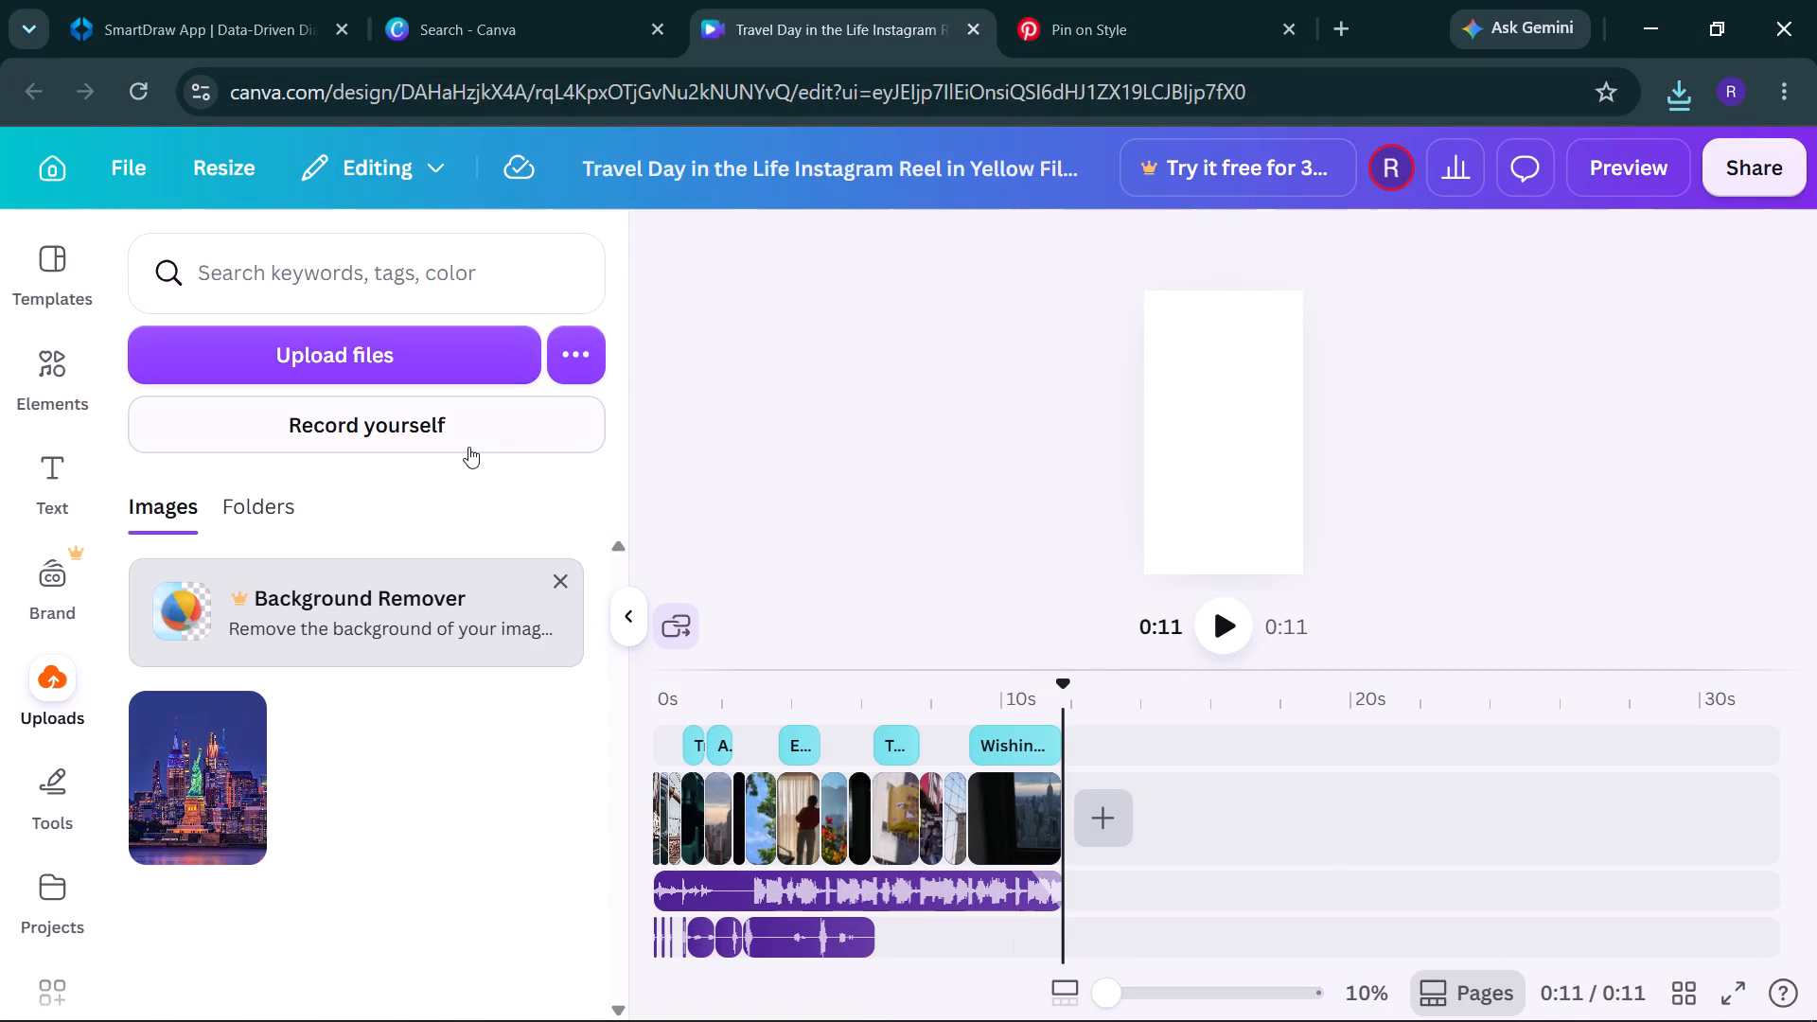
Upload the image download (3) from the Downloads folder to the design's uploads.
{"action": "left_click", "coordinate": [436, 361]}
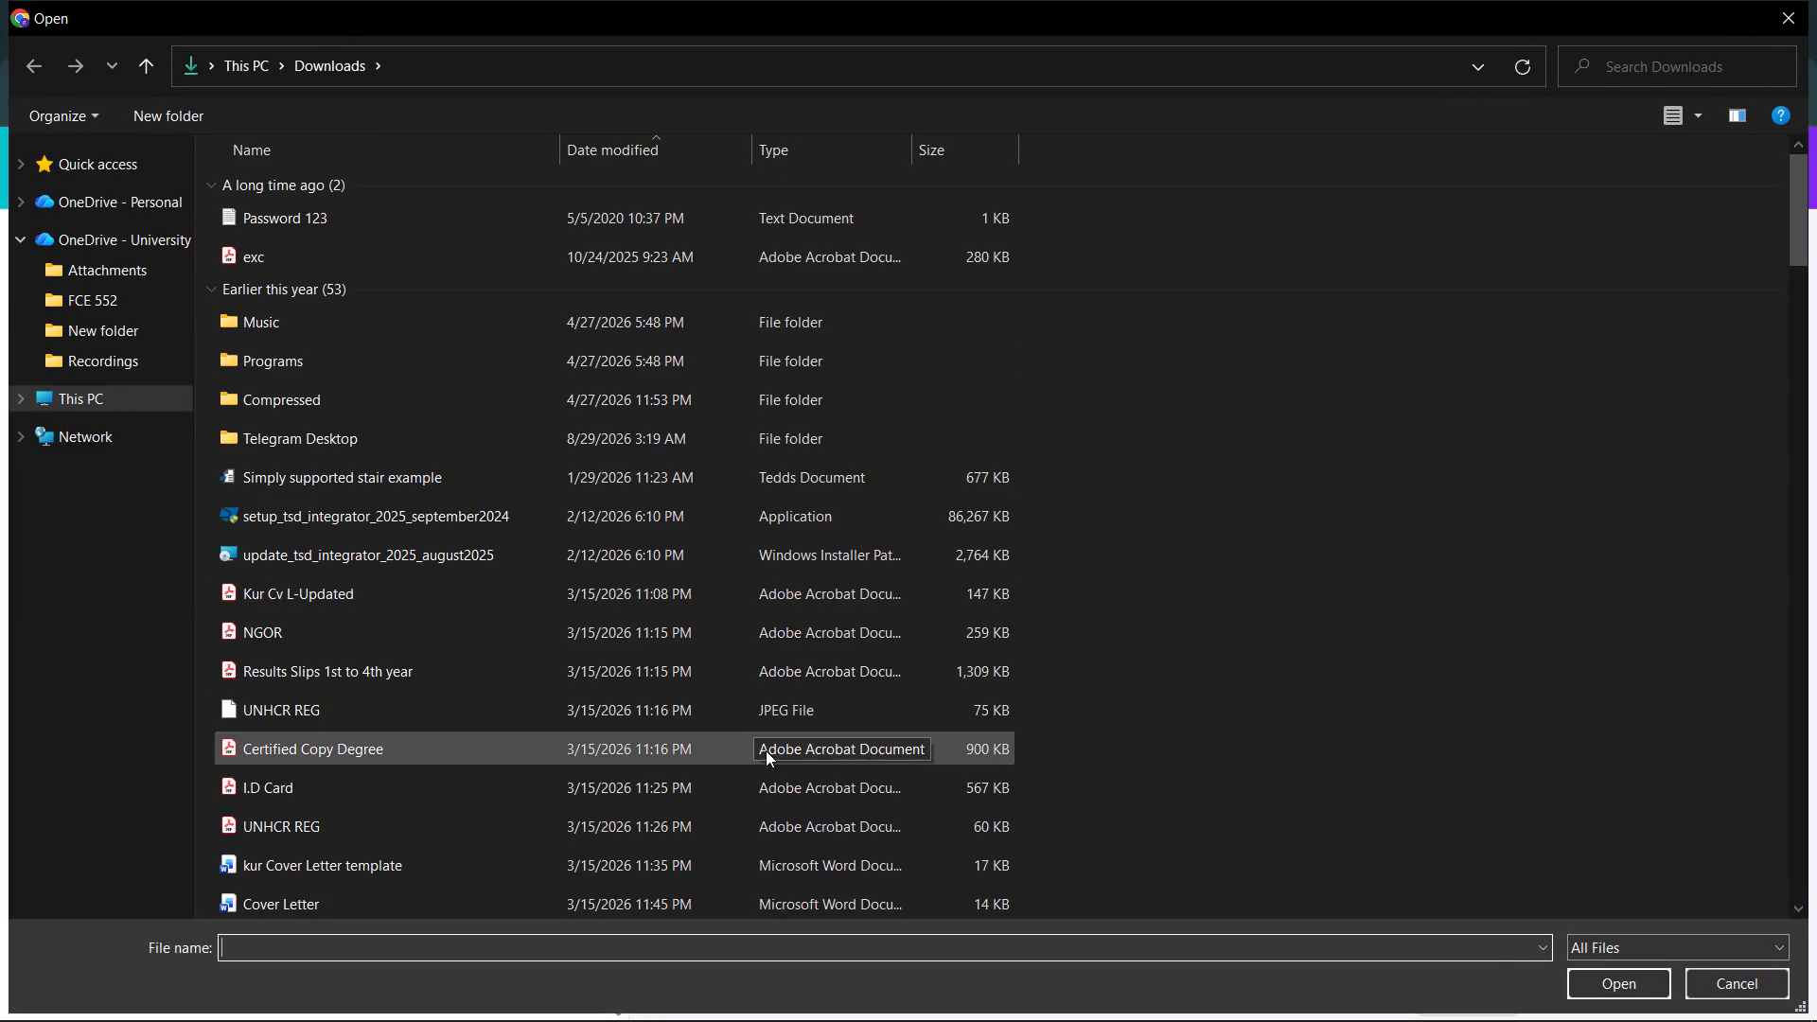
{"action": "left_click", "coordinate": [766, 750]}
{"action": "key", "text": "Down"}
{"action": "key", "text": "Down"}
{"action": "key", "text": "Down"}
{"action": "key", "text": "Down"}
{"action": "key", "text": "Down"}
{"action": "key", "text": "Down"}
{"action": "key", "text": "Down"}
{"action": "key", "text": "Down"}
{"action": "key", "text": "Down"}
{"action": "key", "text": "Down"}
{"action": "key", "text": "Down"}
{"action": "key", "text": "Down"}
{"action": "key", "text": "Down"}
{"action": "key", "text": "Down"}
{"action": "key", "text": "Down"}
{"action": "key", "text": "Down"}
{"action": "key", "text": "Down"}
{"action": "key", "text": "Down"}
{"action": "key", "text": "Down"}
{"action": "key", "text": "Down"}
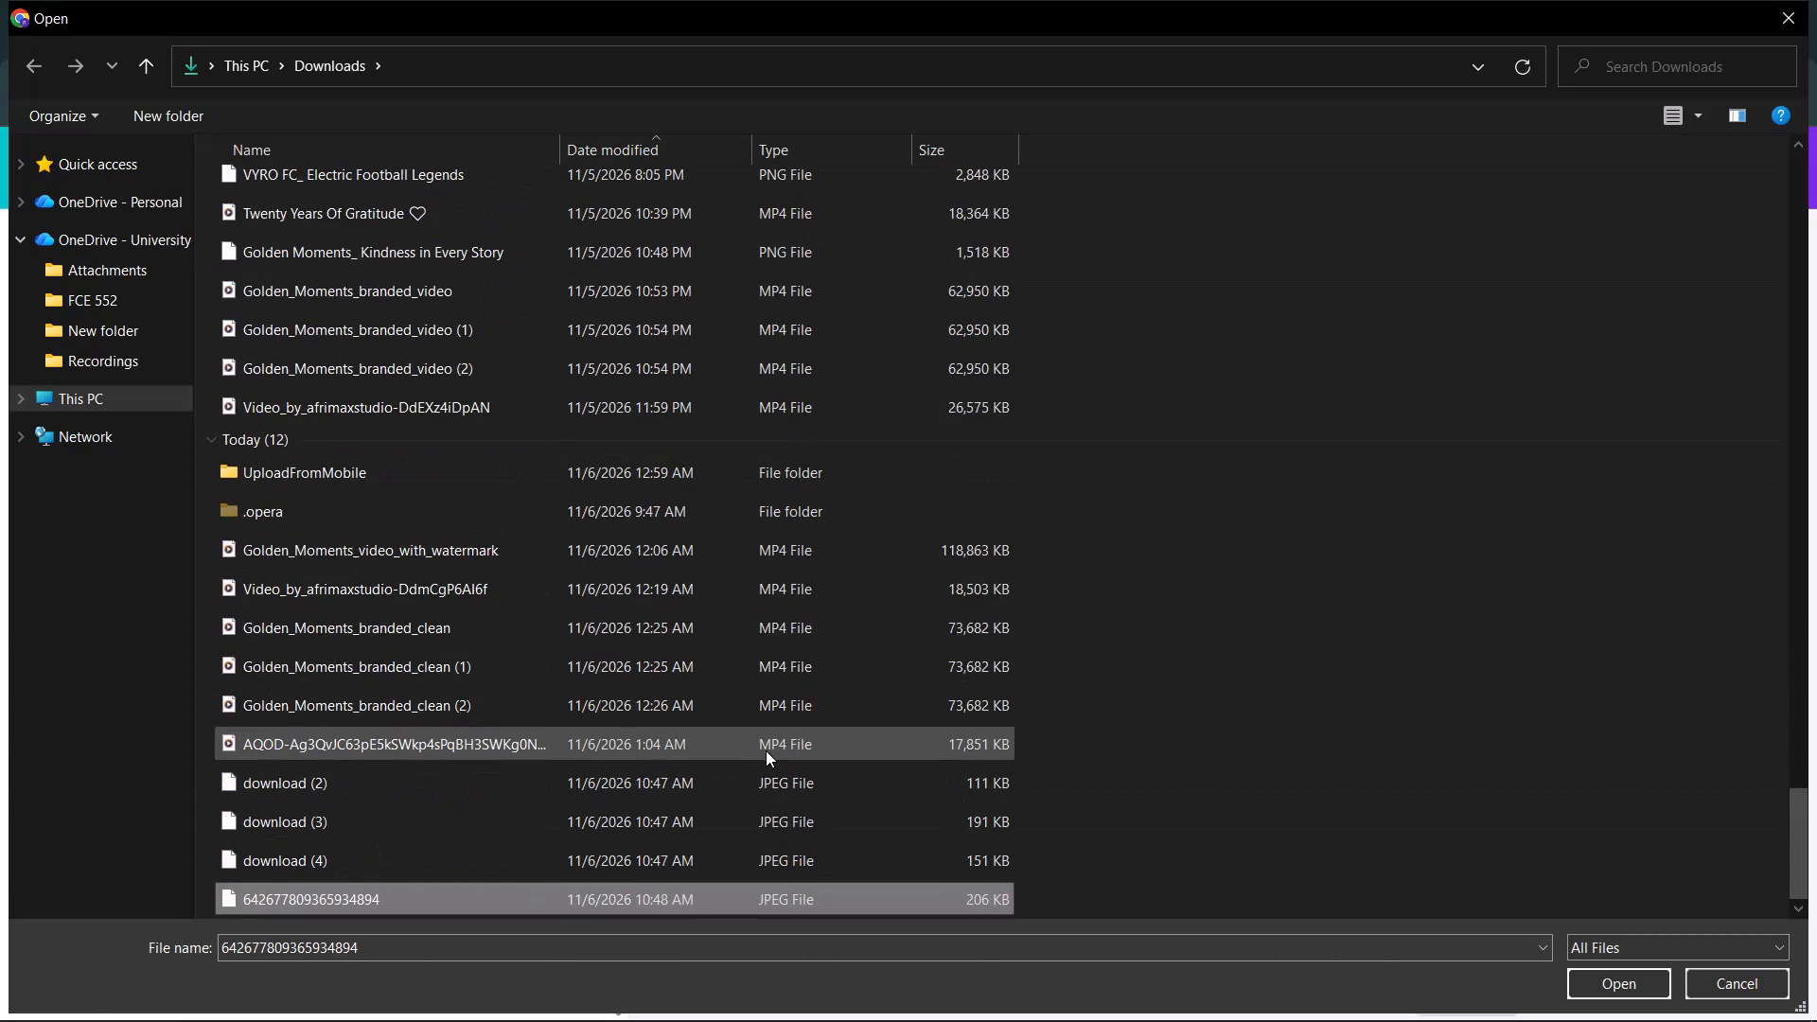
{"action": "left_click", "coordinate": [528, 819]}
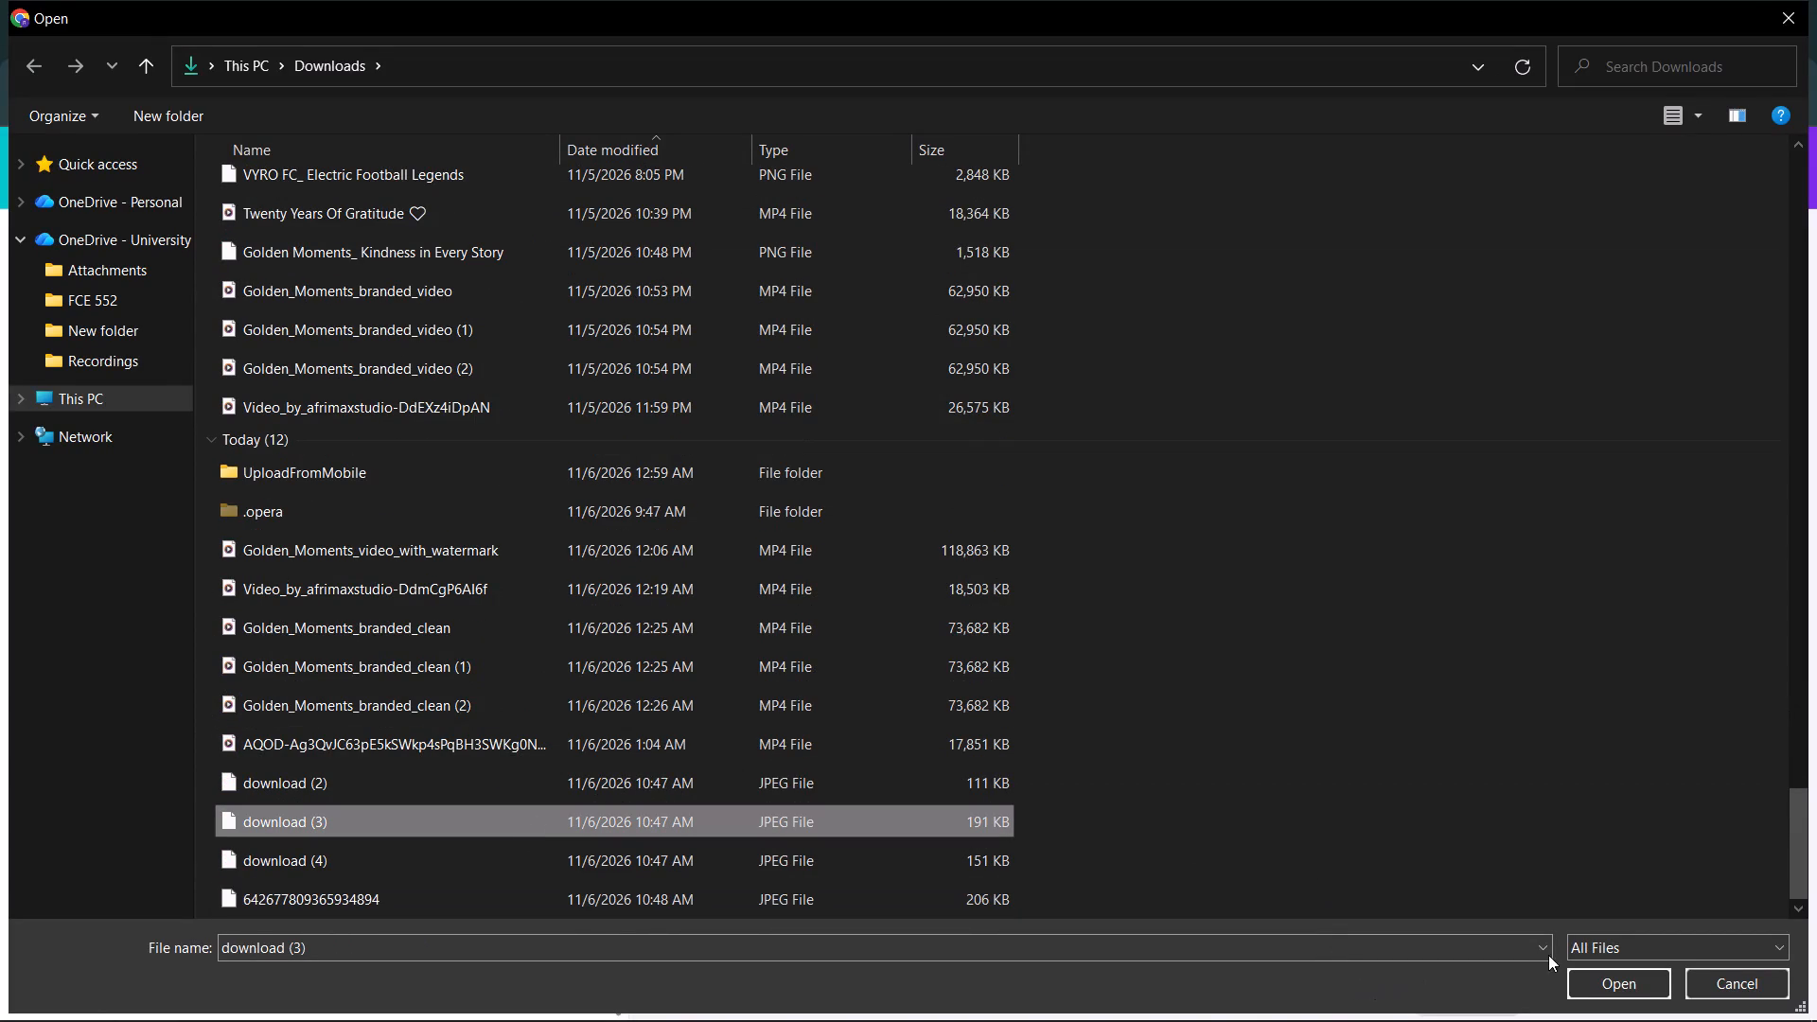
{"action": "left_click", "coordinate": [1641, 979]}
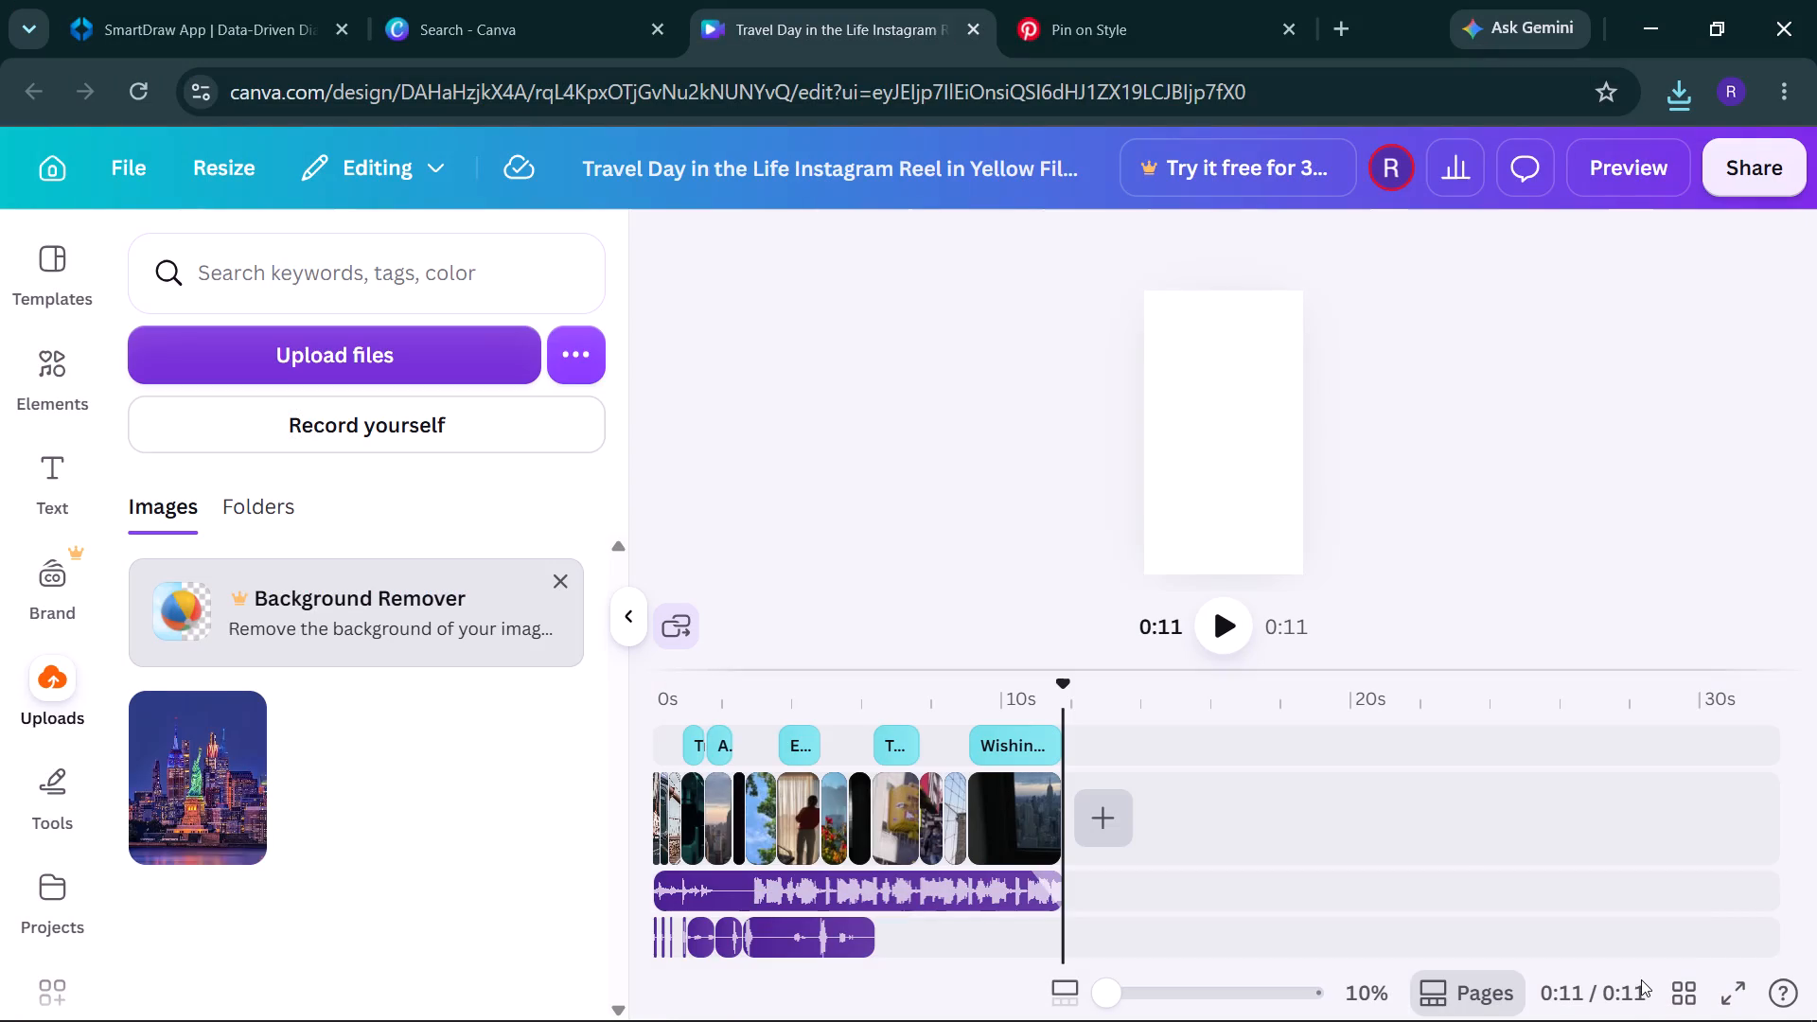
Upload the image download (4) from the Downloads folder to the design's uploads.
{"action": "left_click", "coordinate": [509, 356]}
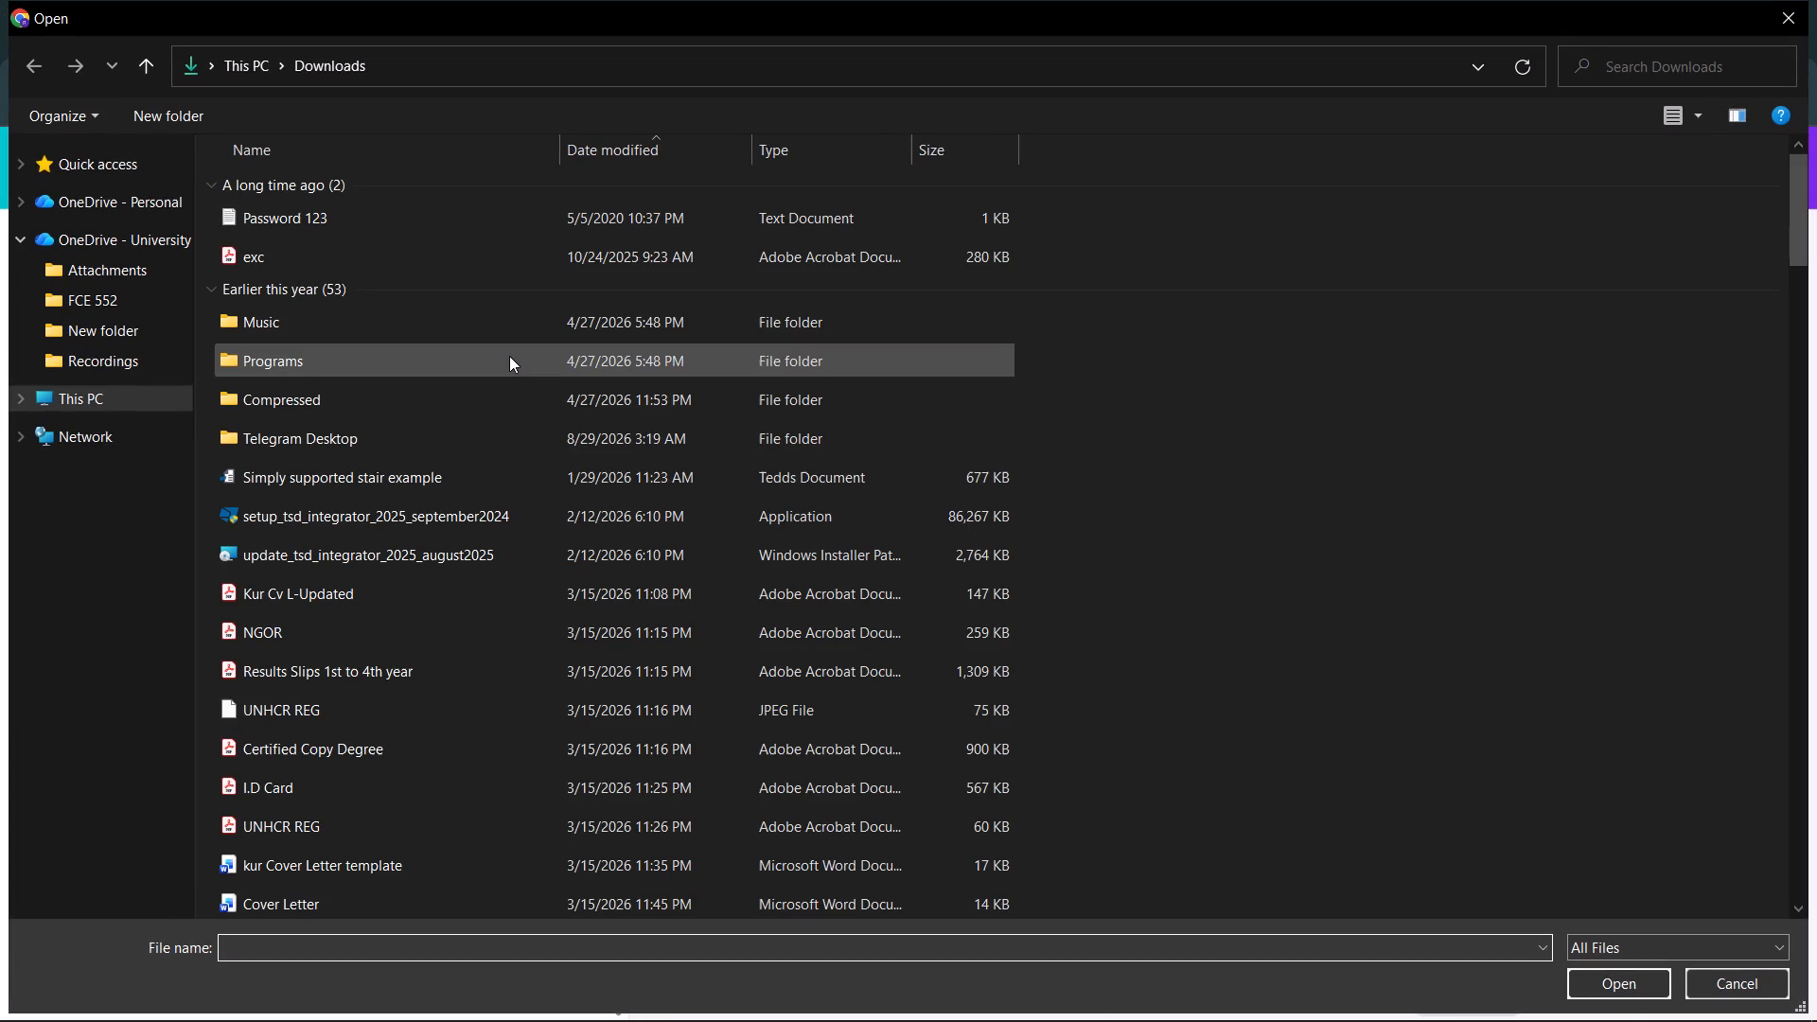
{"action": "left_click", "coordinate": [523, 497]}
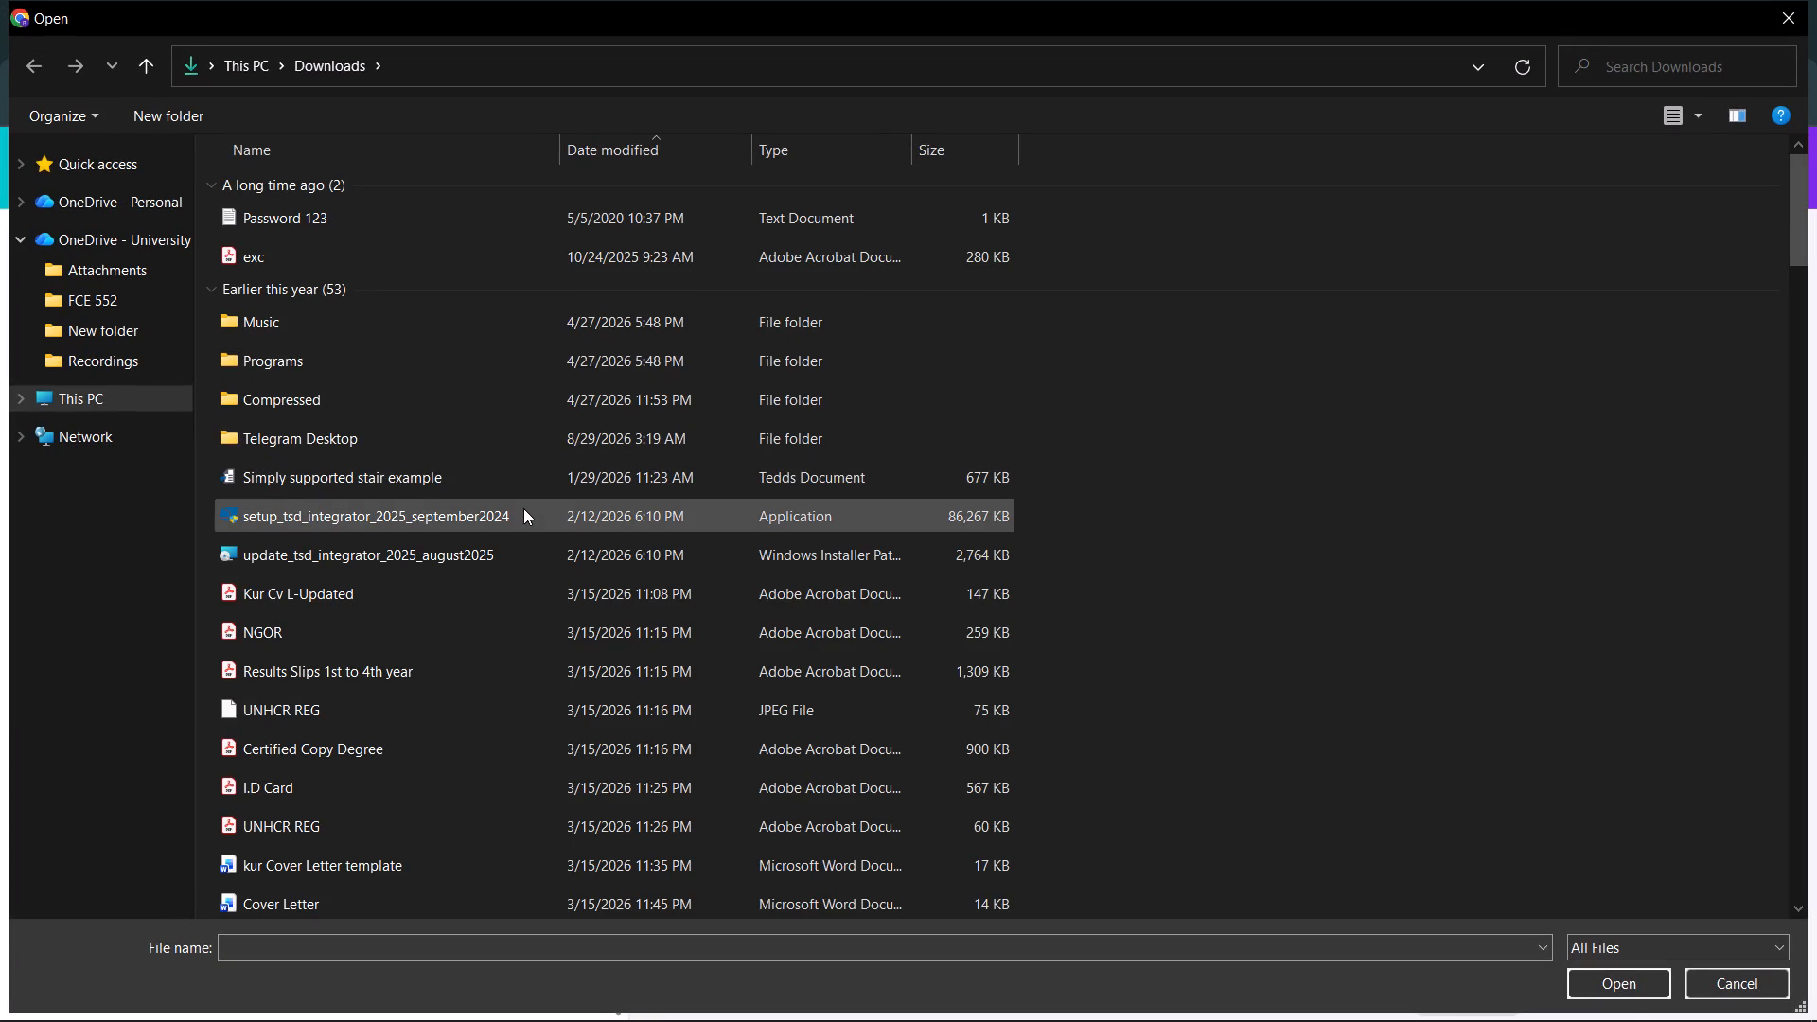
{"action": "left_click", "coordinate": [523, 509]}
{"action": "key", "text": "Down"}
{"action": "key", "text": "Down"}
{"action": "key", "text": "Down"}
{"action": "key", "text": "Down"}
{"action": "key", "text": "Down"}
{"action": "key", "text": "Down"}
{"action": "key", "text": "Down"}
{"action": "key", "text": "Down"}
{"action": "key", "text": "Down"}
{"action": "key", "text": "Down"}
{"action": "key", "text": "Down"}
{"action": "key", "text": "Down"}
{"action": "key", "text": "Down"}
{"action": "key", "text": "Down"}
{"action": "key", "text": "Down"}
{"action": "key", "text": "Down"}
{"action": "key", "text": "Down"}
{"action": "key", "text": "Down"}
{"action": "key", "text": "Down"}
{"action": "key", "text": "Down"}
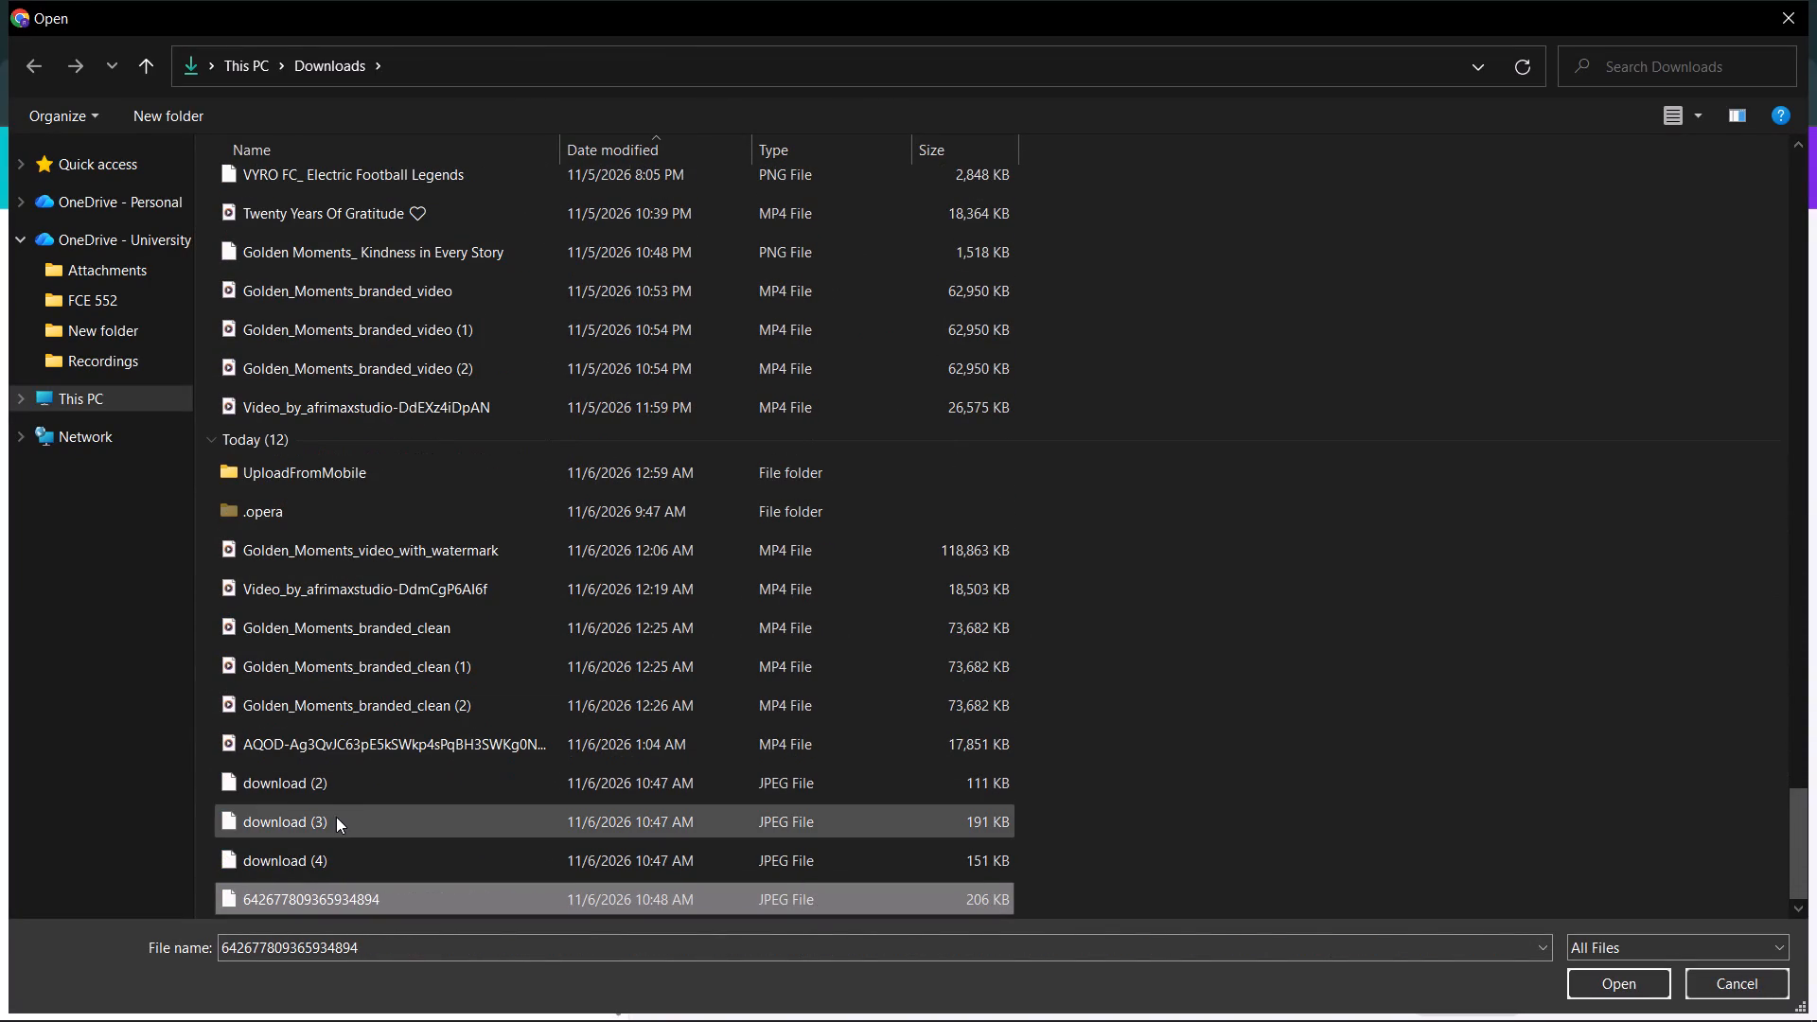
{"action": "left_click", "coordinate": [333, 866]}
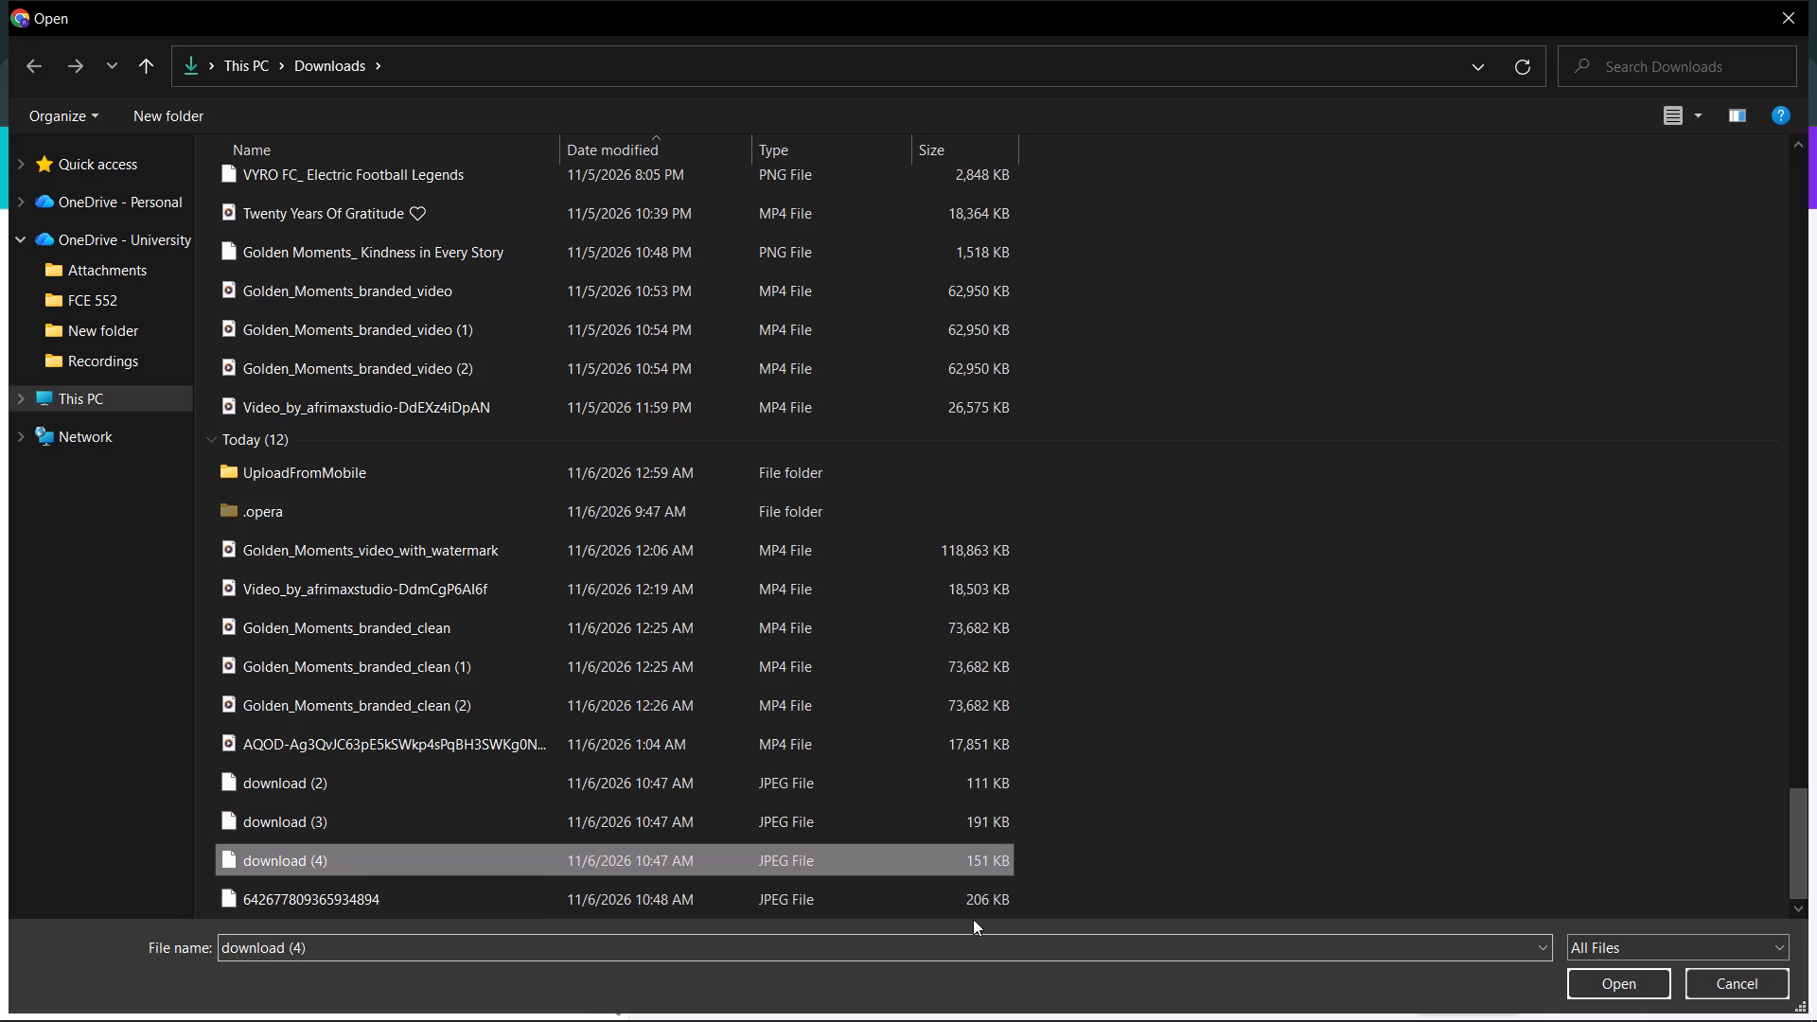
{"action": "left_click", "coordinate": [1596, 986]}
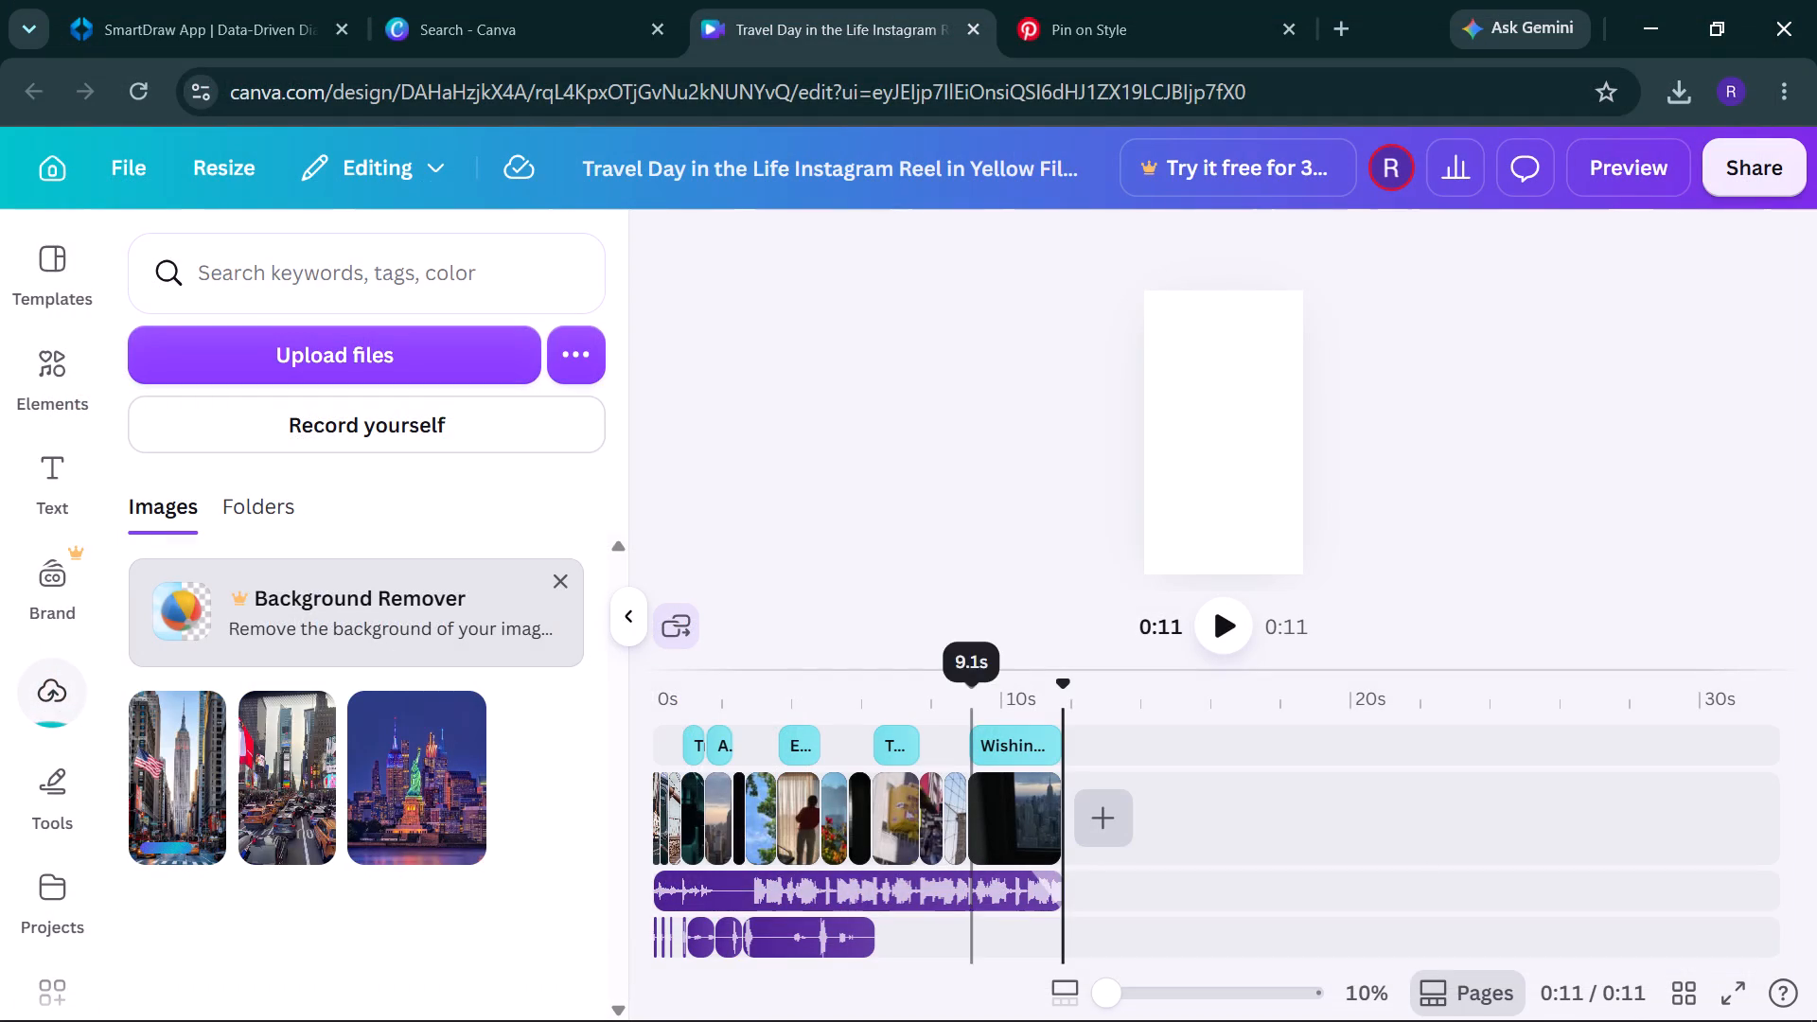
{"action": "left_click", "coordinate": [452, 346]}
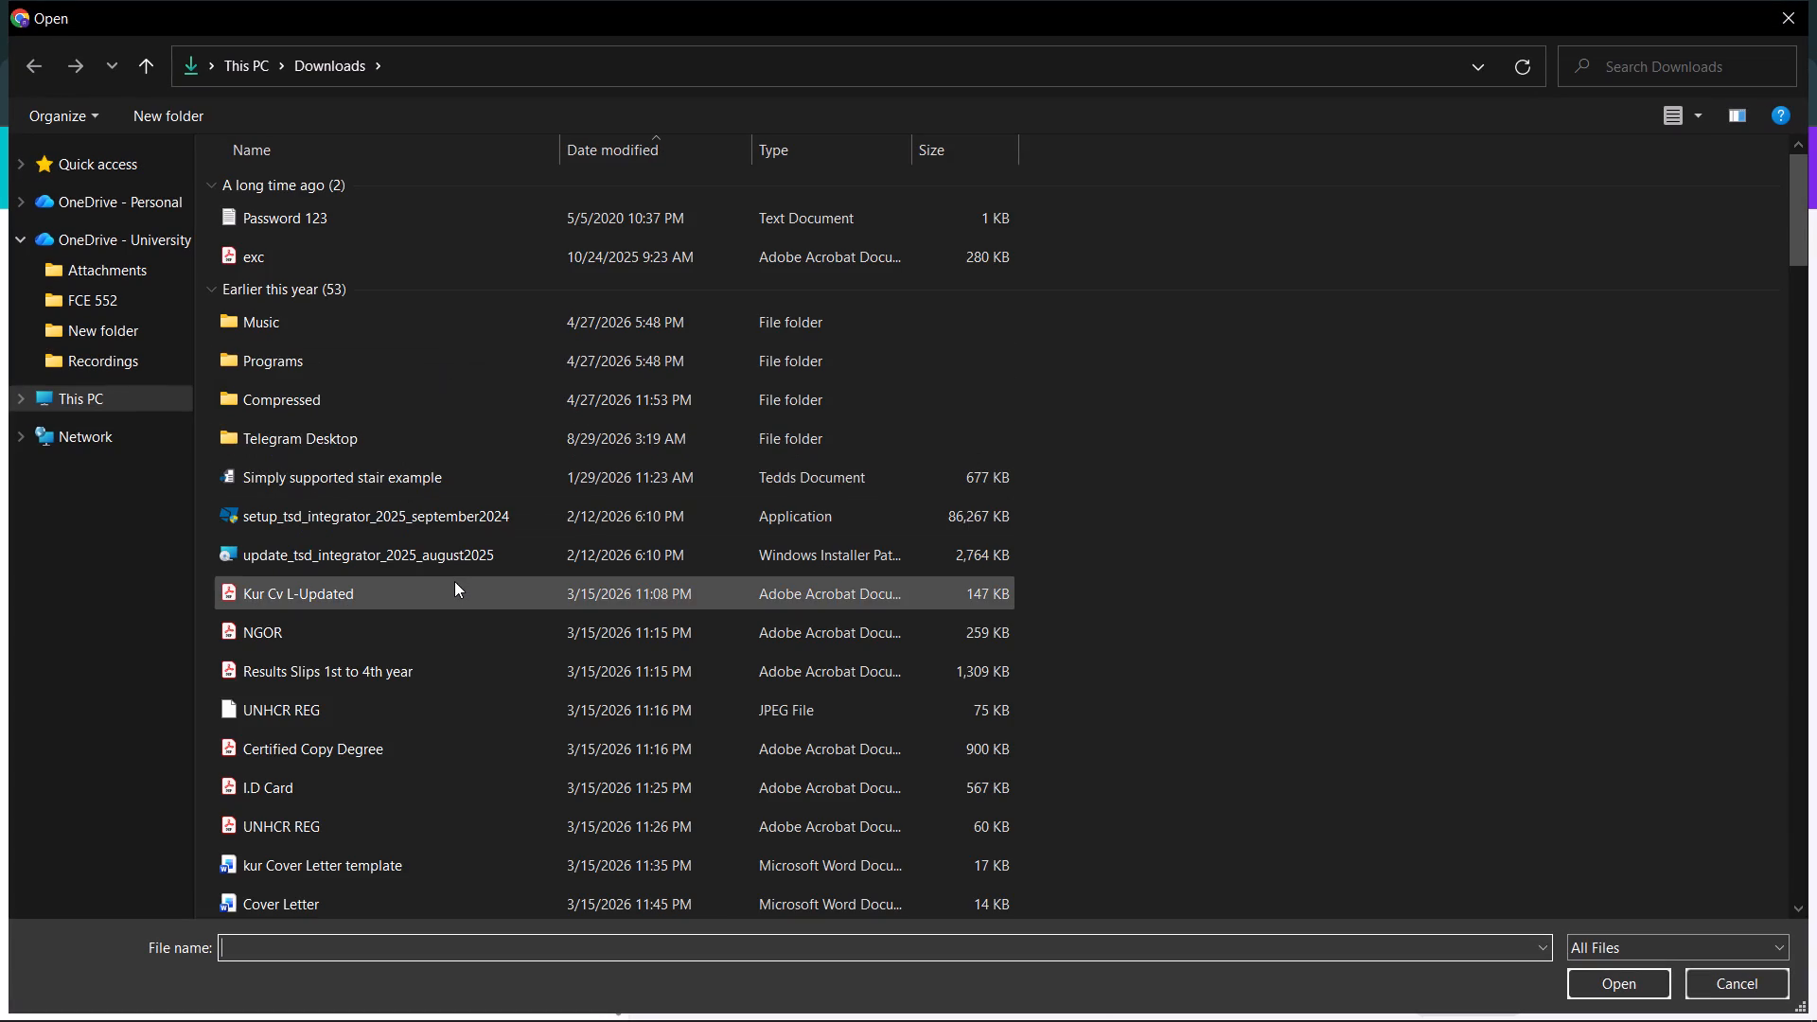
{"action": "left_click", "coordinate": [454, 581]}
{"action": "key", "text": "Down"}
{"action": "key", "text": "Down"}
{"action": "key", "text": "Down"}
{"action": "key", "text": "Down"}
{"action": "key", "text": "Down"}
{"action": "key", "text": "Down"}
{"action": "key", "text": "Down"}
{"action": "key", "text": "Down"}
{"action": "key", "text": "Down"}
{"action": "key", "text": "Down"}
{"action": "key", "text": "Down"}
{"action": "key", "text": "Down"}
{"action": "key", "text": "Down"}
{"action": "key", "text": "Down"}
{"action": "key", "text": "Down"}
{"action": "key", "text": "Down"}
{"action": "key", "text": "Down"}
{"action": "key", "text": "Down"}
{"action": "key", "text": "Down"}
{"action": "key", "text": "Down"}
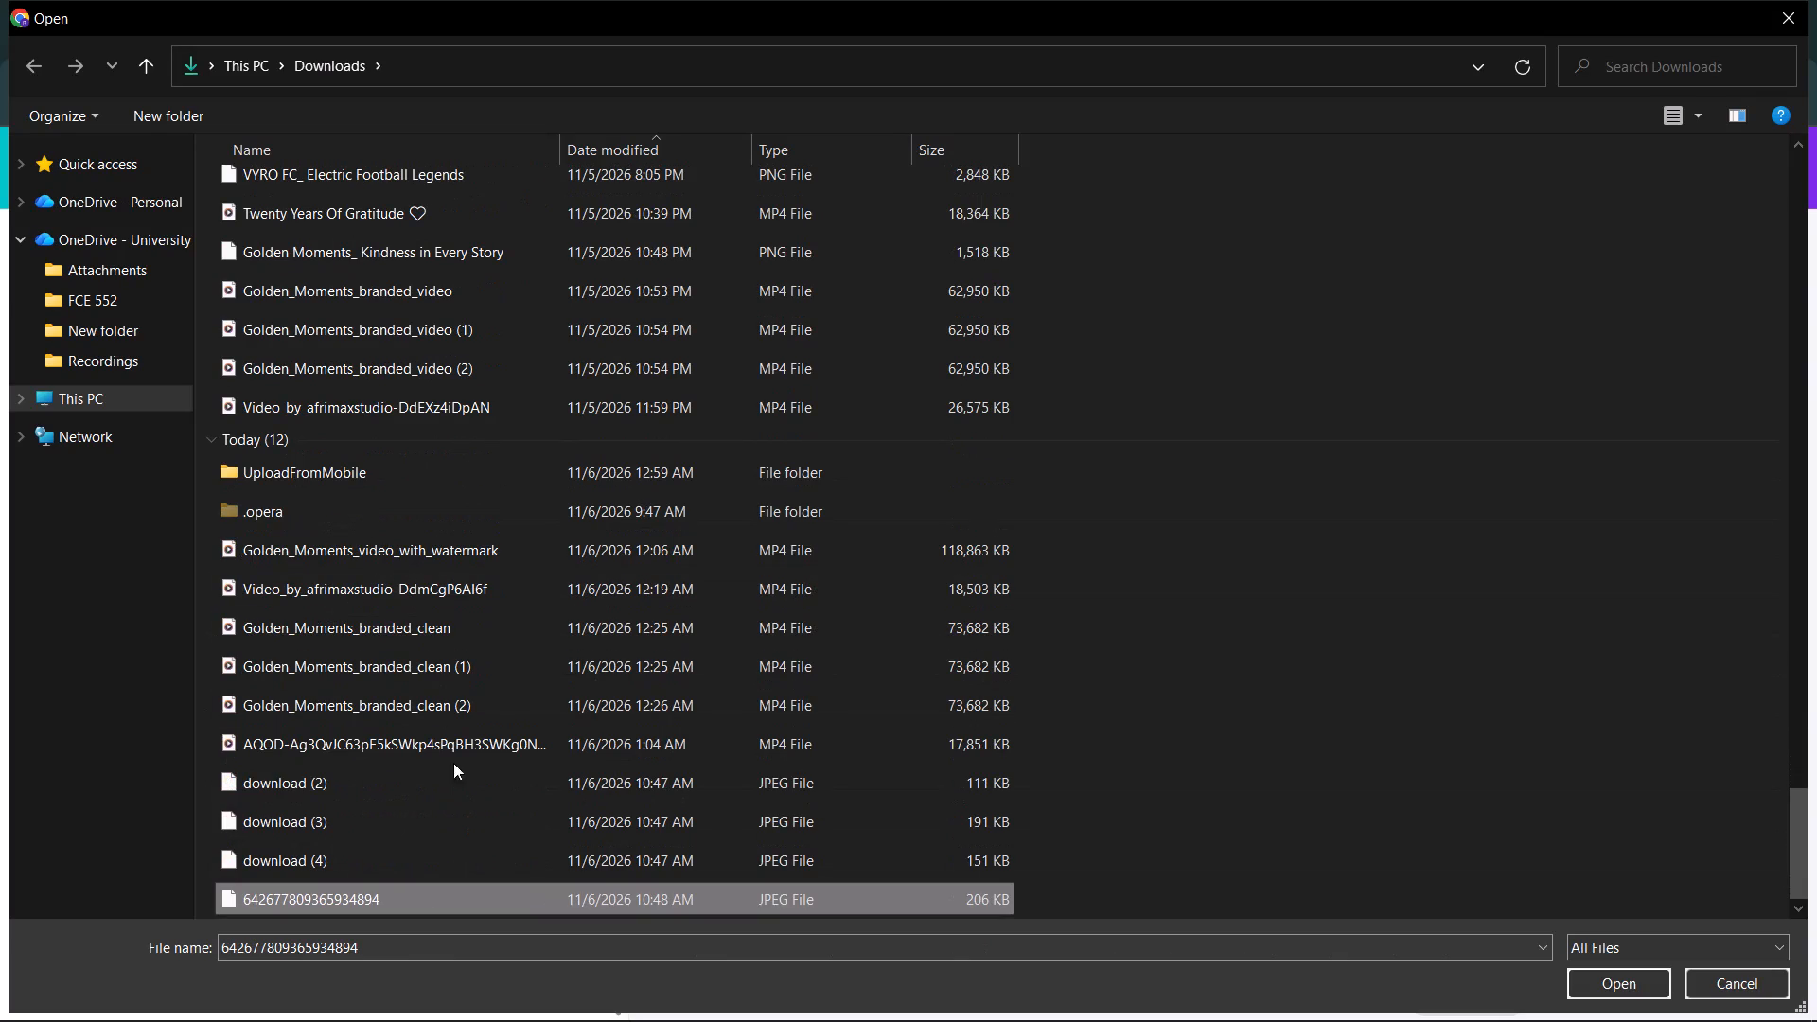
{"action": "left_click", "coordinate": [472, 890]}
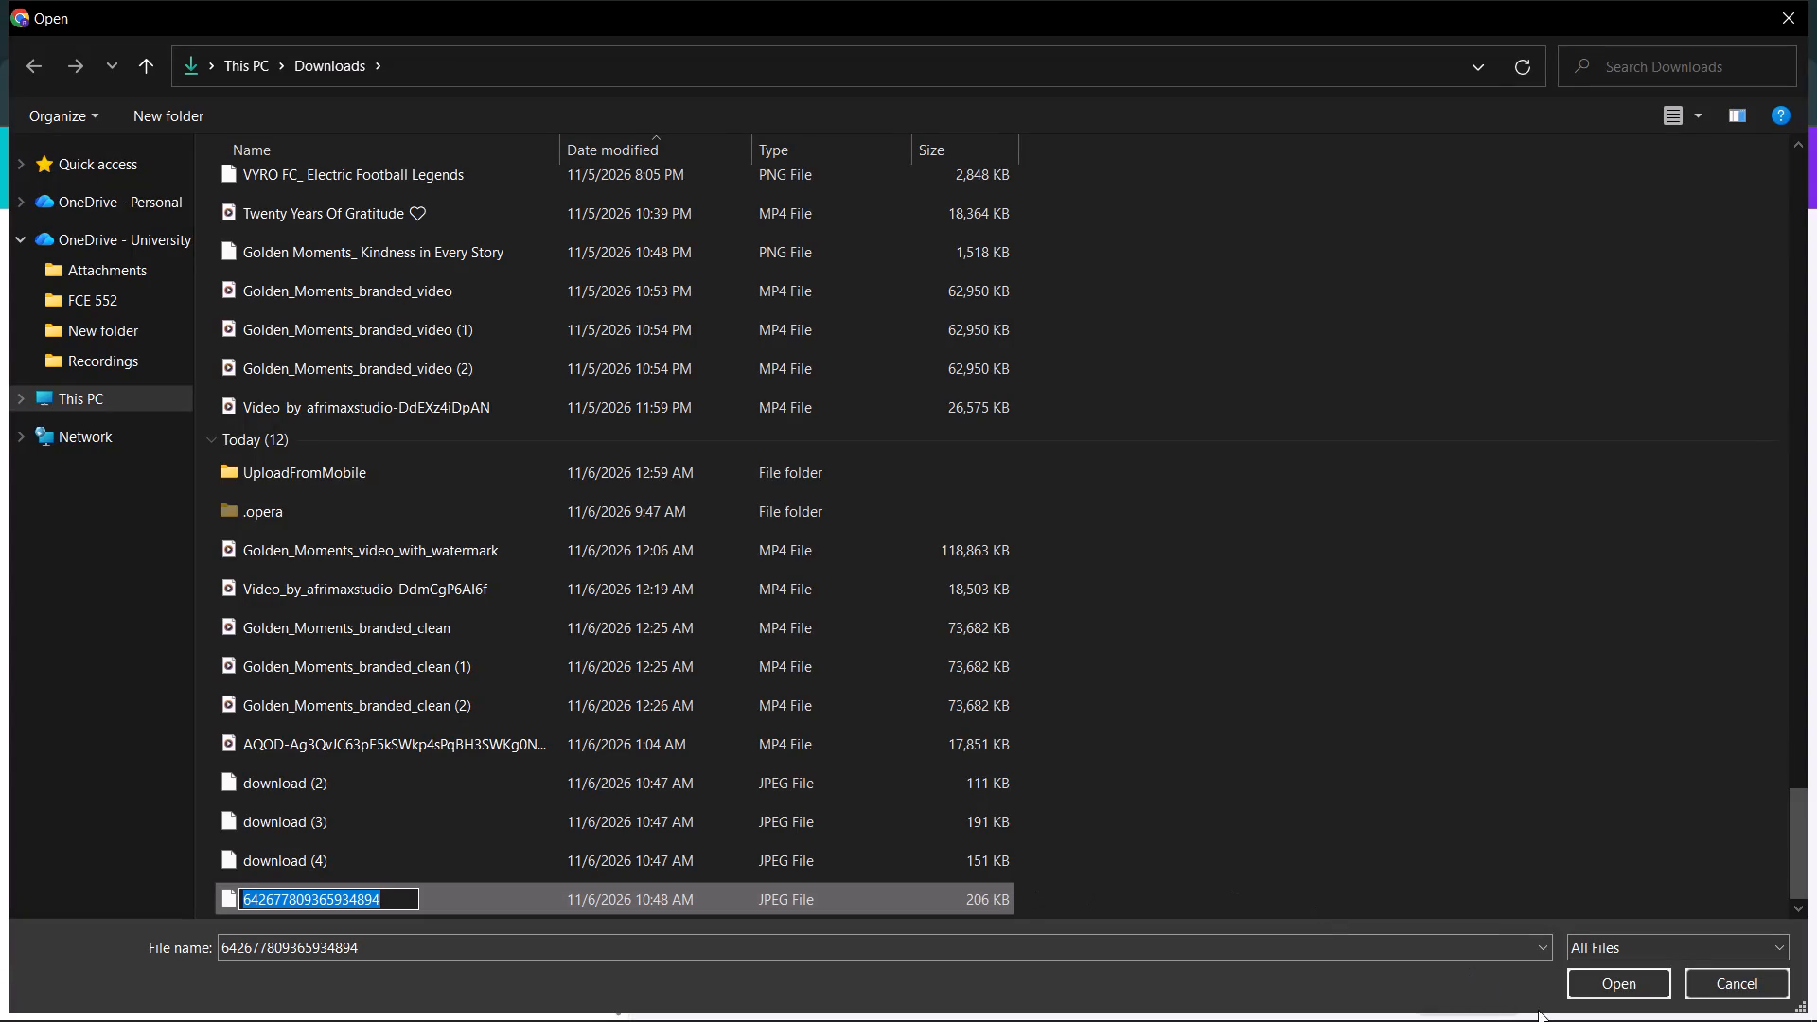
{"action": "left_click", "coordinate": [1618, 978]}
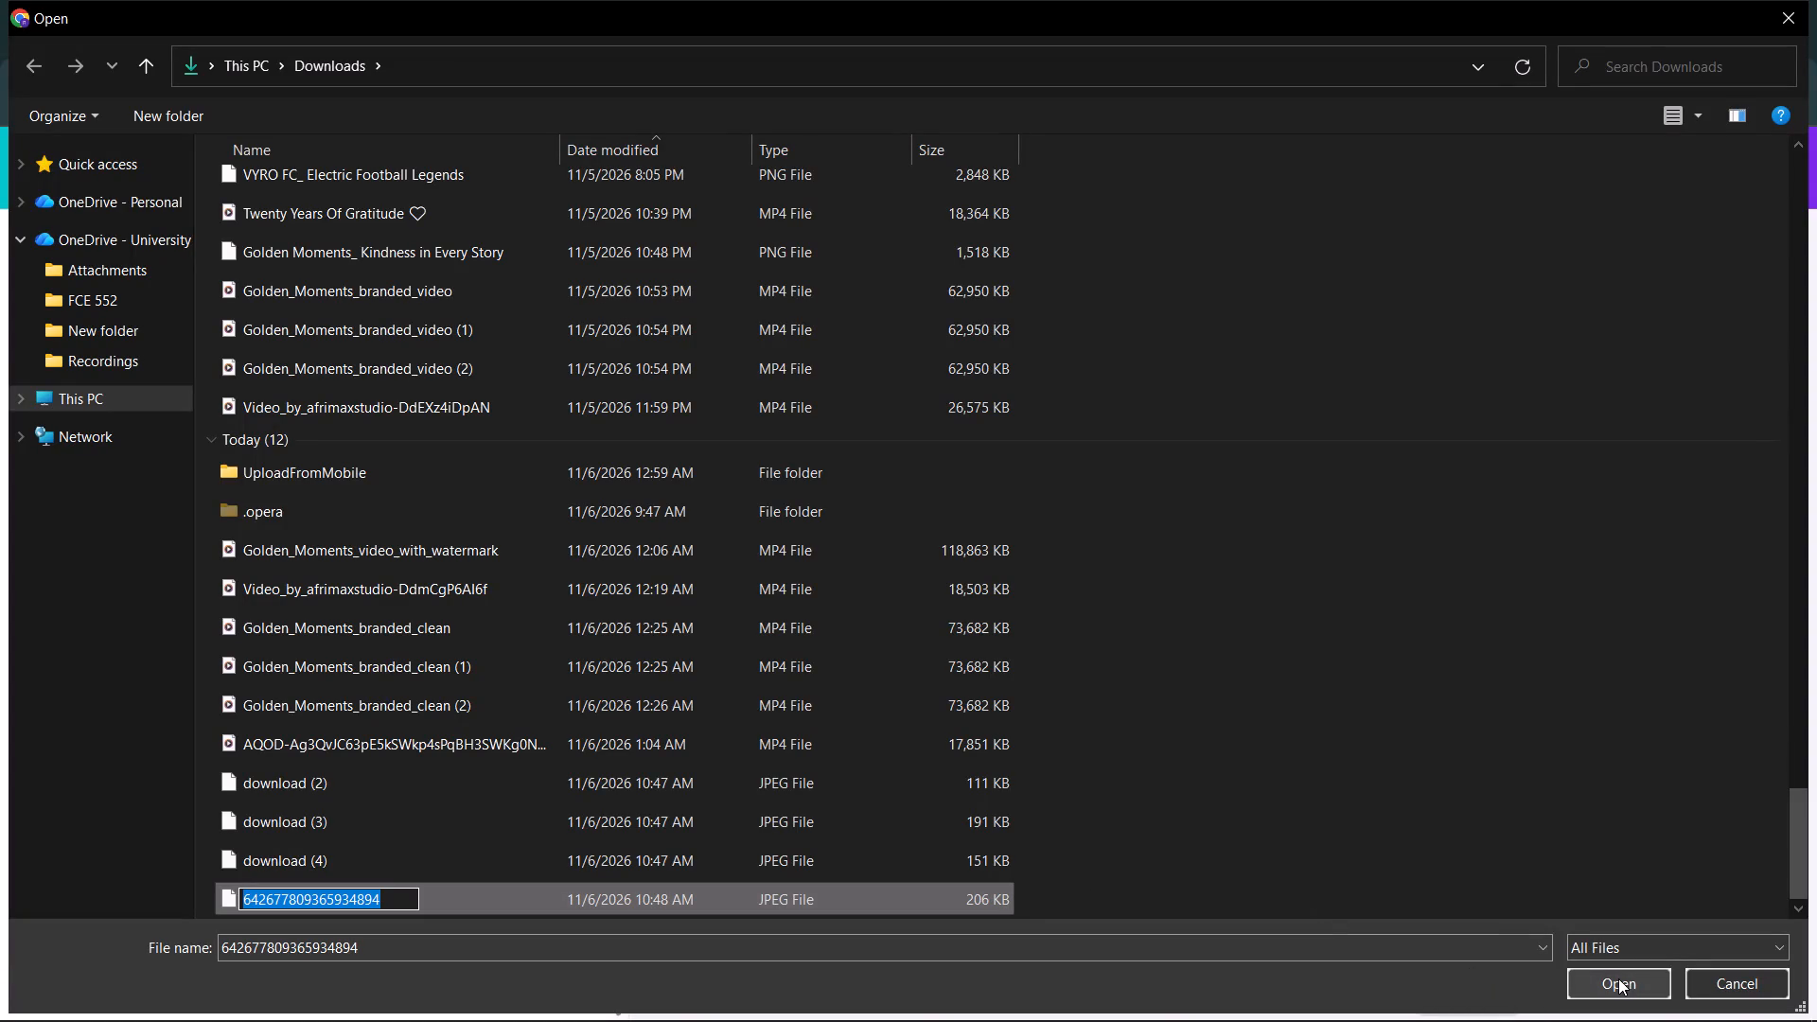
{"action": "left_click", "coordinate": [1618, 978]}
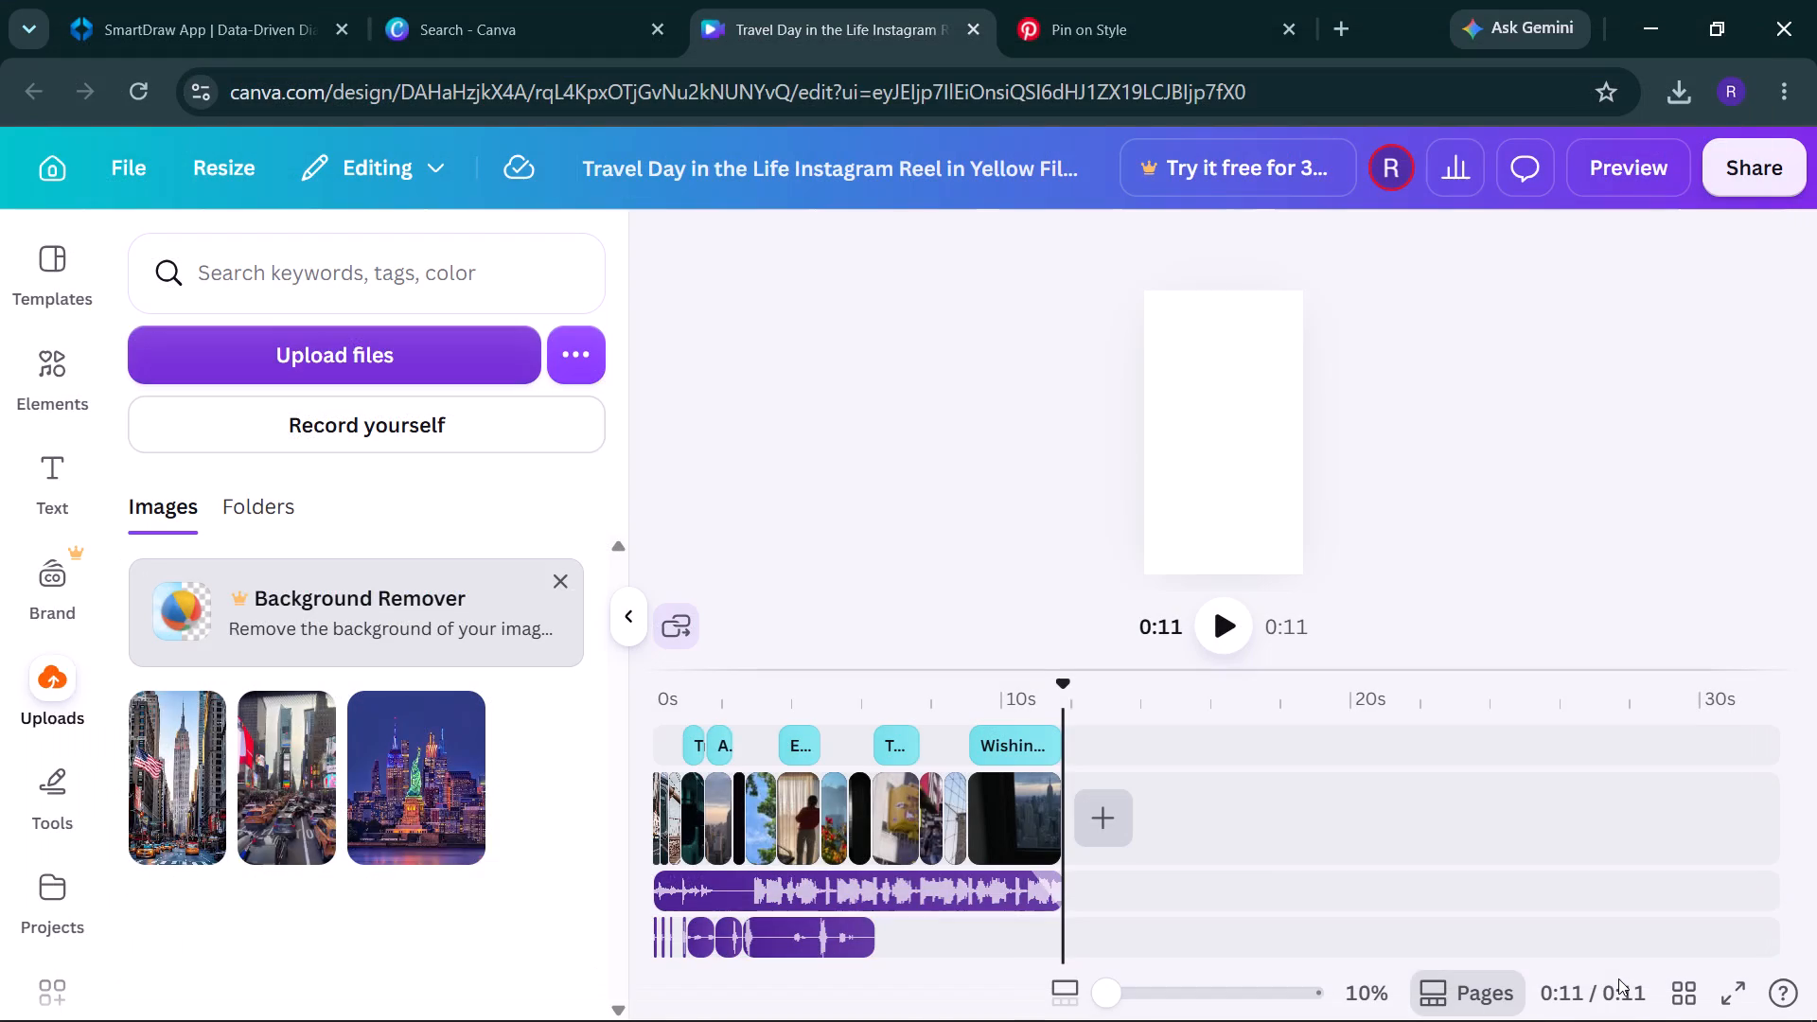
Play back the reel.
{"action": "left_click", "coordinate": [1215, 634]}
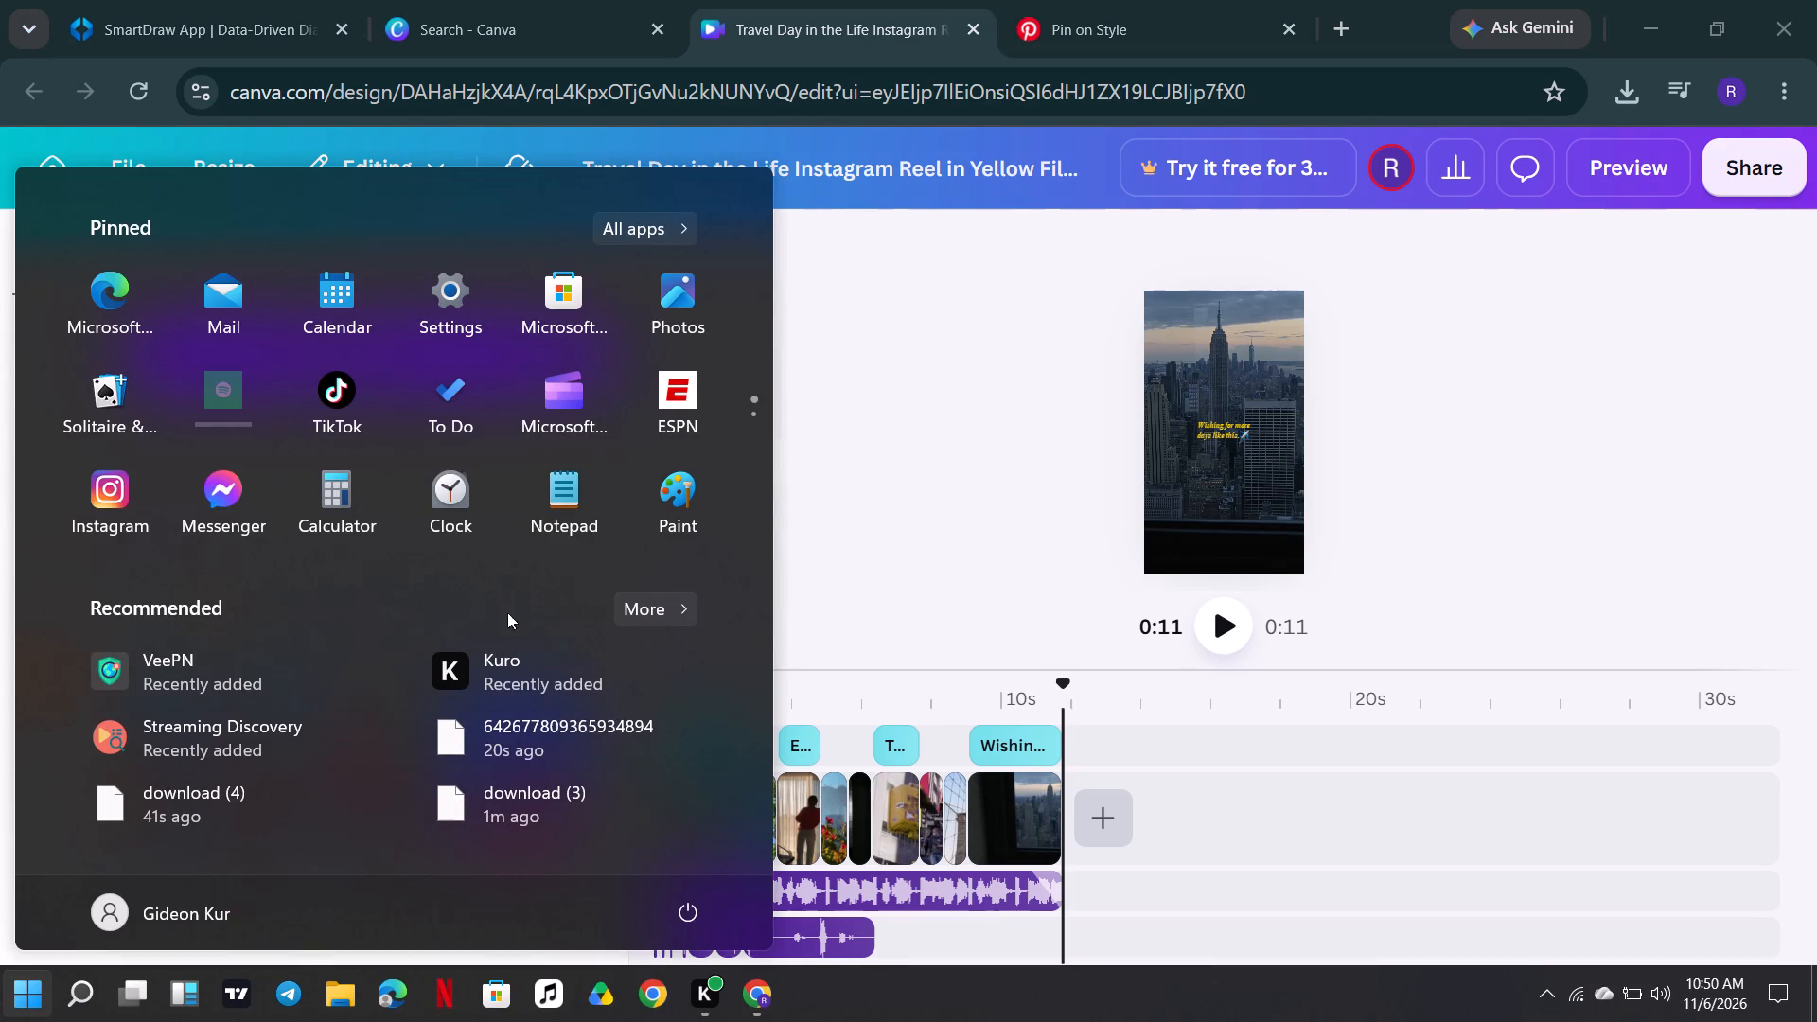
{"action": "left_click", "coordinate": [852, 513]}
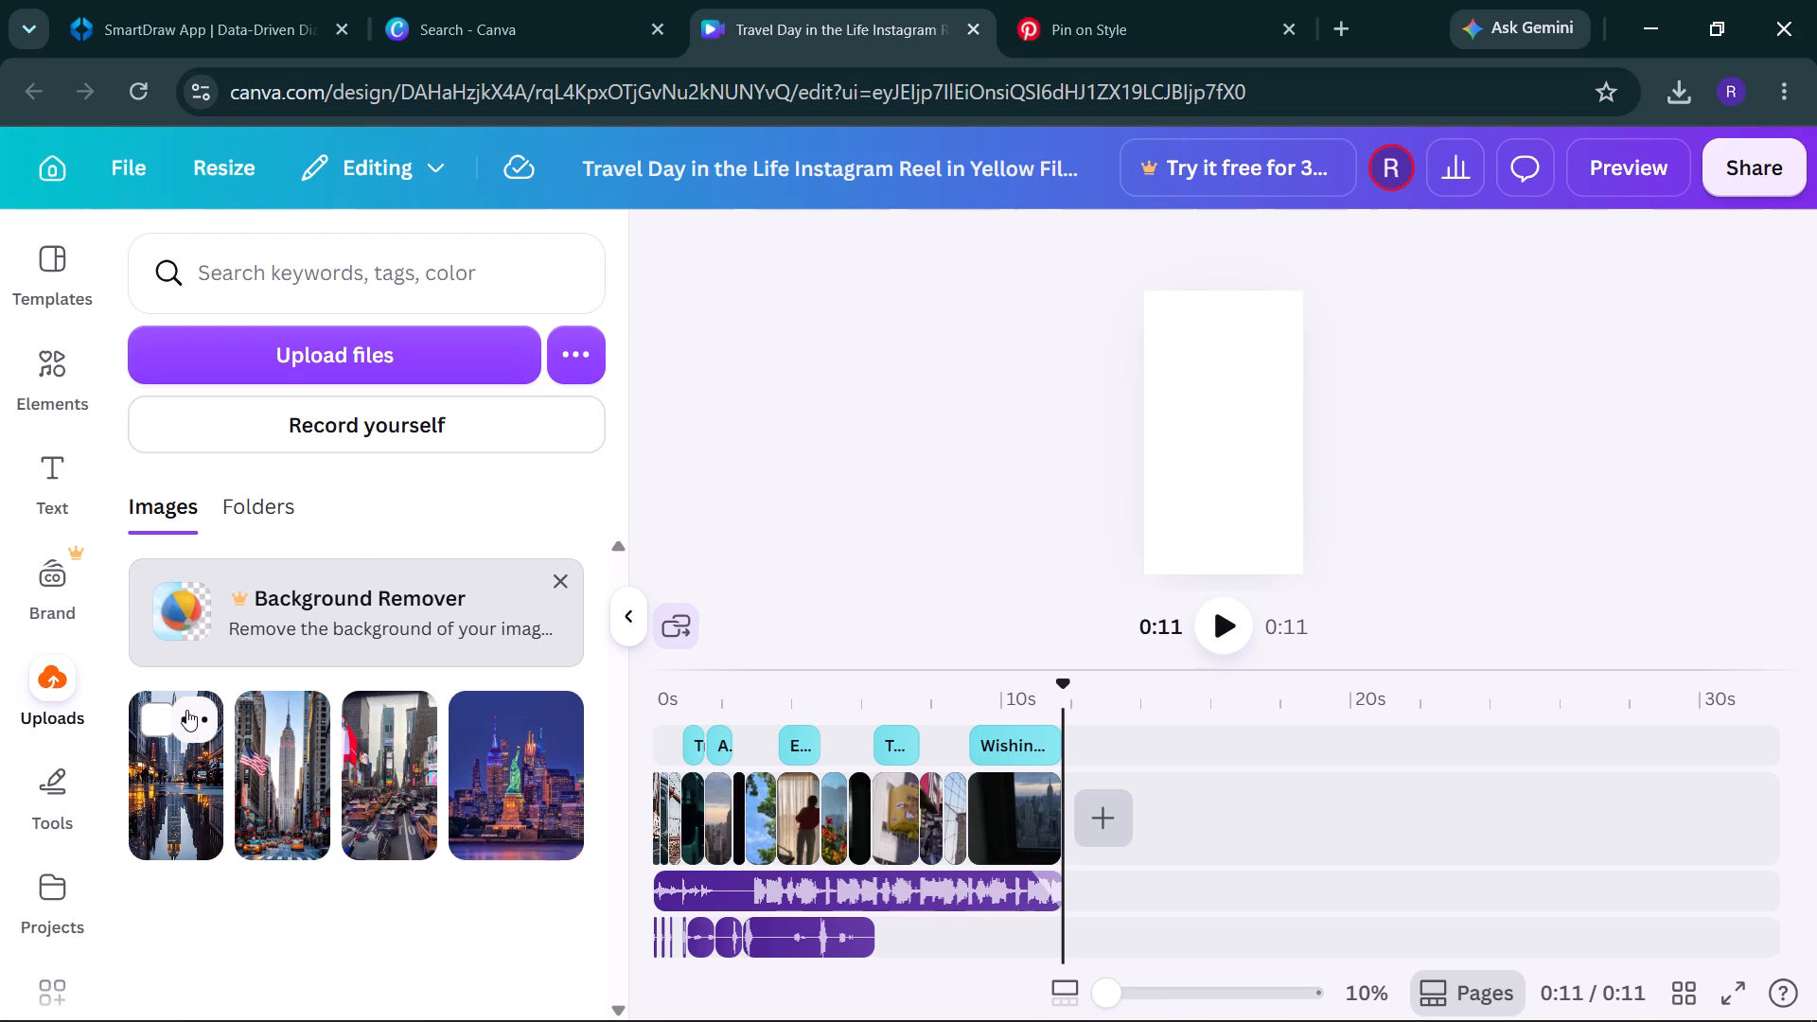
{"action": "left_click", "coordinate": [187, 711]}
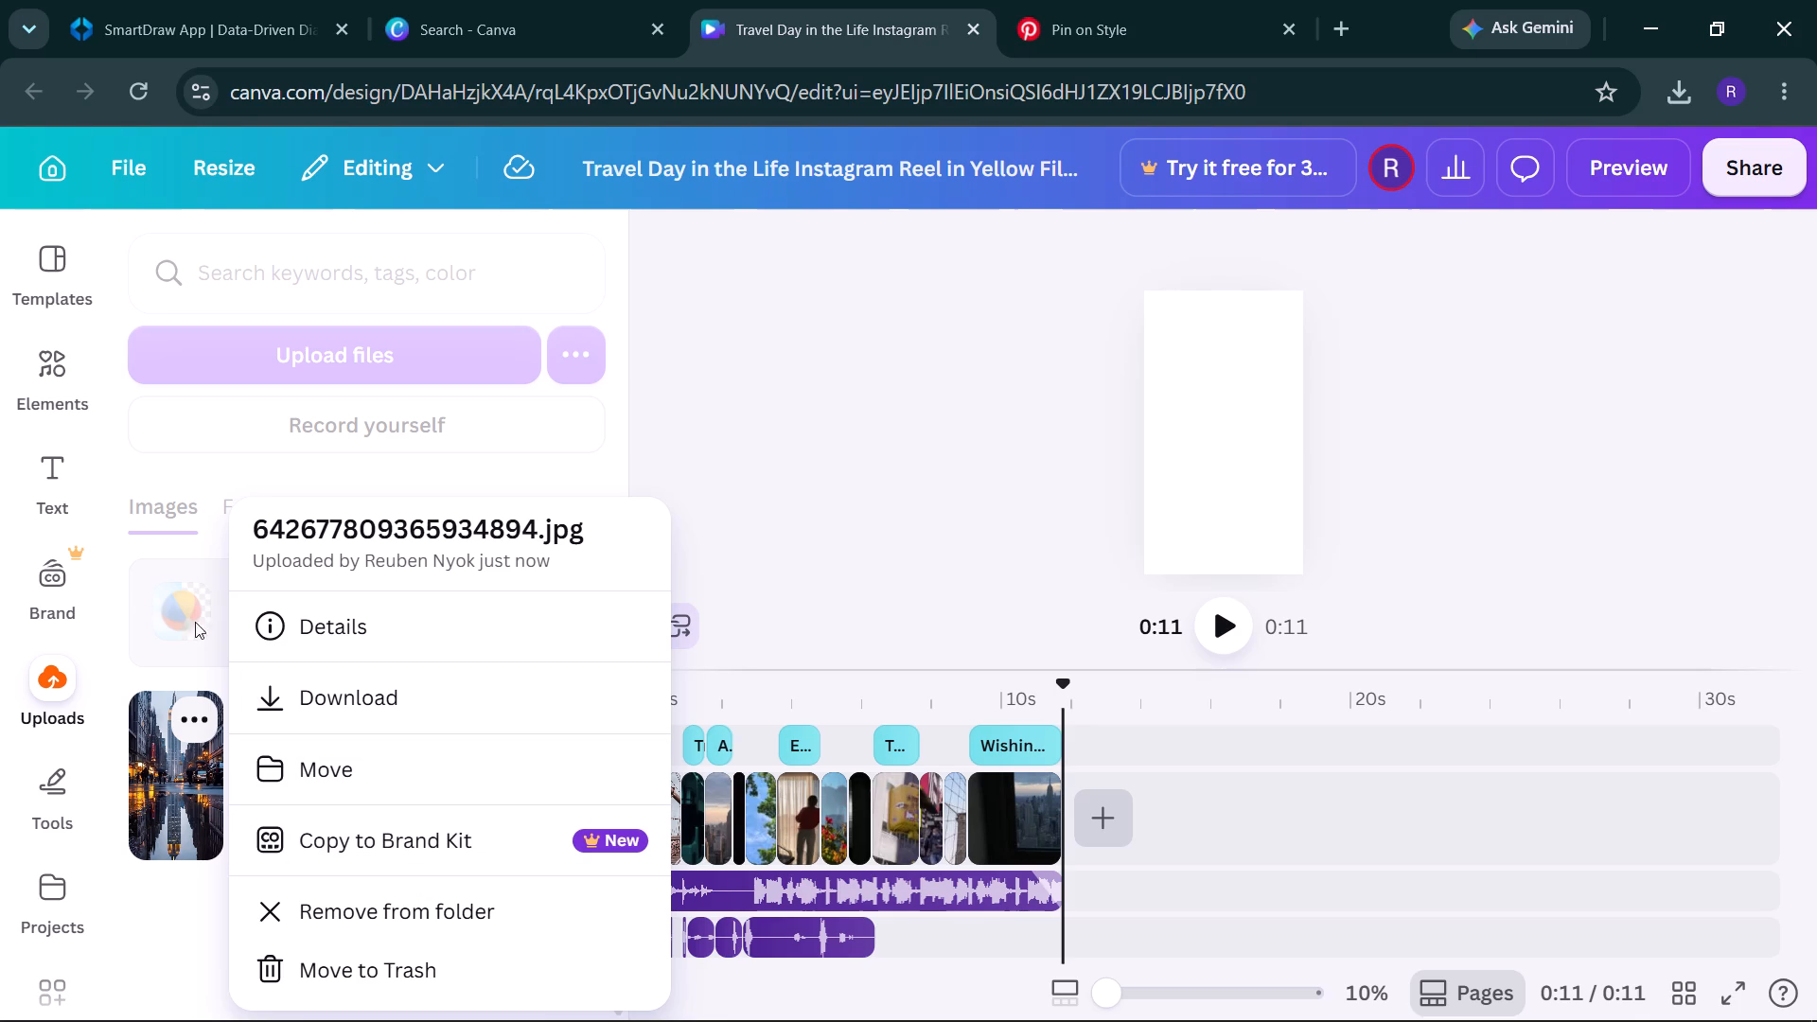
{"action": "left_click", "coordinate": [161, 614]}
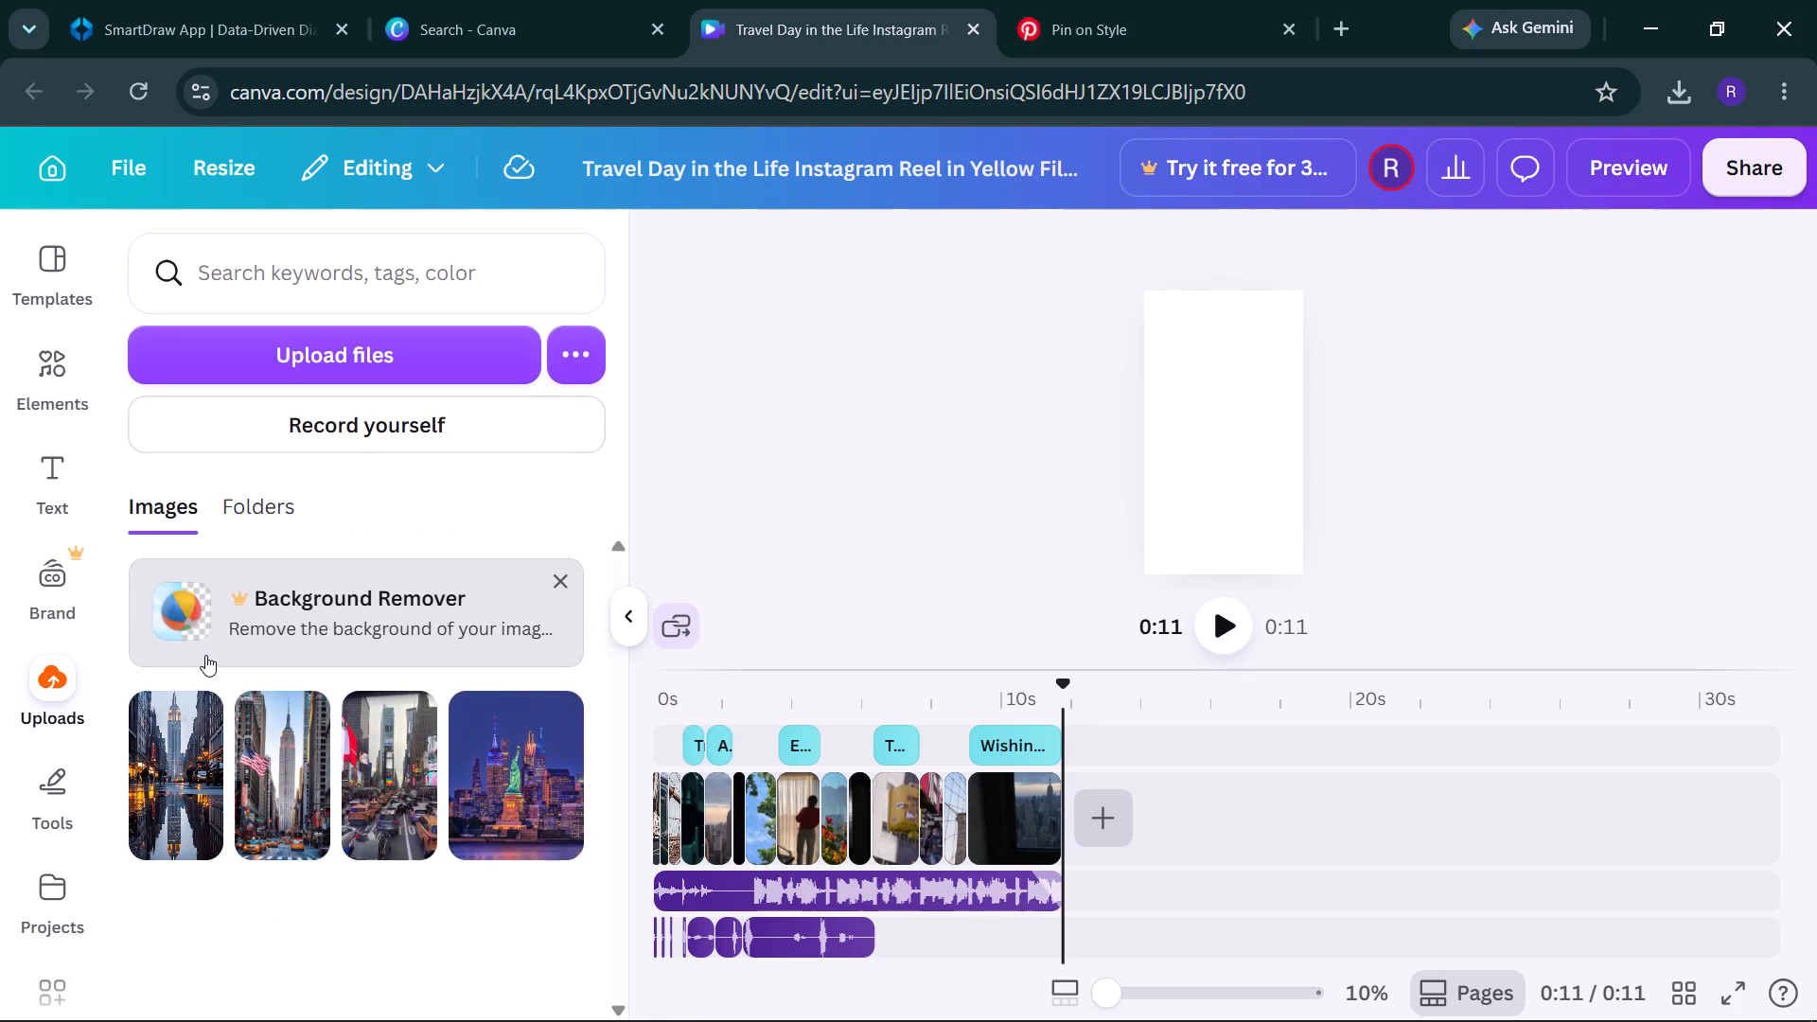
Add the uploaded Empire State Building wet-street reflection image as a new clip at the end of the video timeline.
{"action": "left_click_drag", "start_coordinate": [192, 798], "coordinate": [848, 726]}
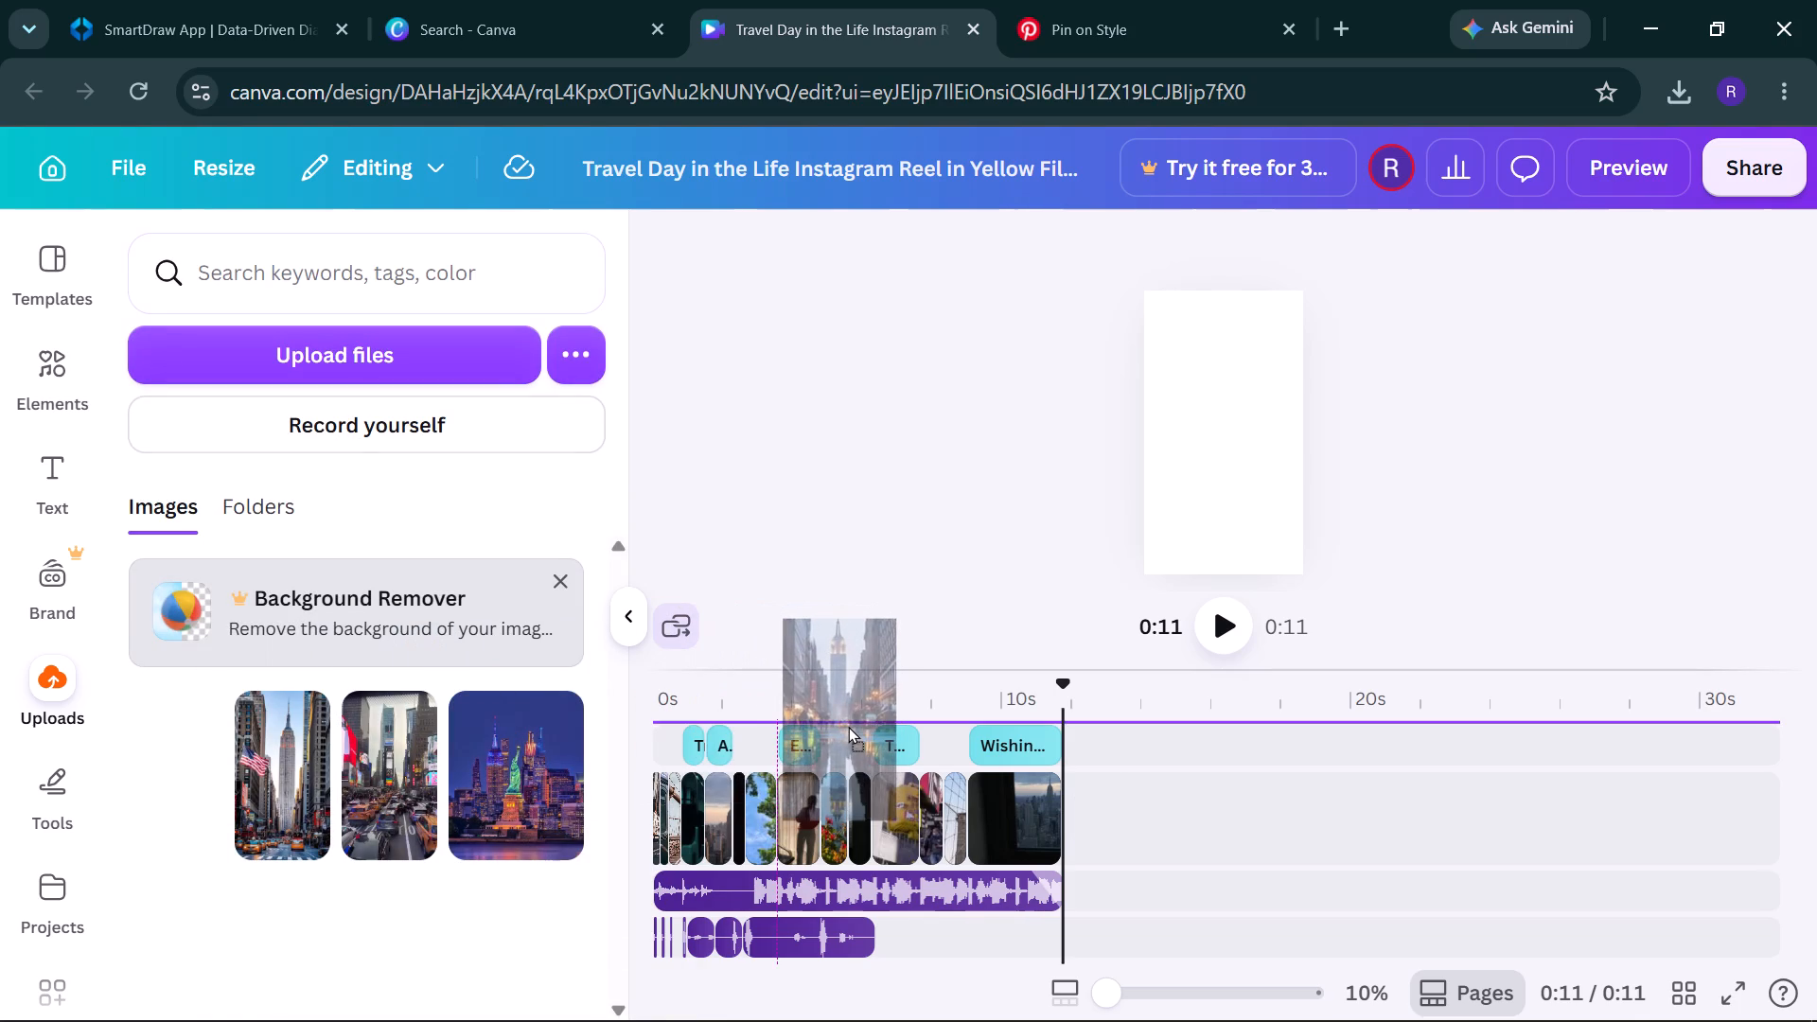
{"action": "left_click_drag", "start_coordinate": [848, 726], "coordinate": [1131, 796]}
{"action": "scroll", "coordinate": [873, 729], "scroll_direction": "right", "scroll_amount": 1}
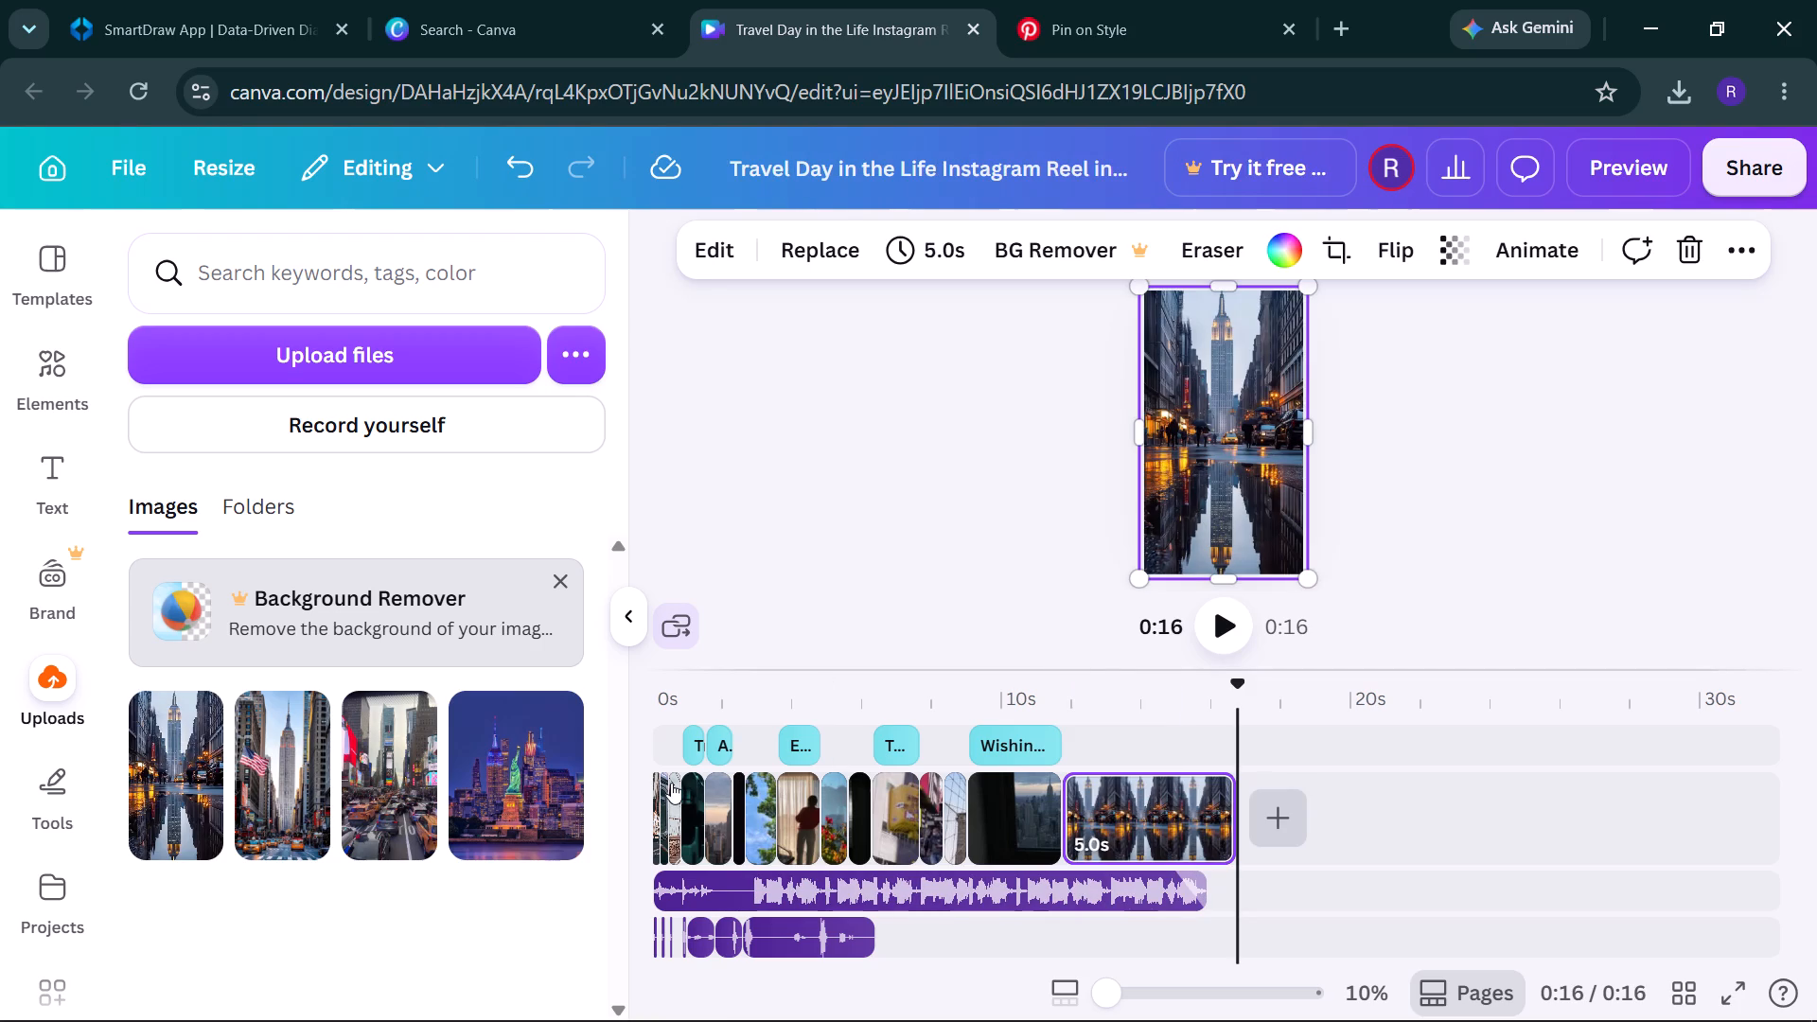
Play back the reel from about the 1-second mark to review the new end clip.
{"action": "left_click", "coordinate": [1214, 629]}
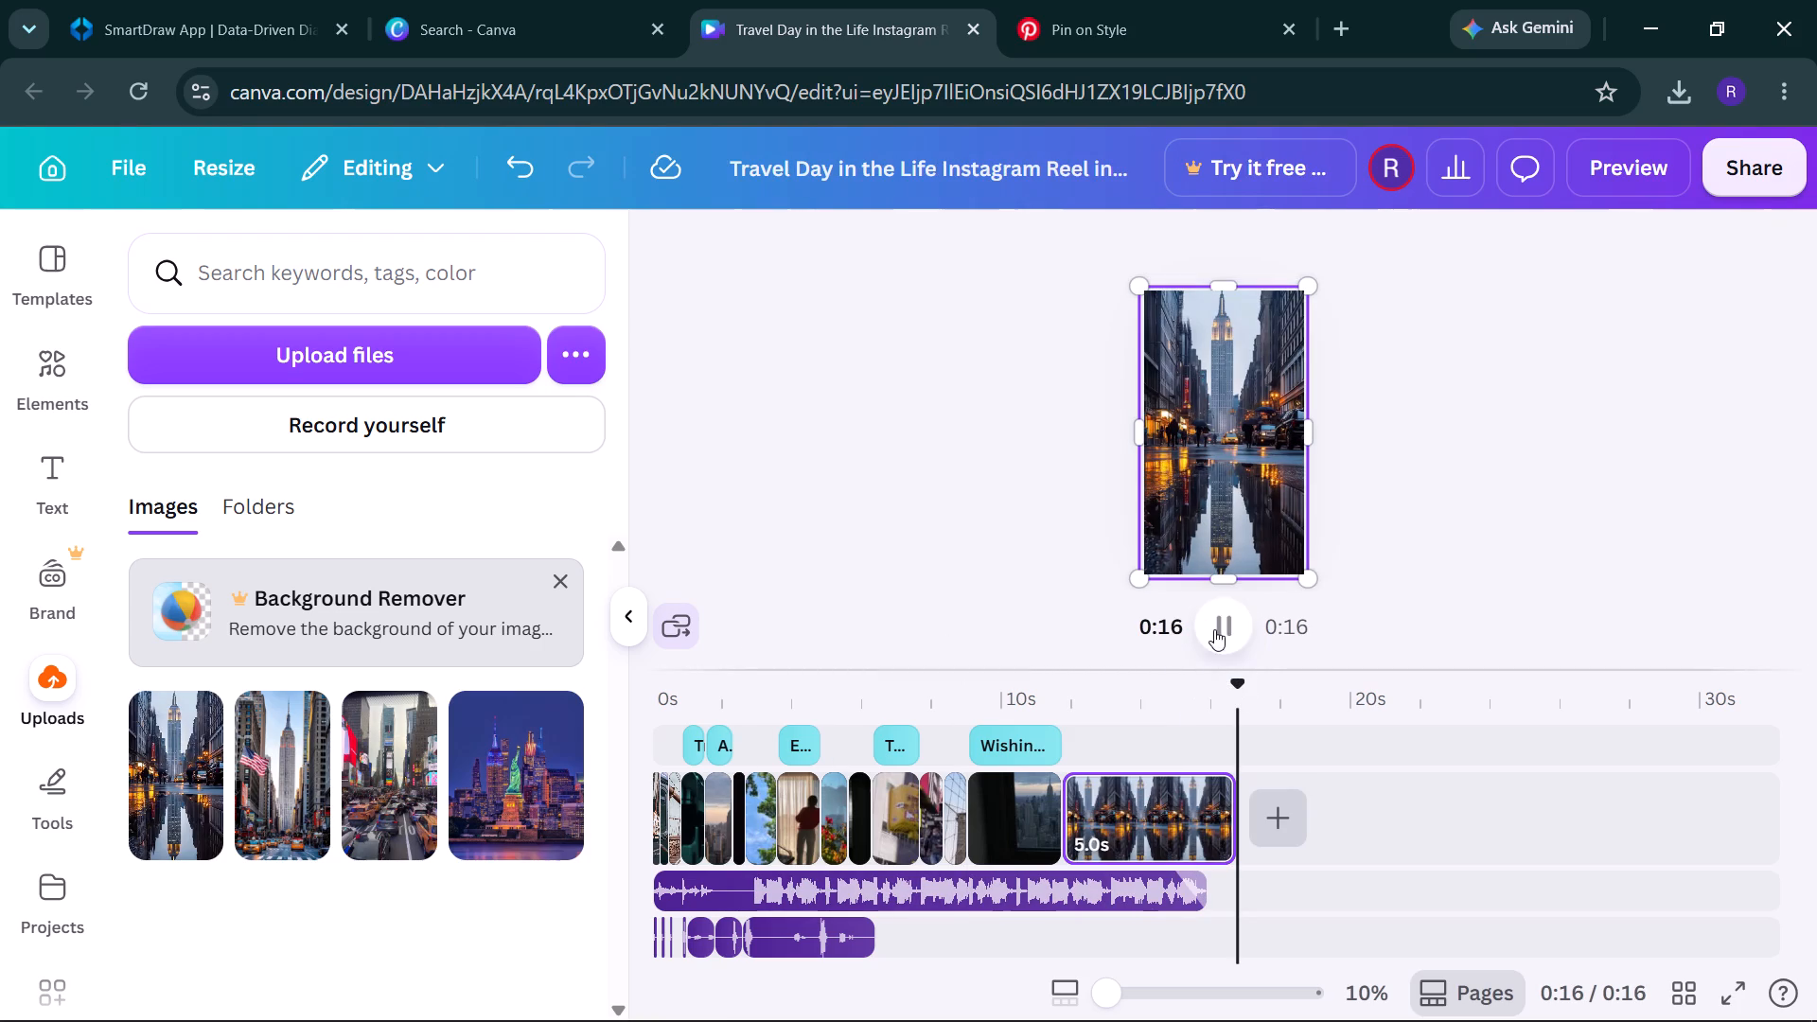
{"action": "left_click", "coordinate": [705, 797]}
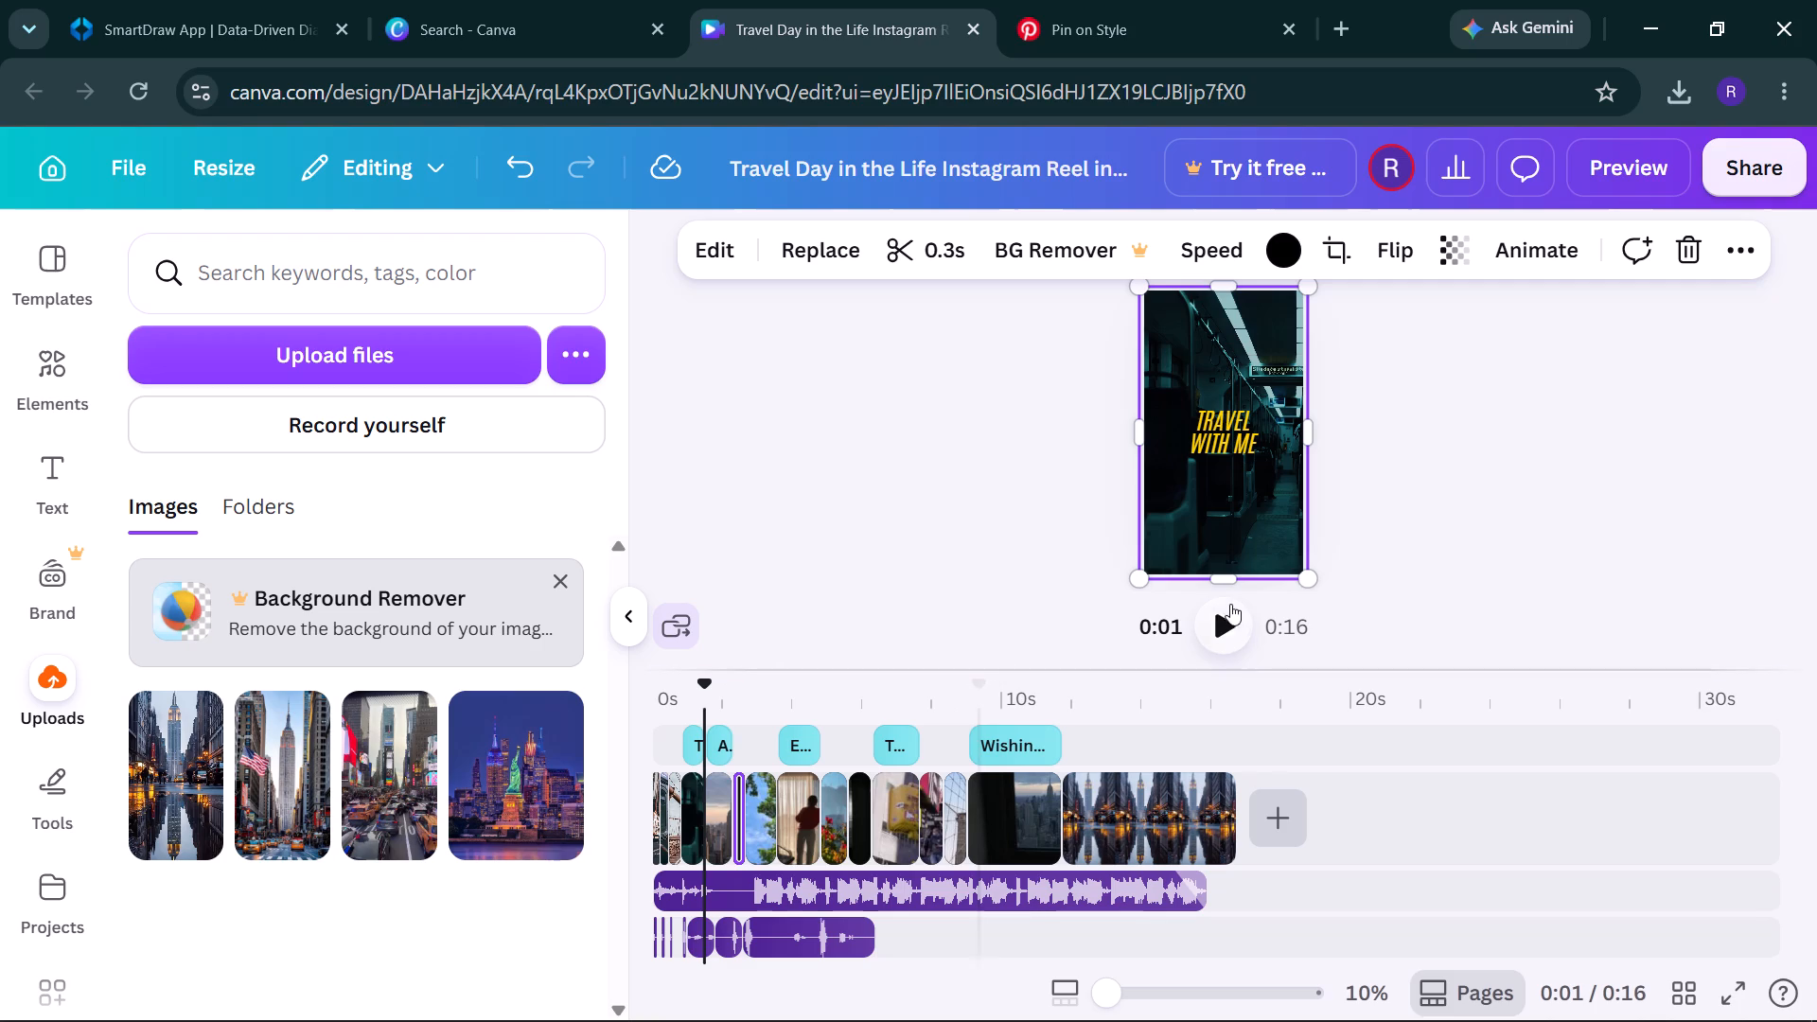
{"action": "left_click", "coordinate": [1232, 610]}
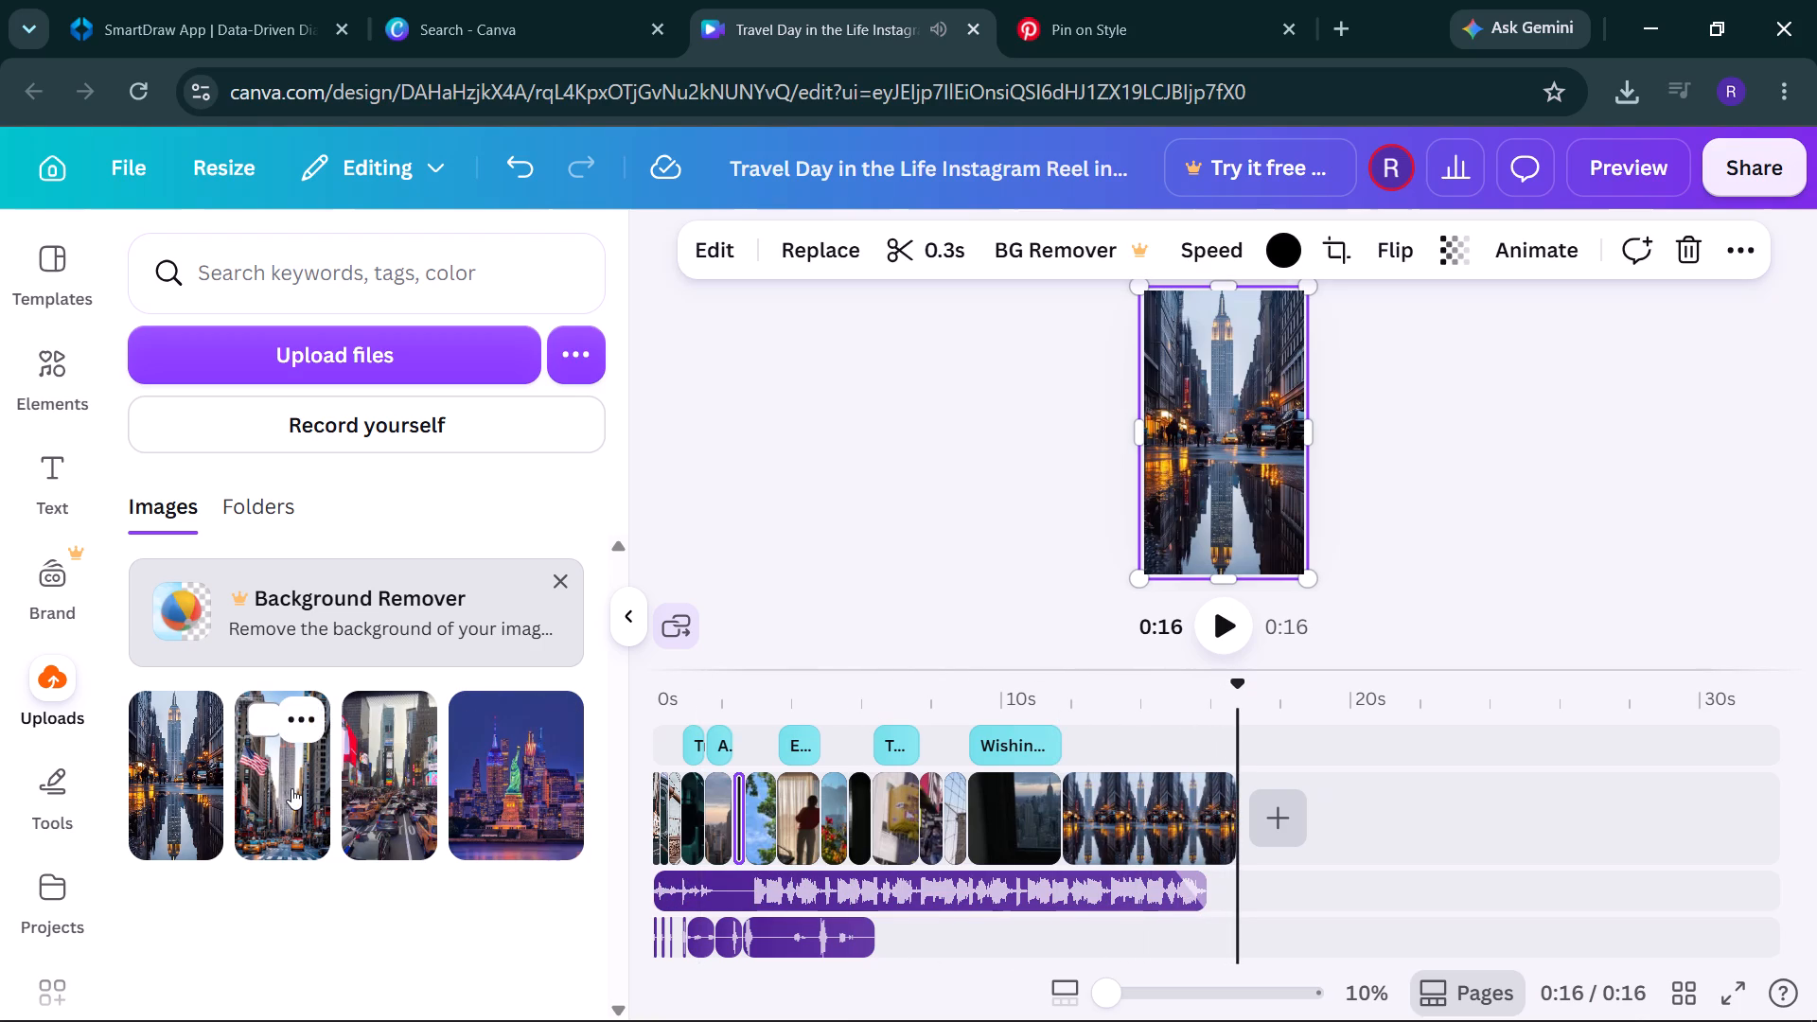
Add the uploaded Empire State Building street image with the American flag as a new clip at the end of the video timeline.
{"action": "left_click_drag", "start_coordinate": [291, 788], "coordinate": [458, 717]}
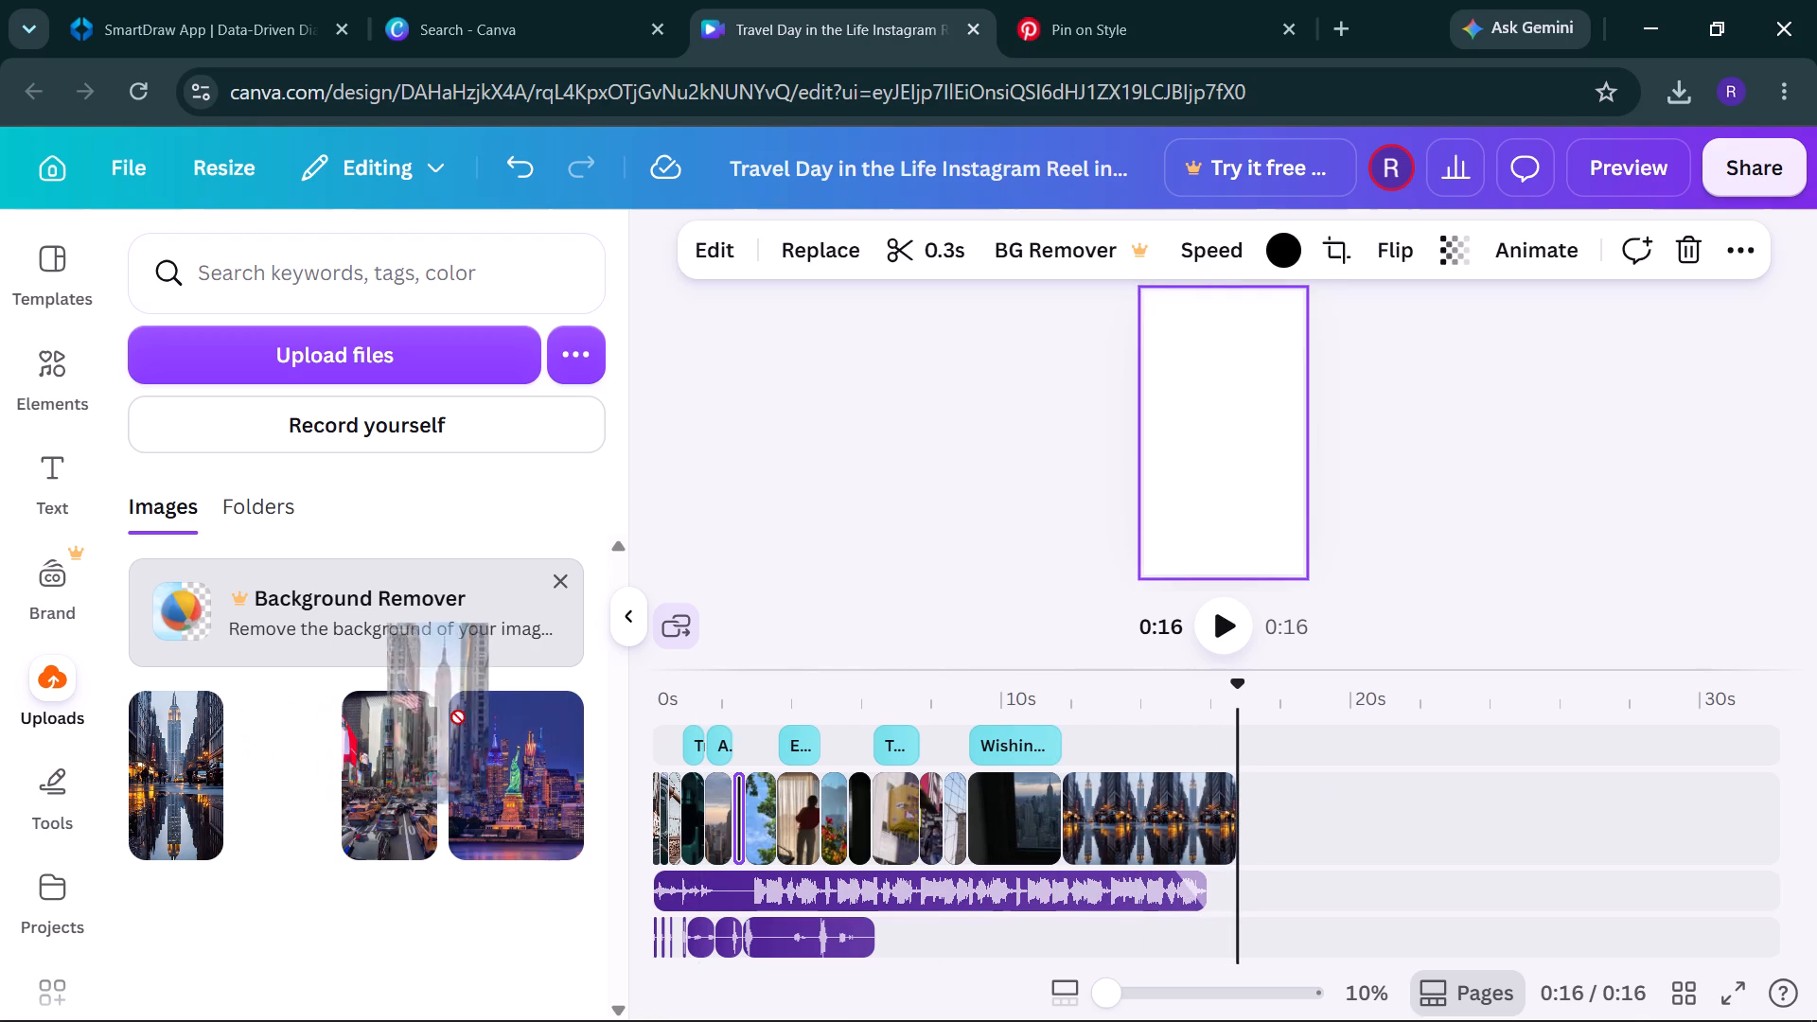
{"action": "left_click_drag", "start_coordinate": [458, 717], "coordinate": [1083, 786]}
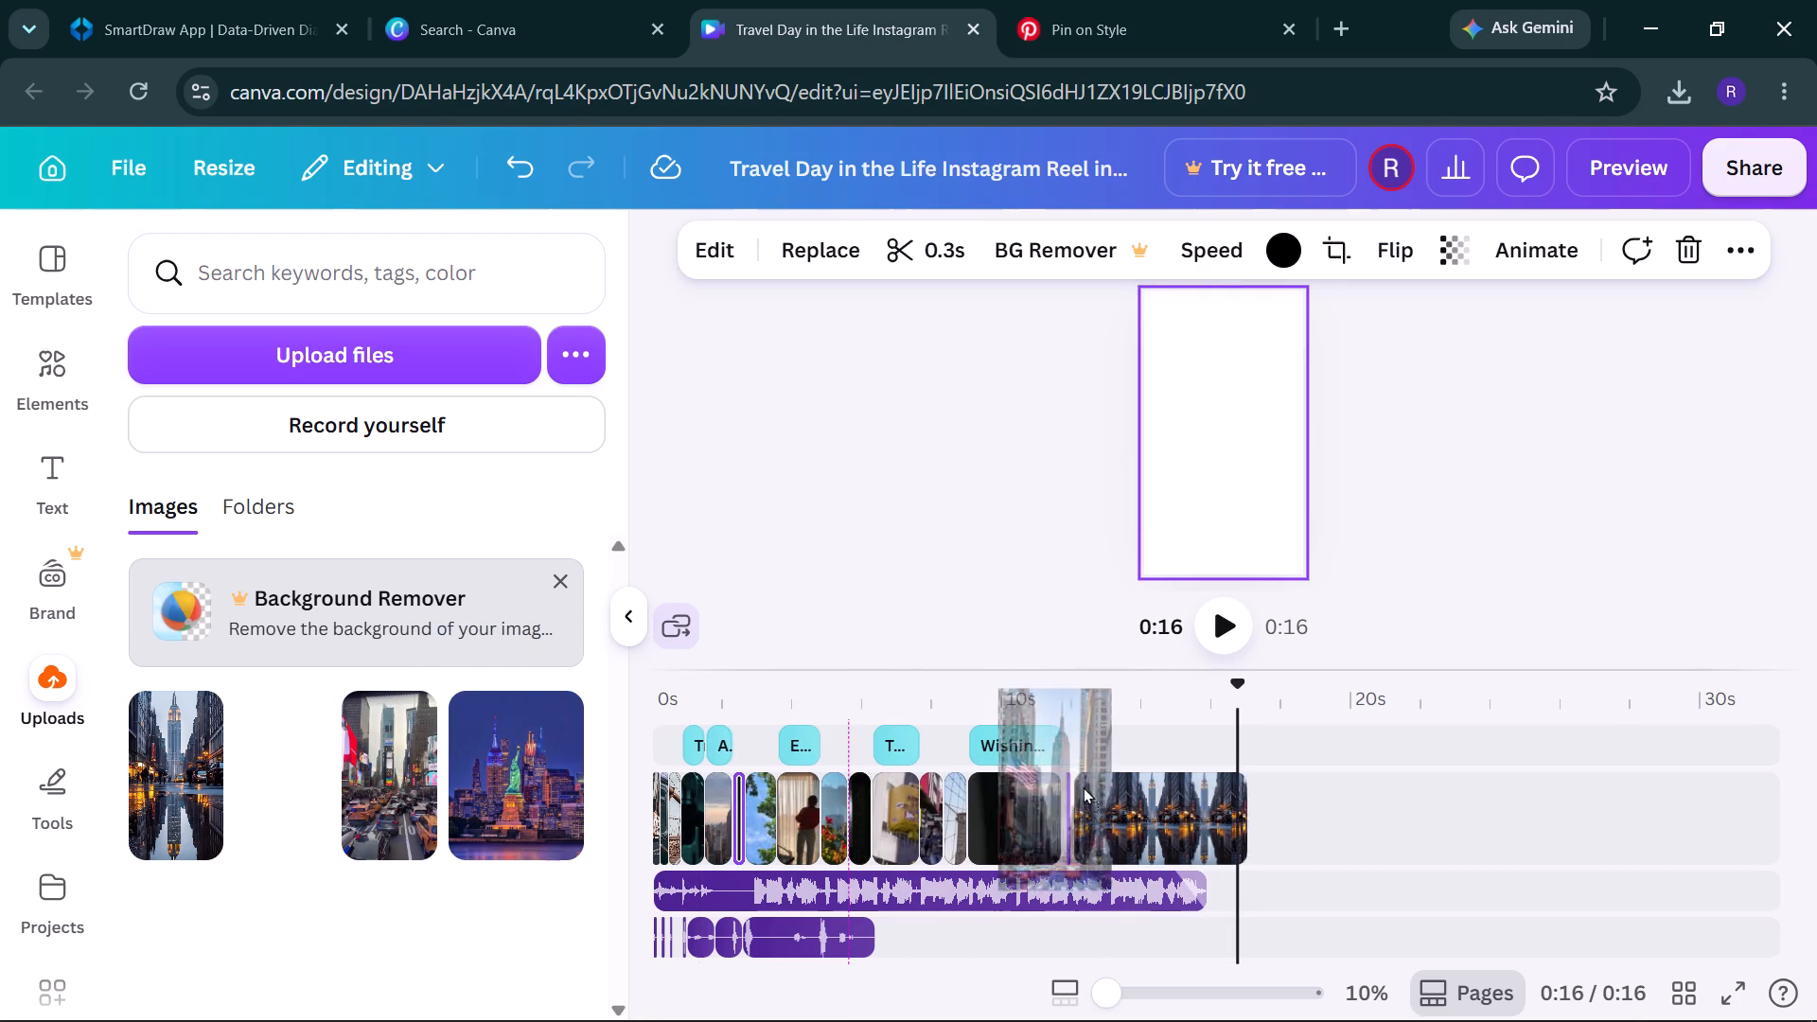
{"action": "left_click_drag", "start_coordinate": [1083, 786], "coordinate": [1297, 786]}
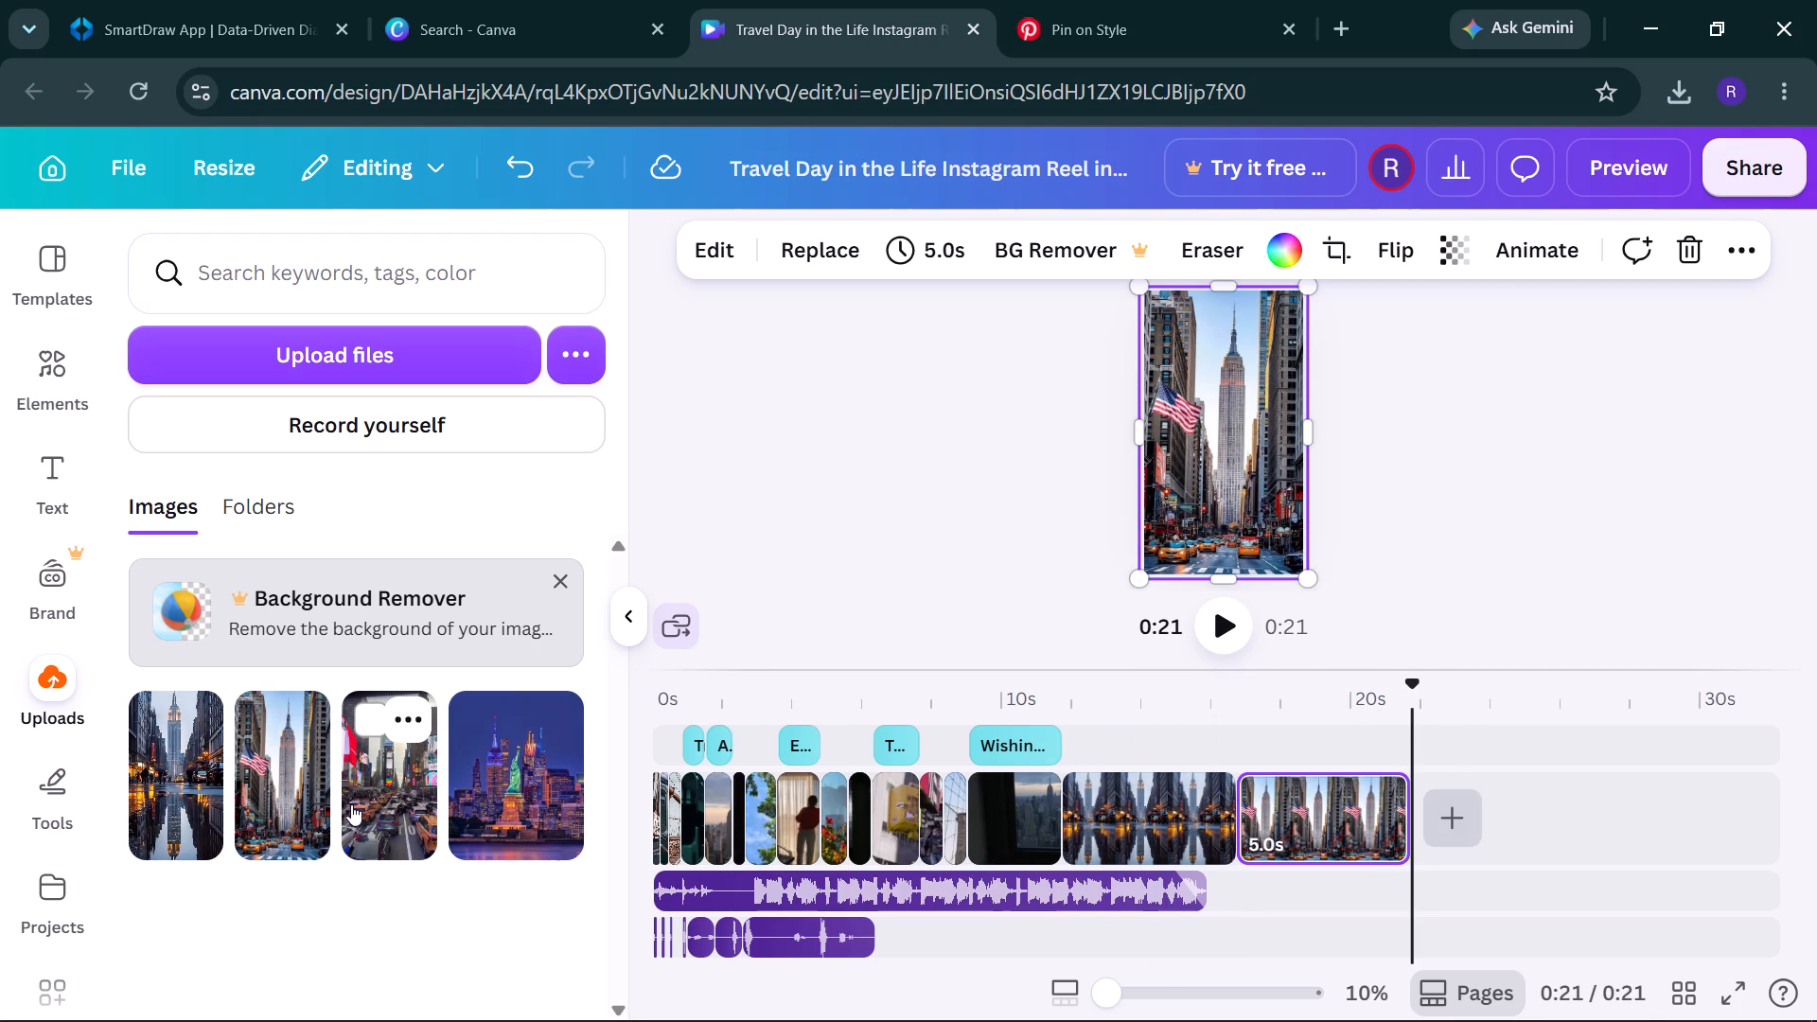
Add the uploaded busy city street image with heavy taxi traffic as a new clip at the end of the video timeline.
{"action": "left_click_drag", "start_coordinate": [351, 804], "coordinate": [1050, 784]}
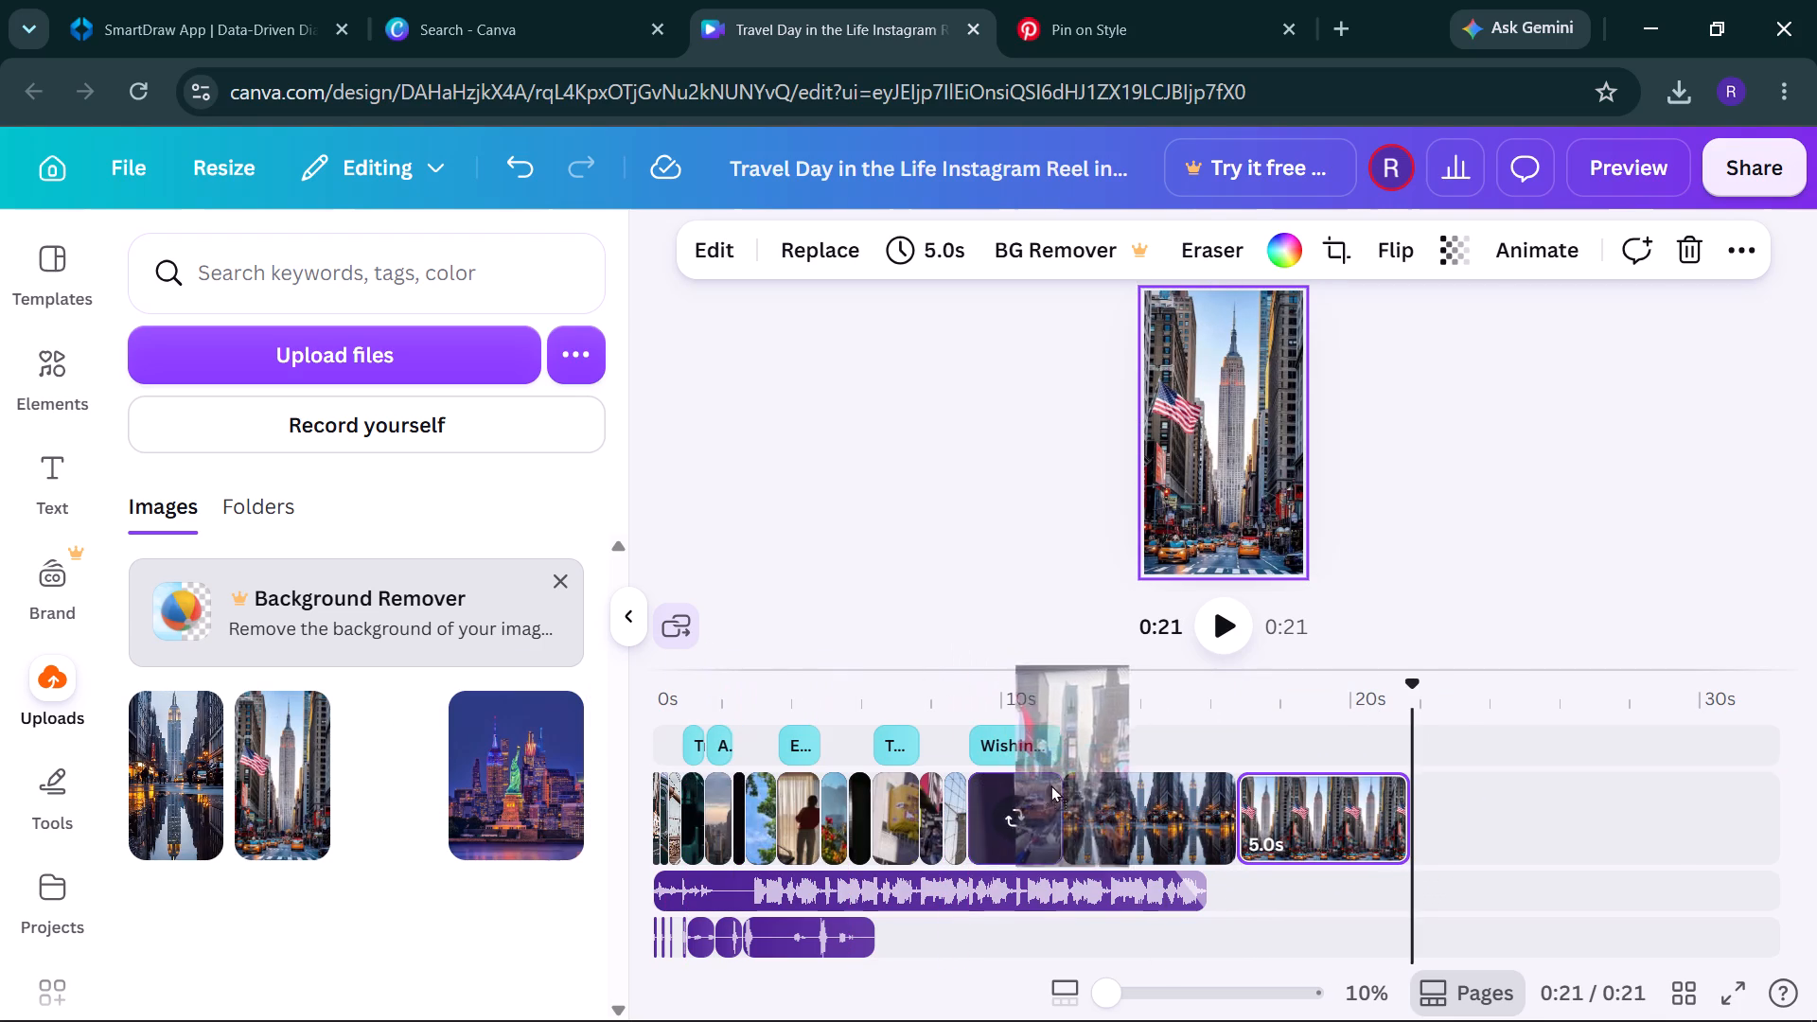
{"action": "left_click_drag", "start_coordinate": [1050, 784], "coordinate": [1277, 784]}
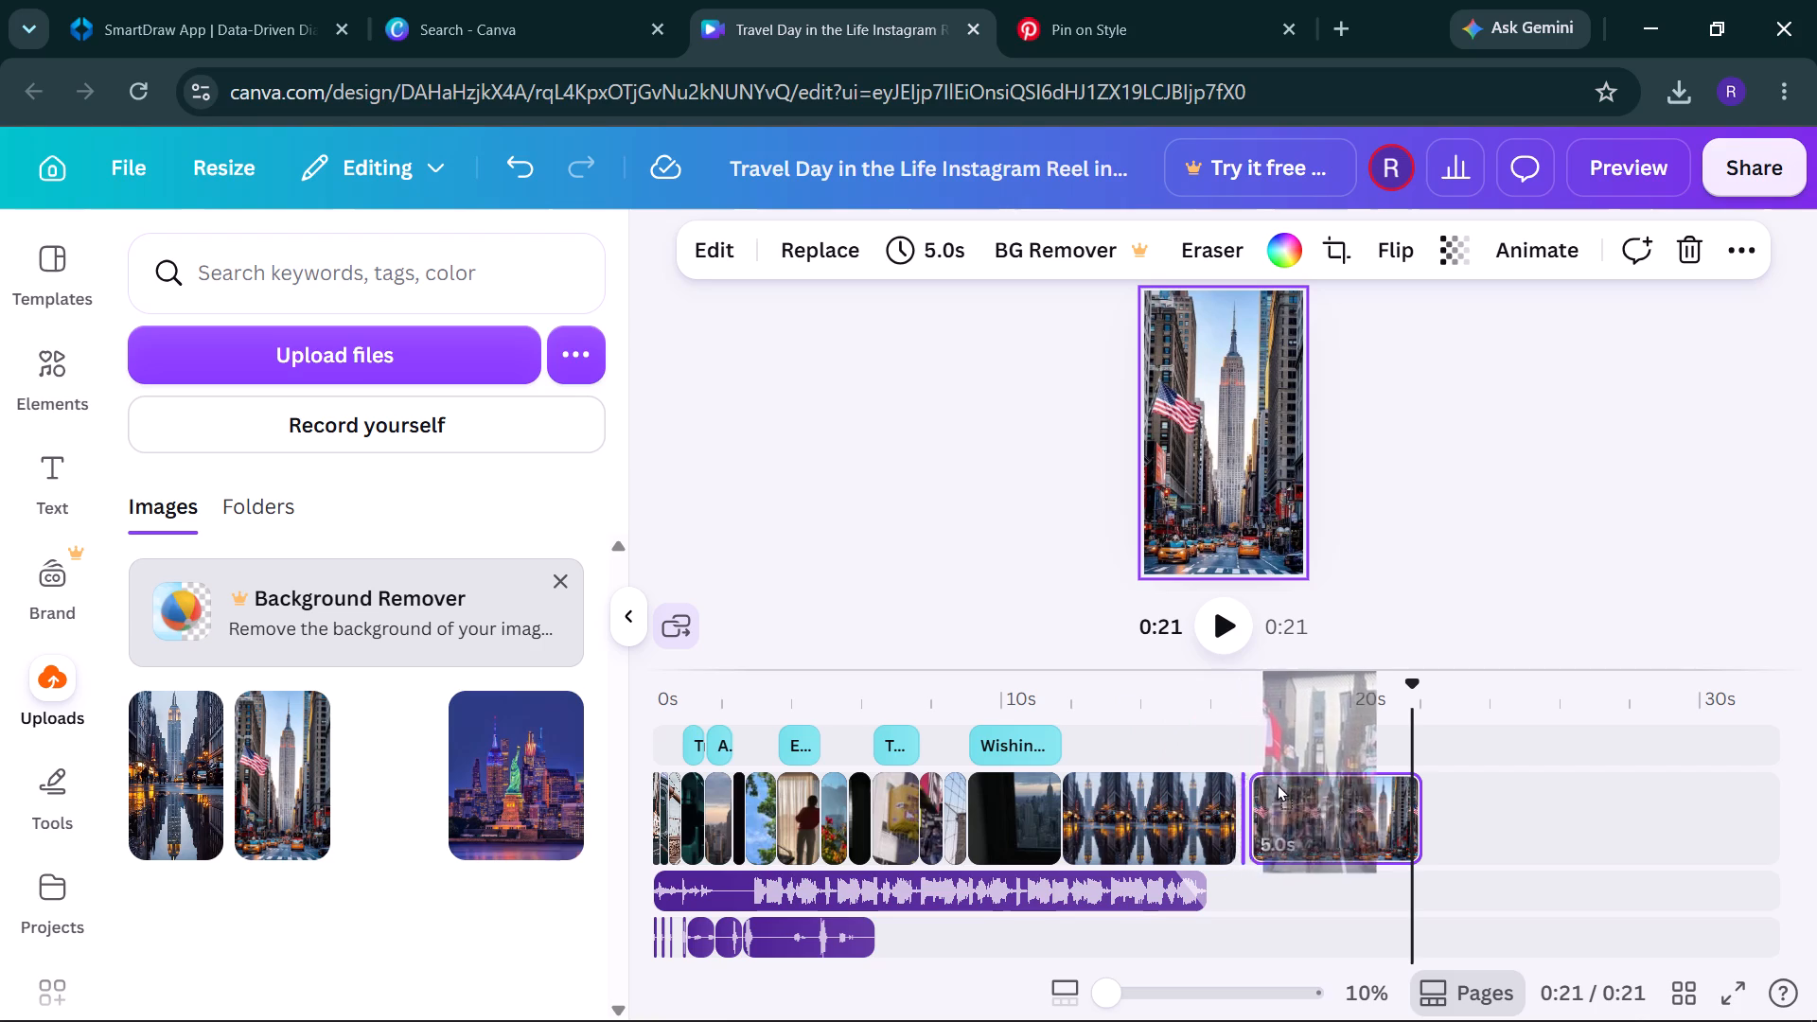
{"action": "left_click_drag", "start_coordinate": [1277, 784], "coordinate": [1400, 814]}
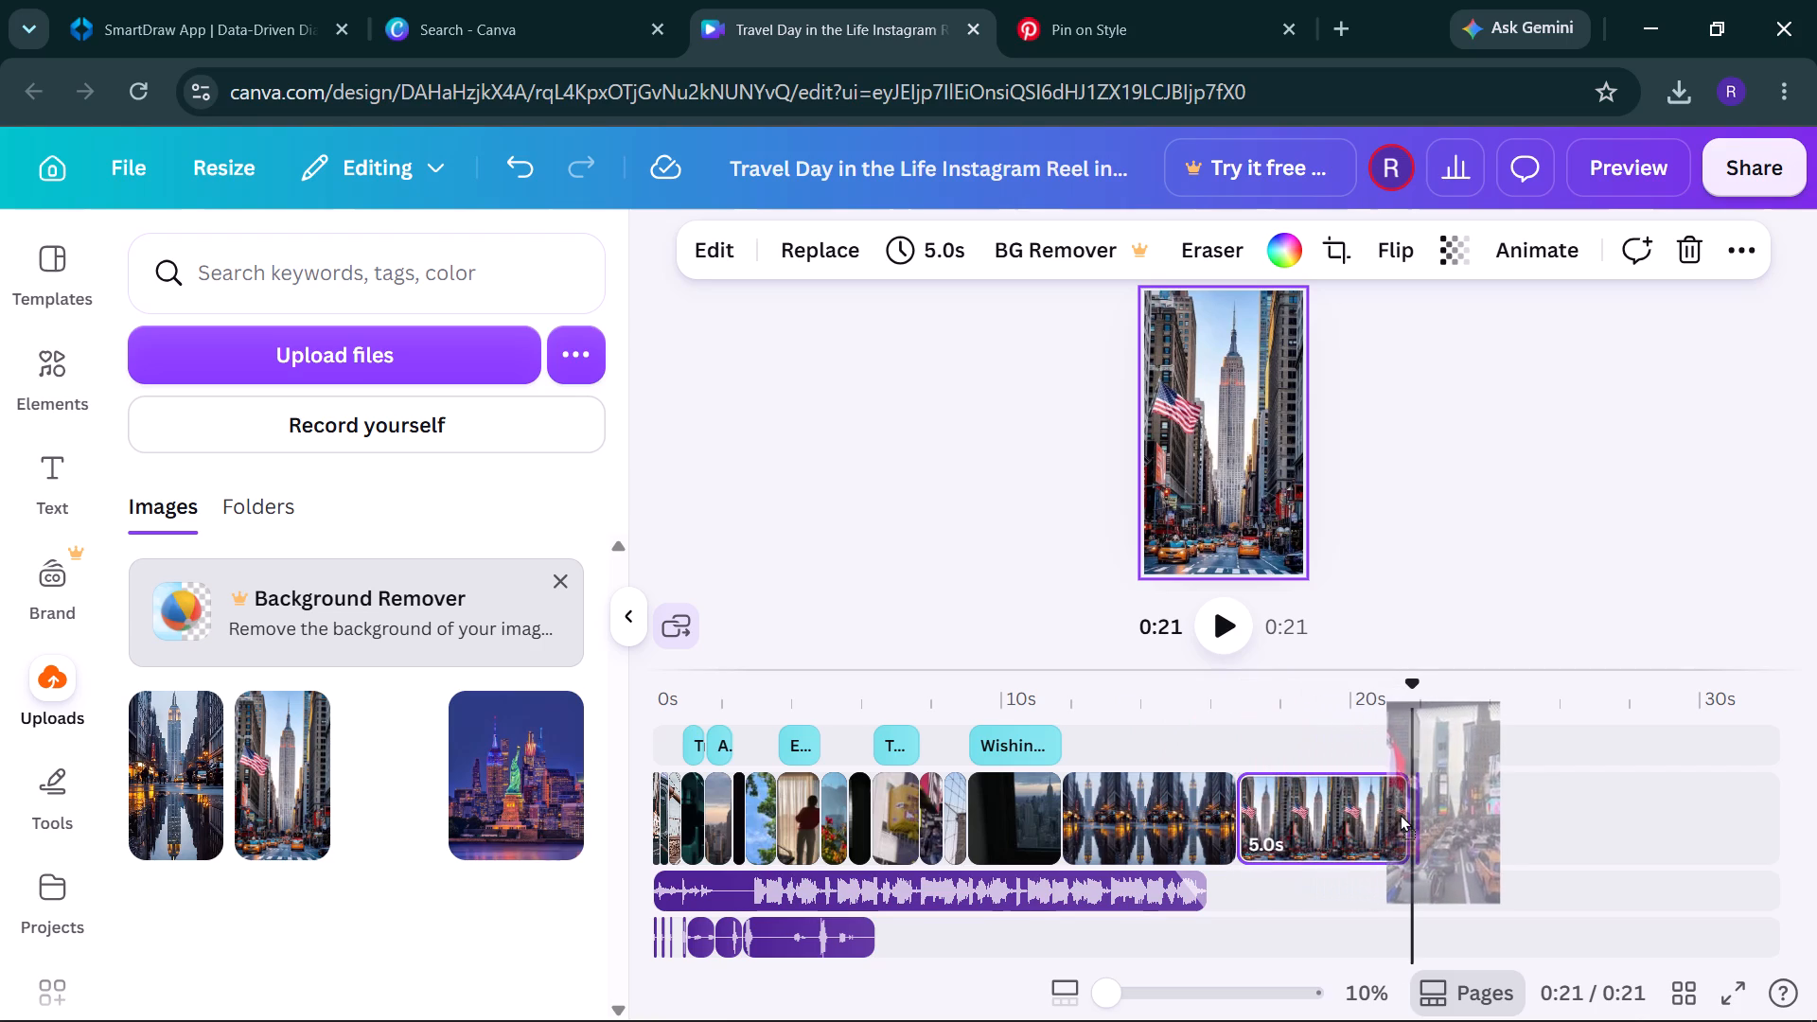
{"action": "left_click_drag", "start_coordinate": [1400, 814], "coordinate": [1434, 807]}
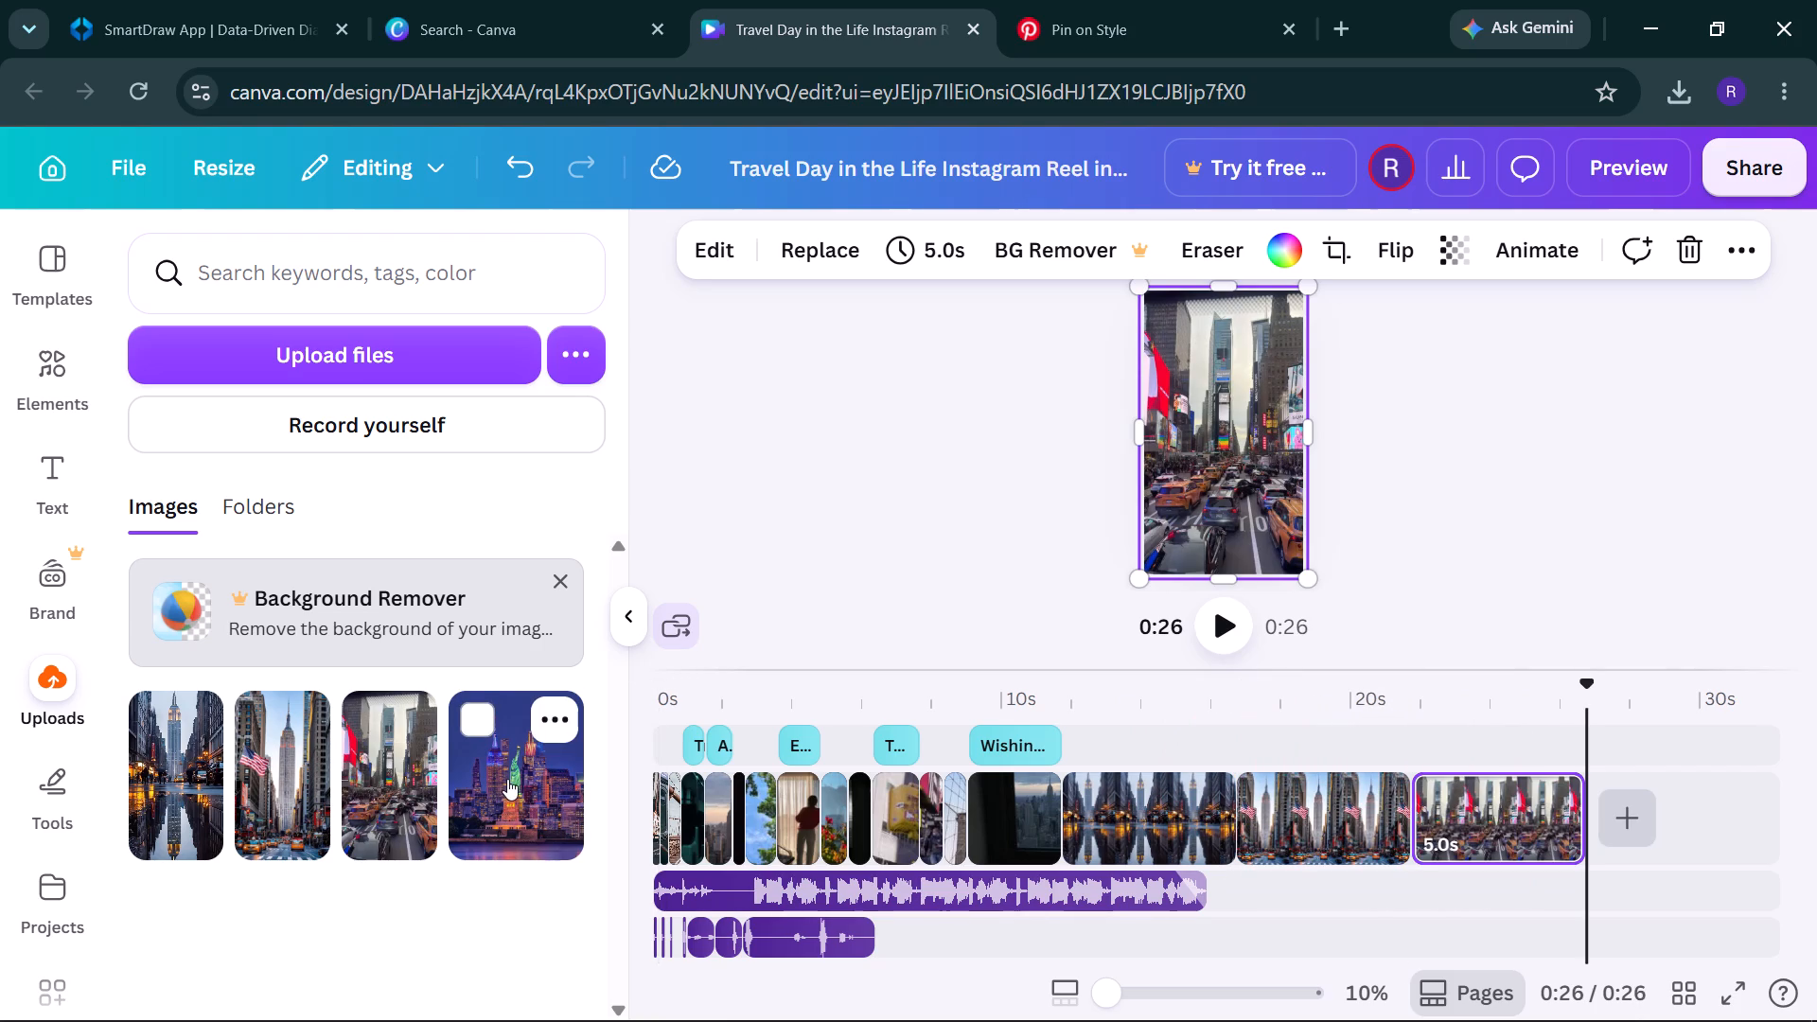
Add the uploaded Statue of Liberty night skyline image as a new clip at the end of the video timeline.
{"action": "left_click_drag", "start_coordinate": [507, 779], "coordinate": [1419, 776]}
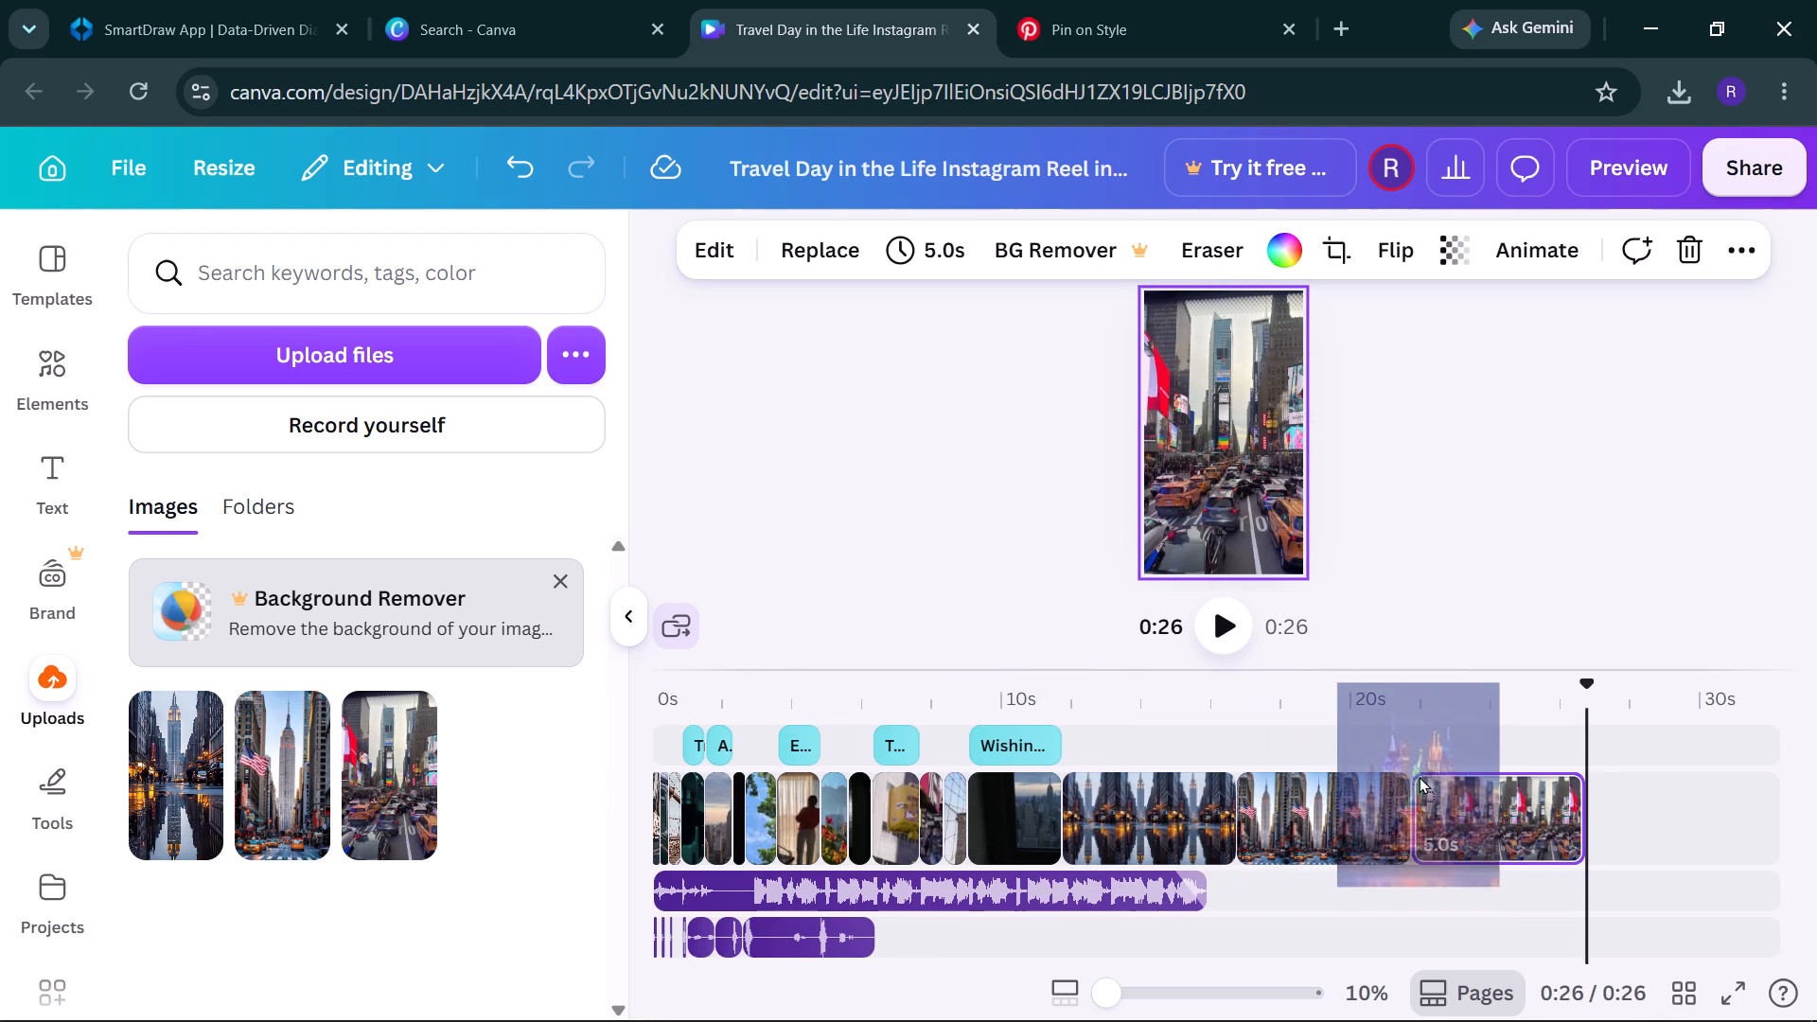
{"action": "left_click_drag", "start_coordinate": [1419, 776], "coordinate": [1632, 779]}
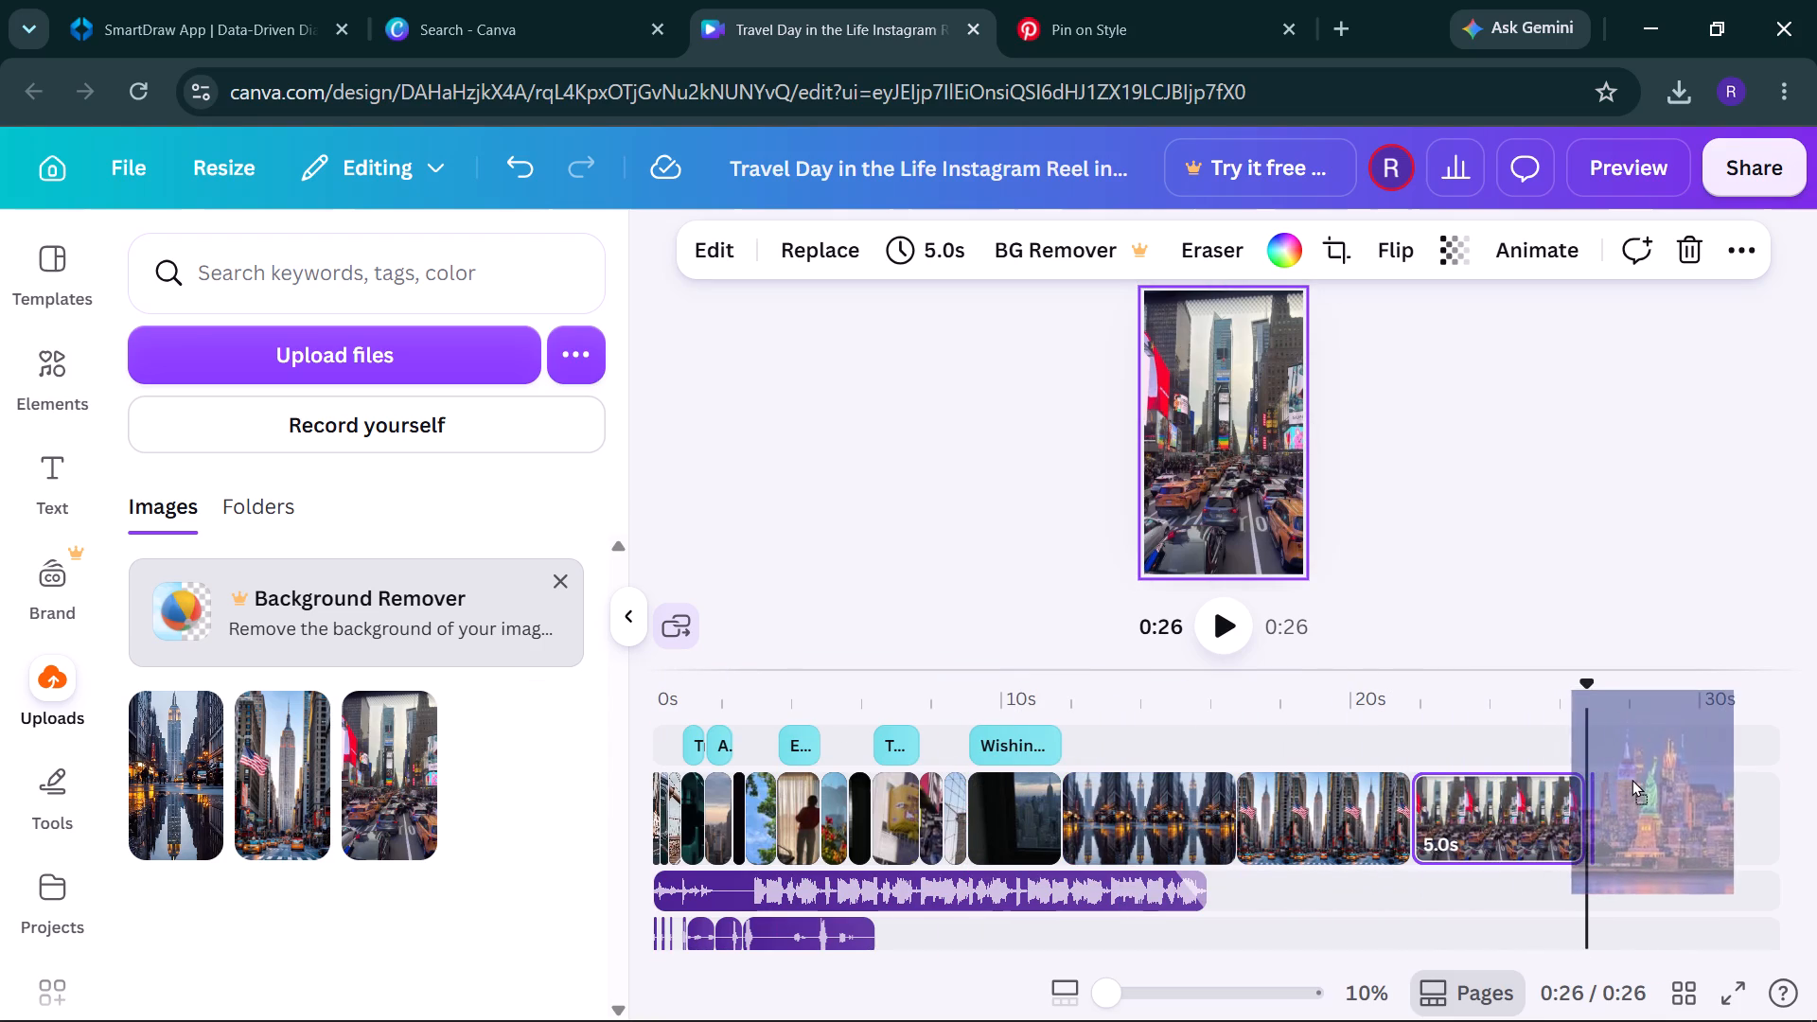
{"action": "left_click_drag", "start_coordinate": [1632, 779], "coordinate": [1649, 779]}
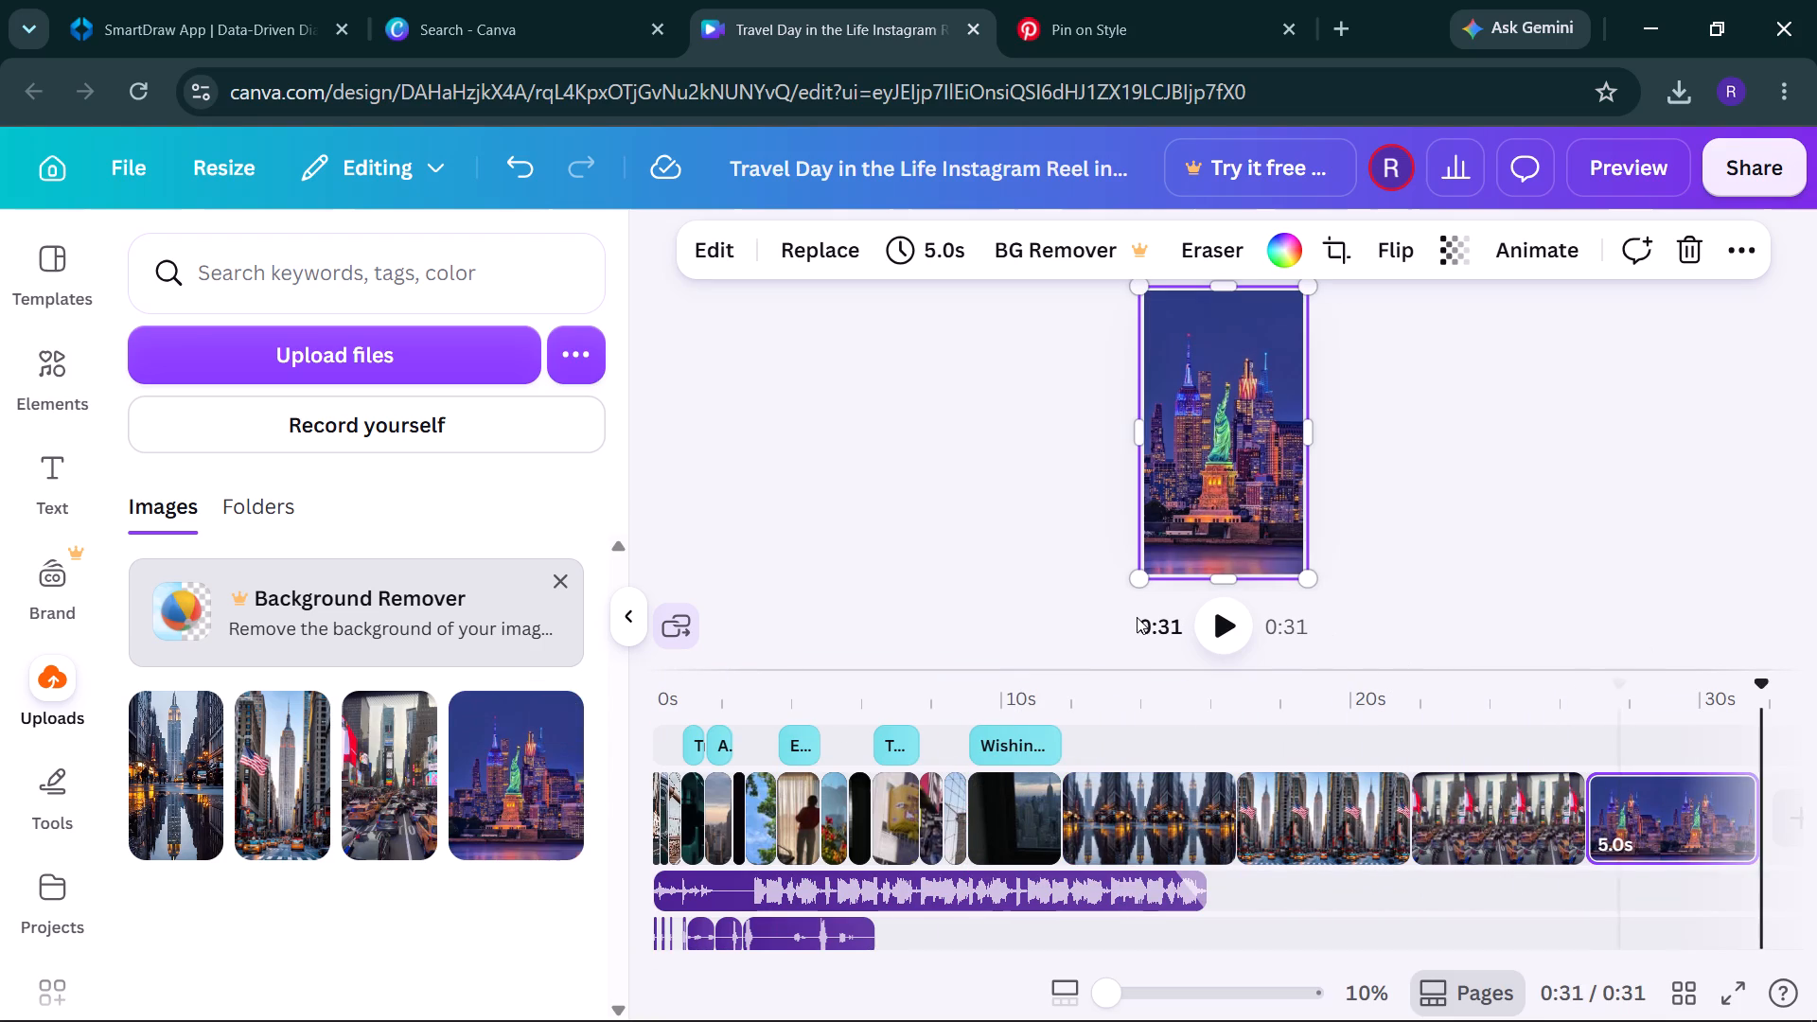
Play back the whole reel from the beginning to review the added New York clips.
{"action": "left_click", "coordinate": [1235, 609]}
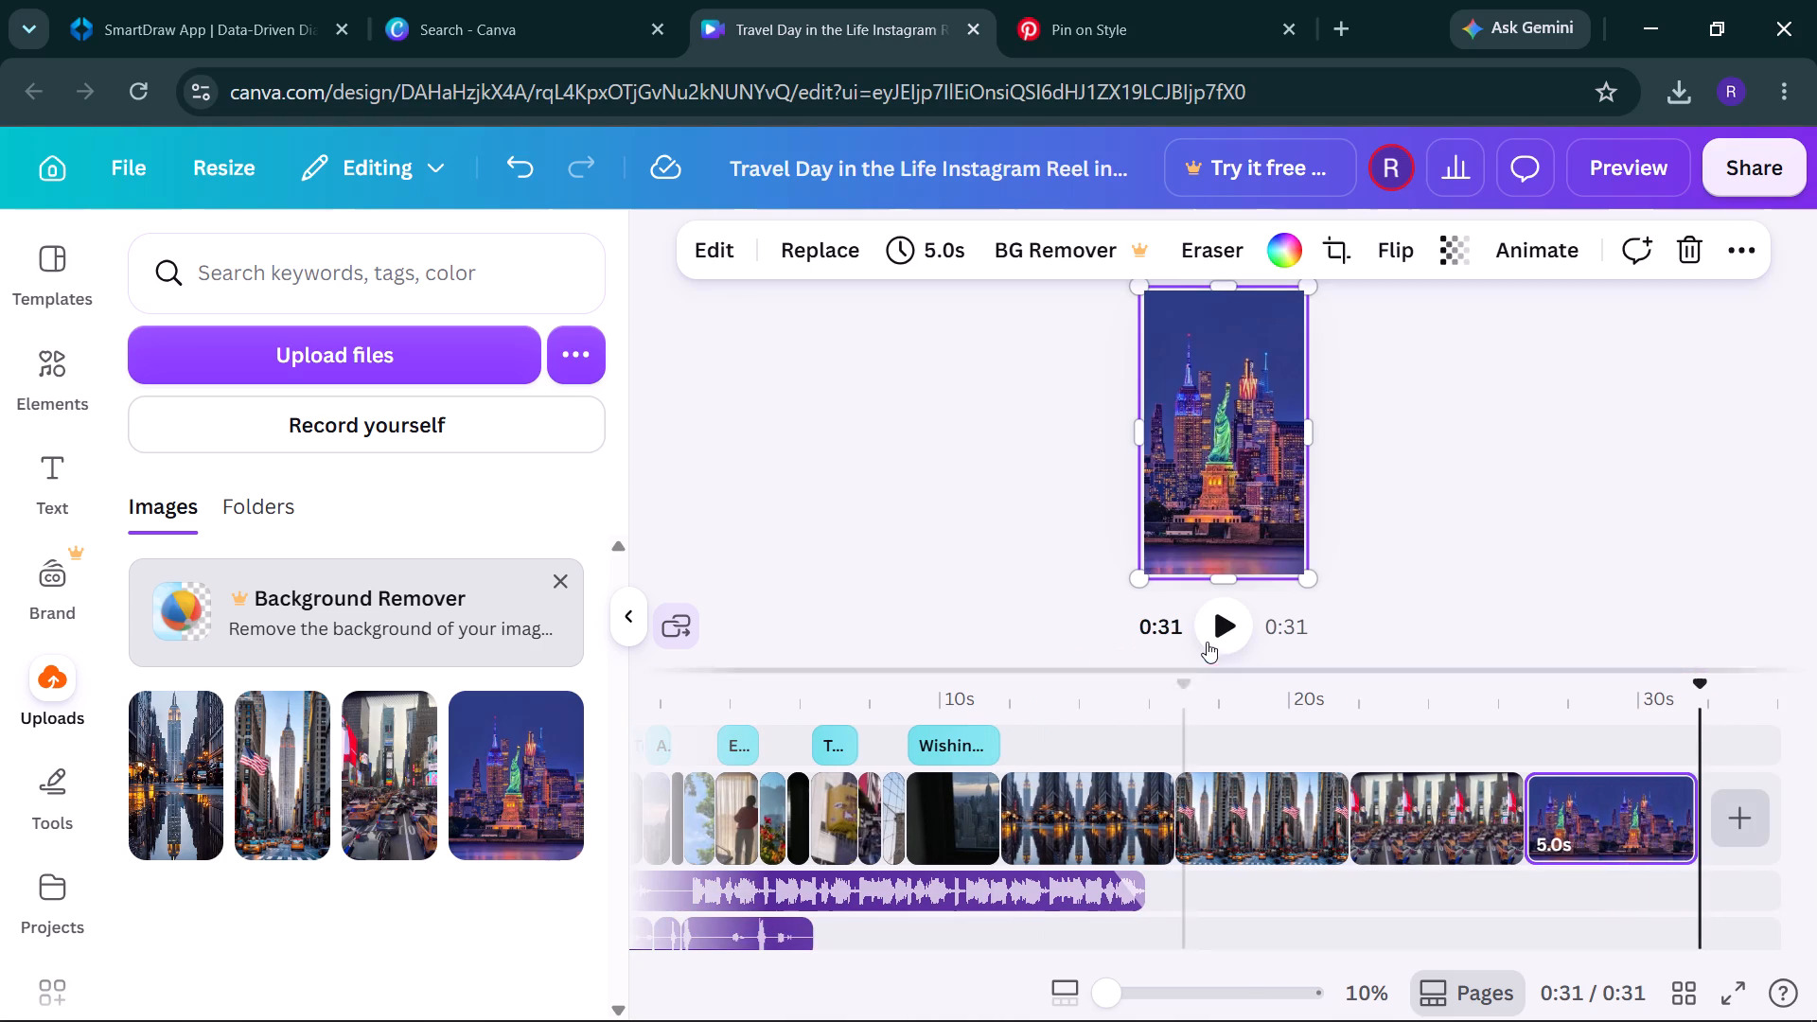
{"action": "left_click", "coordinate": [1217, 625]}
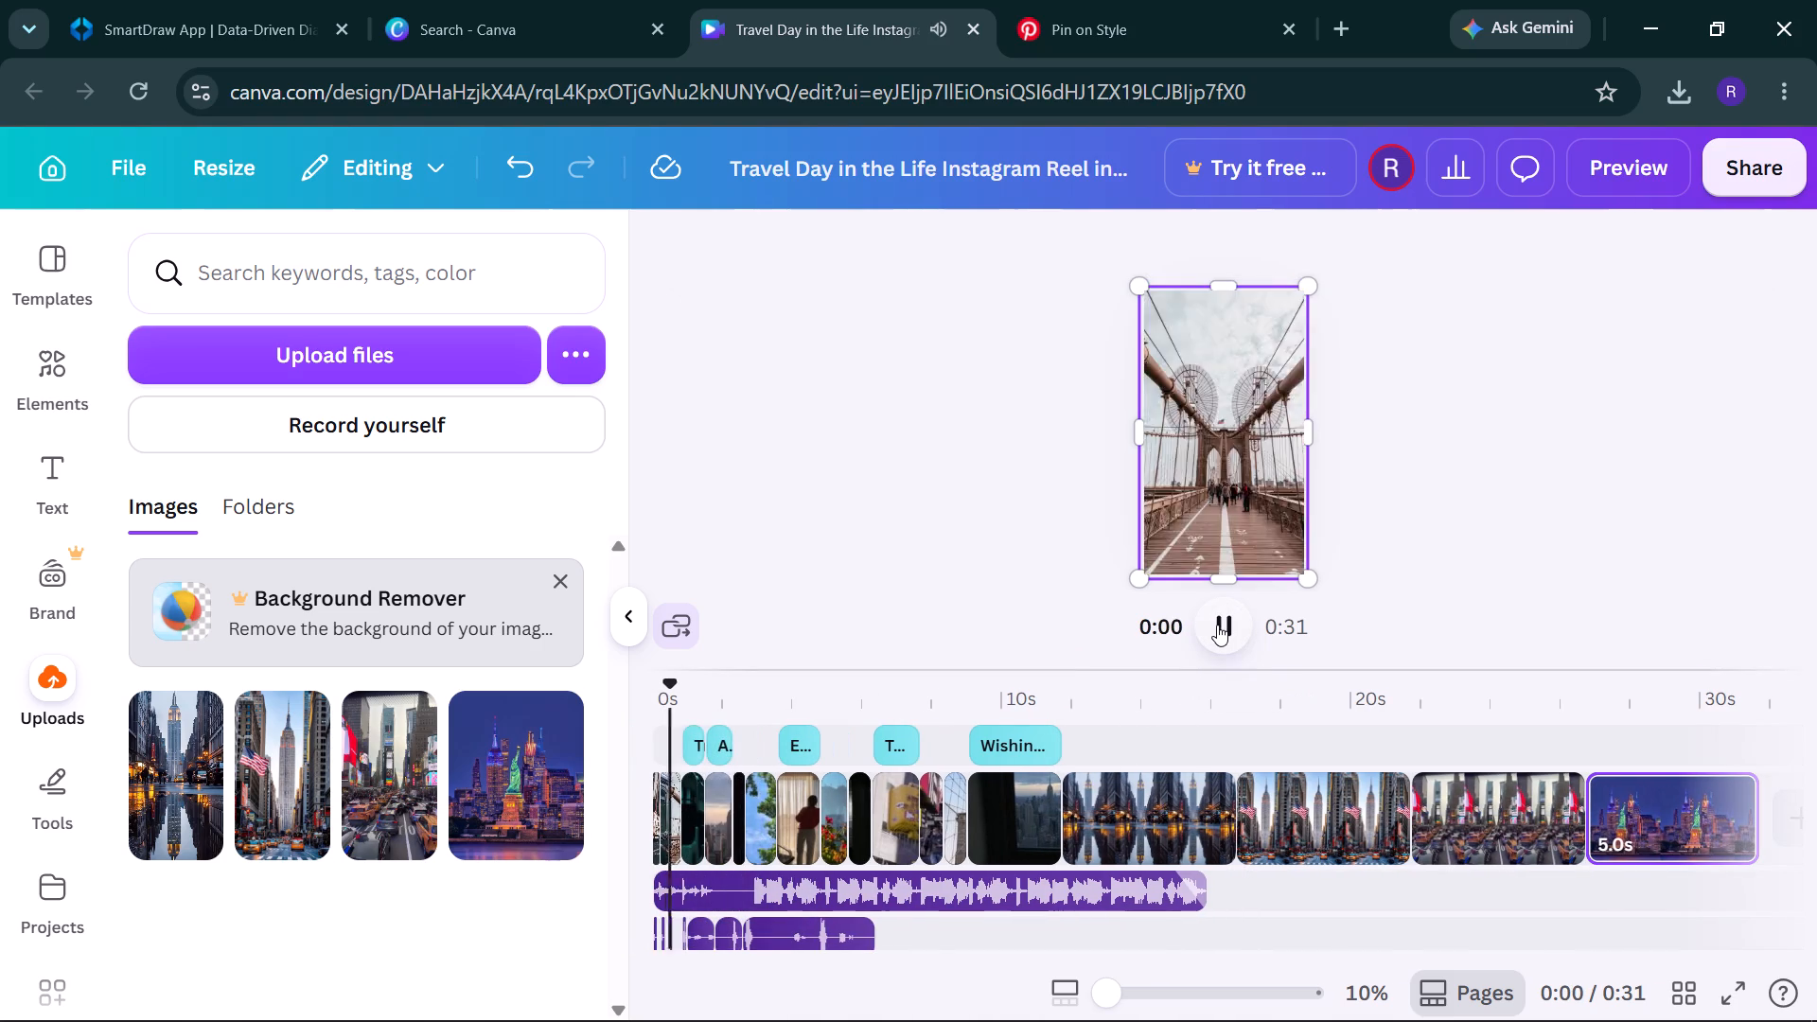
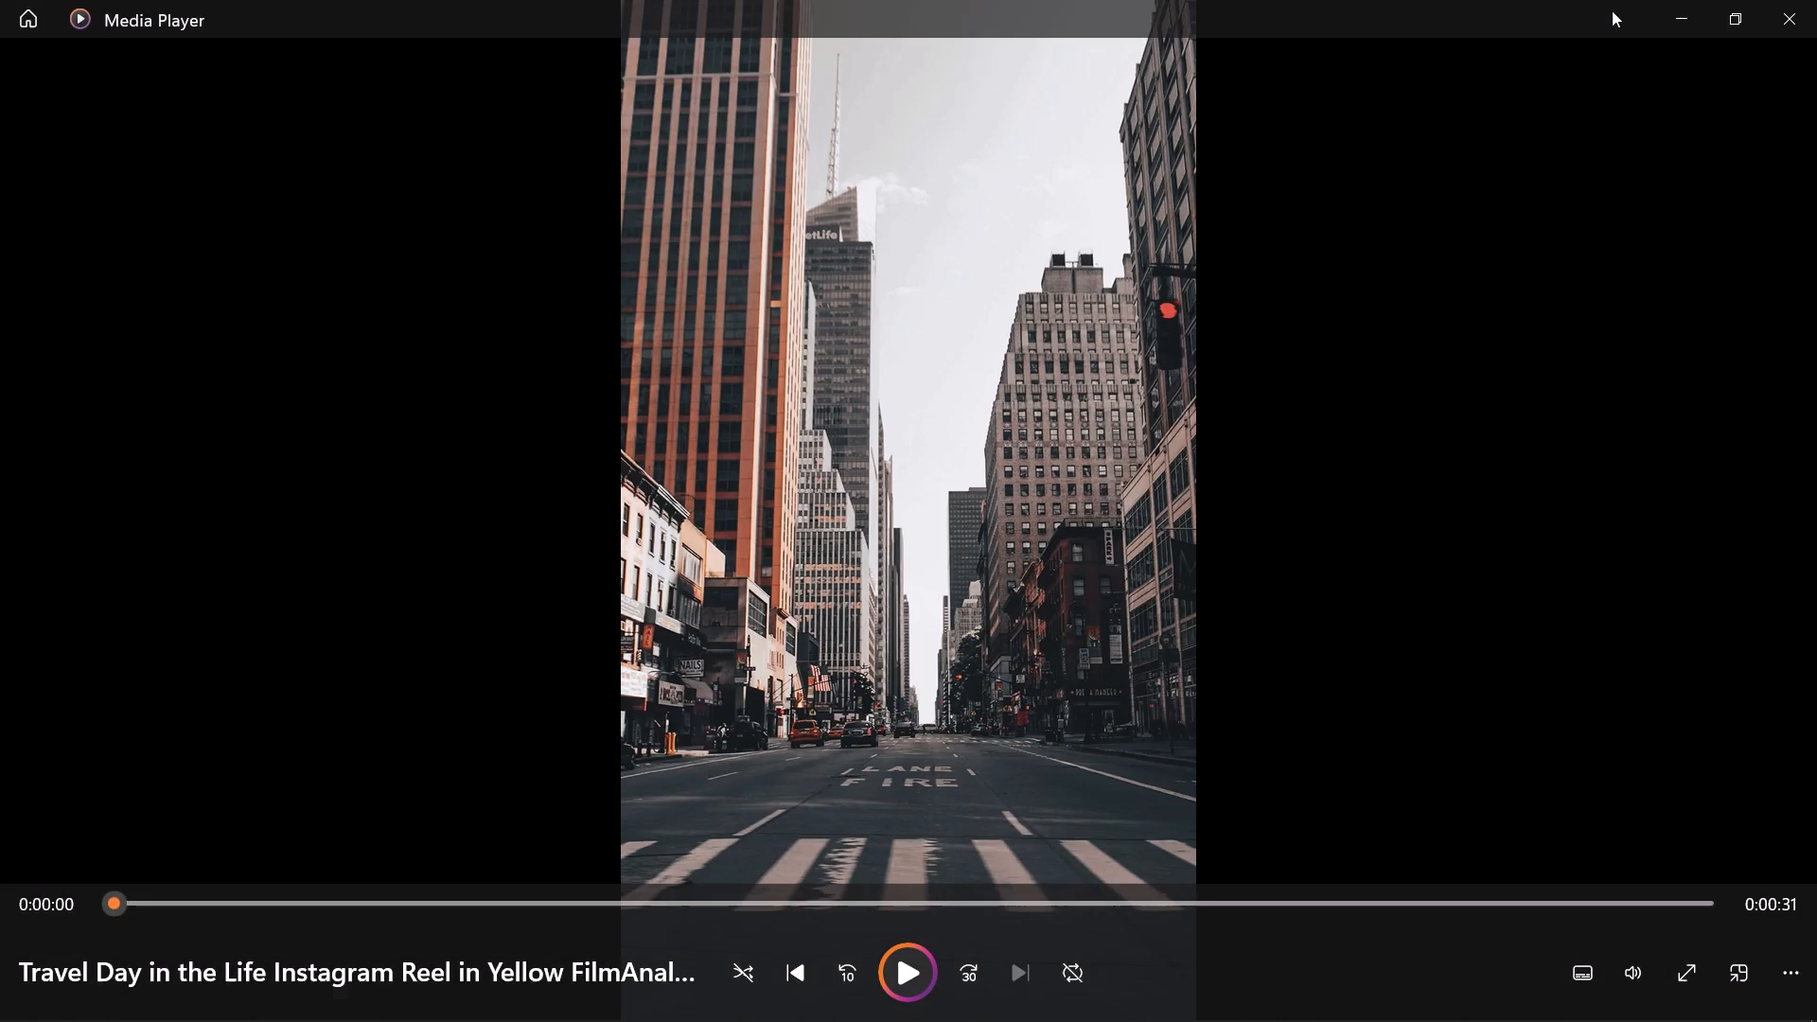
Close the exported video's player window and dismiss the download-completed notice in the Canva editor.
{"action": "left_click", "coordinate": [1816, 0]}
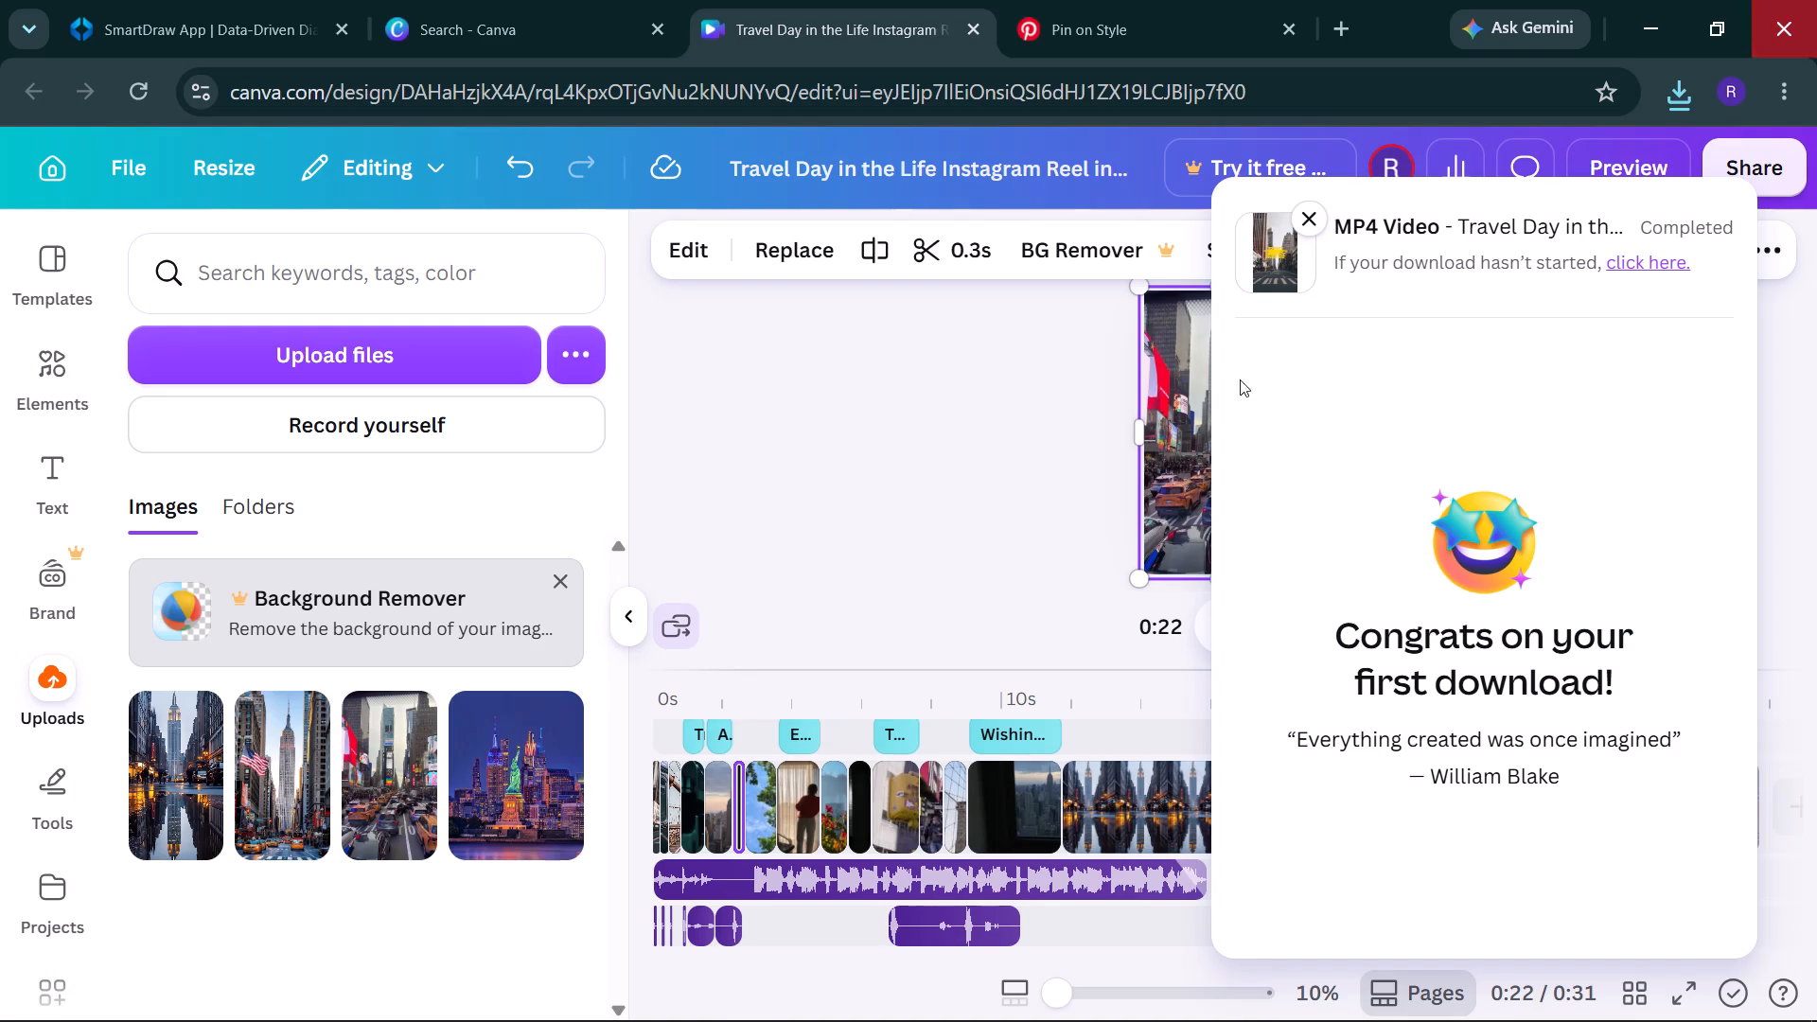
{"action": "left_click", "coordinate": [985, 547]}
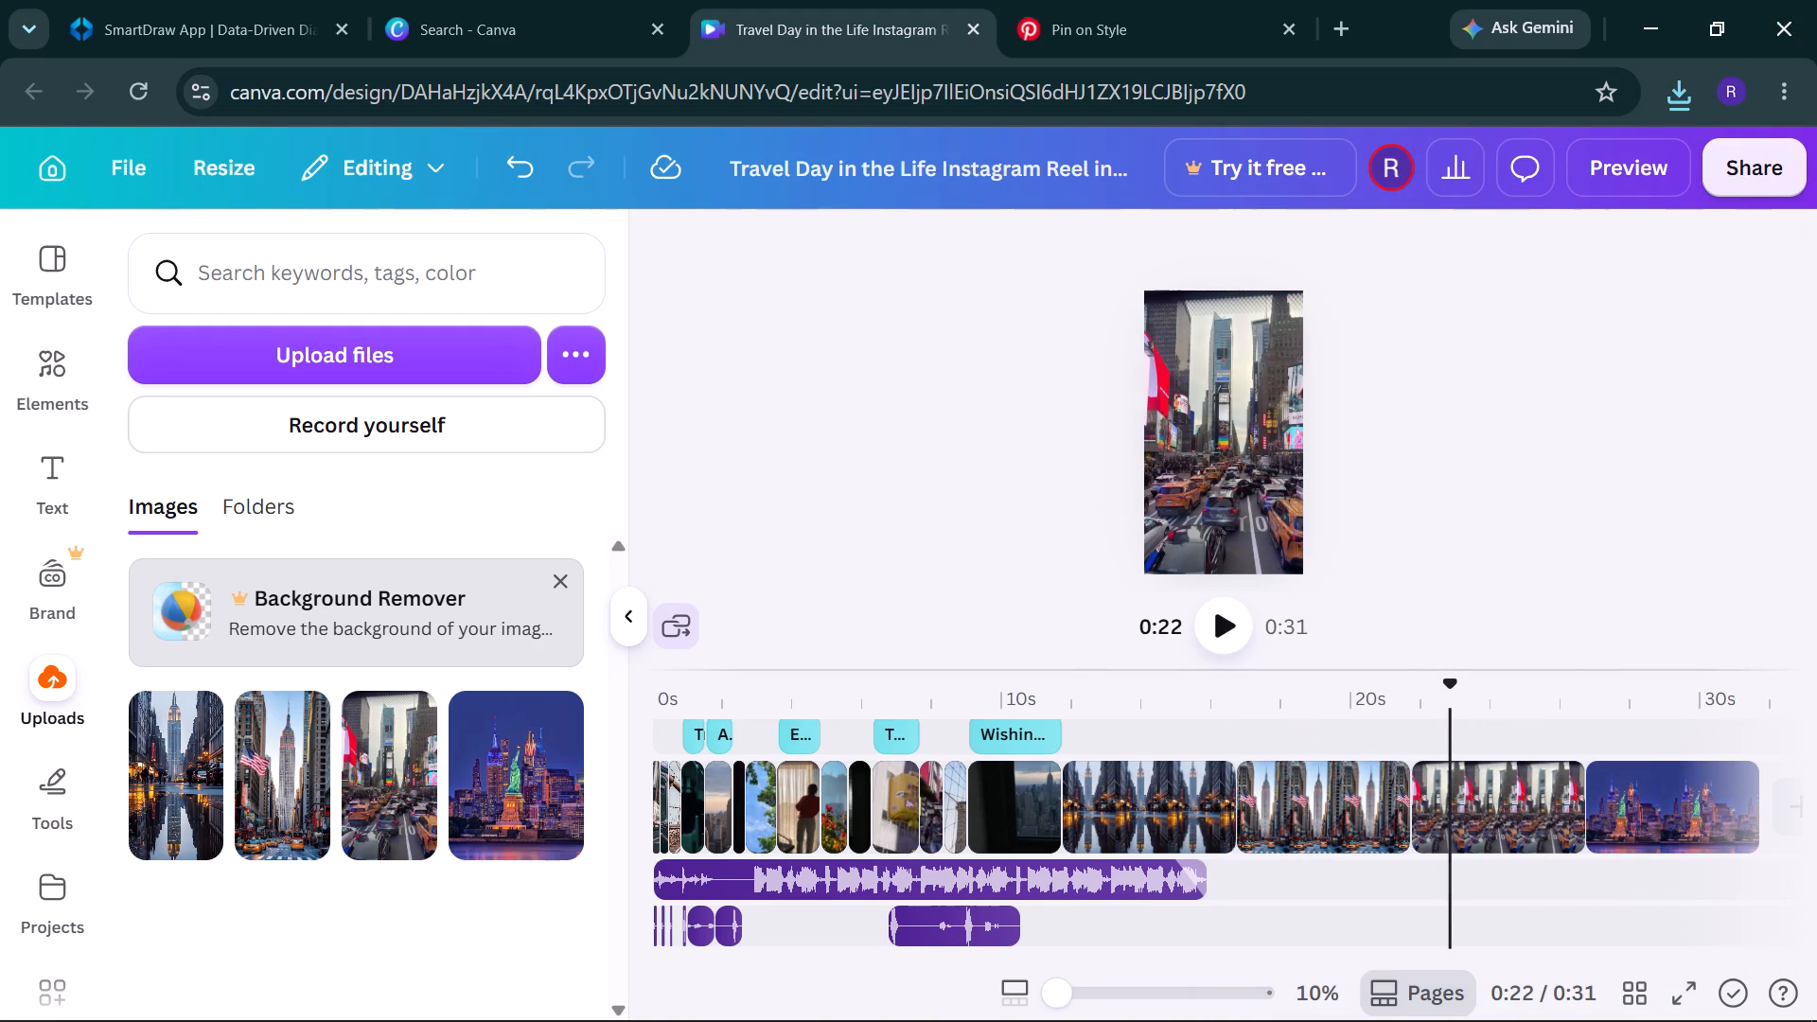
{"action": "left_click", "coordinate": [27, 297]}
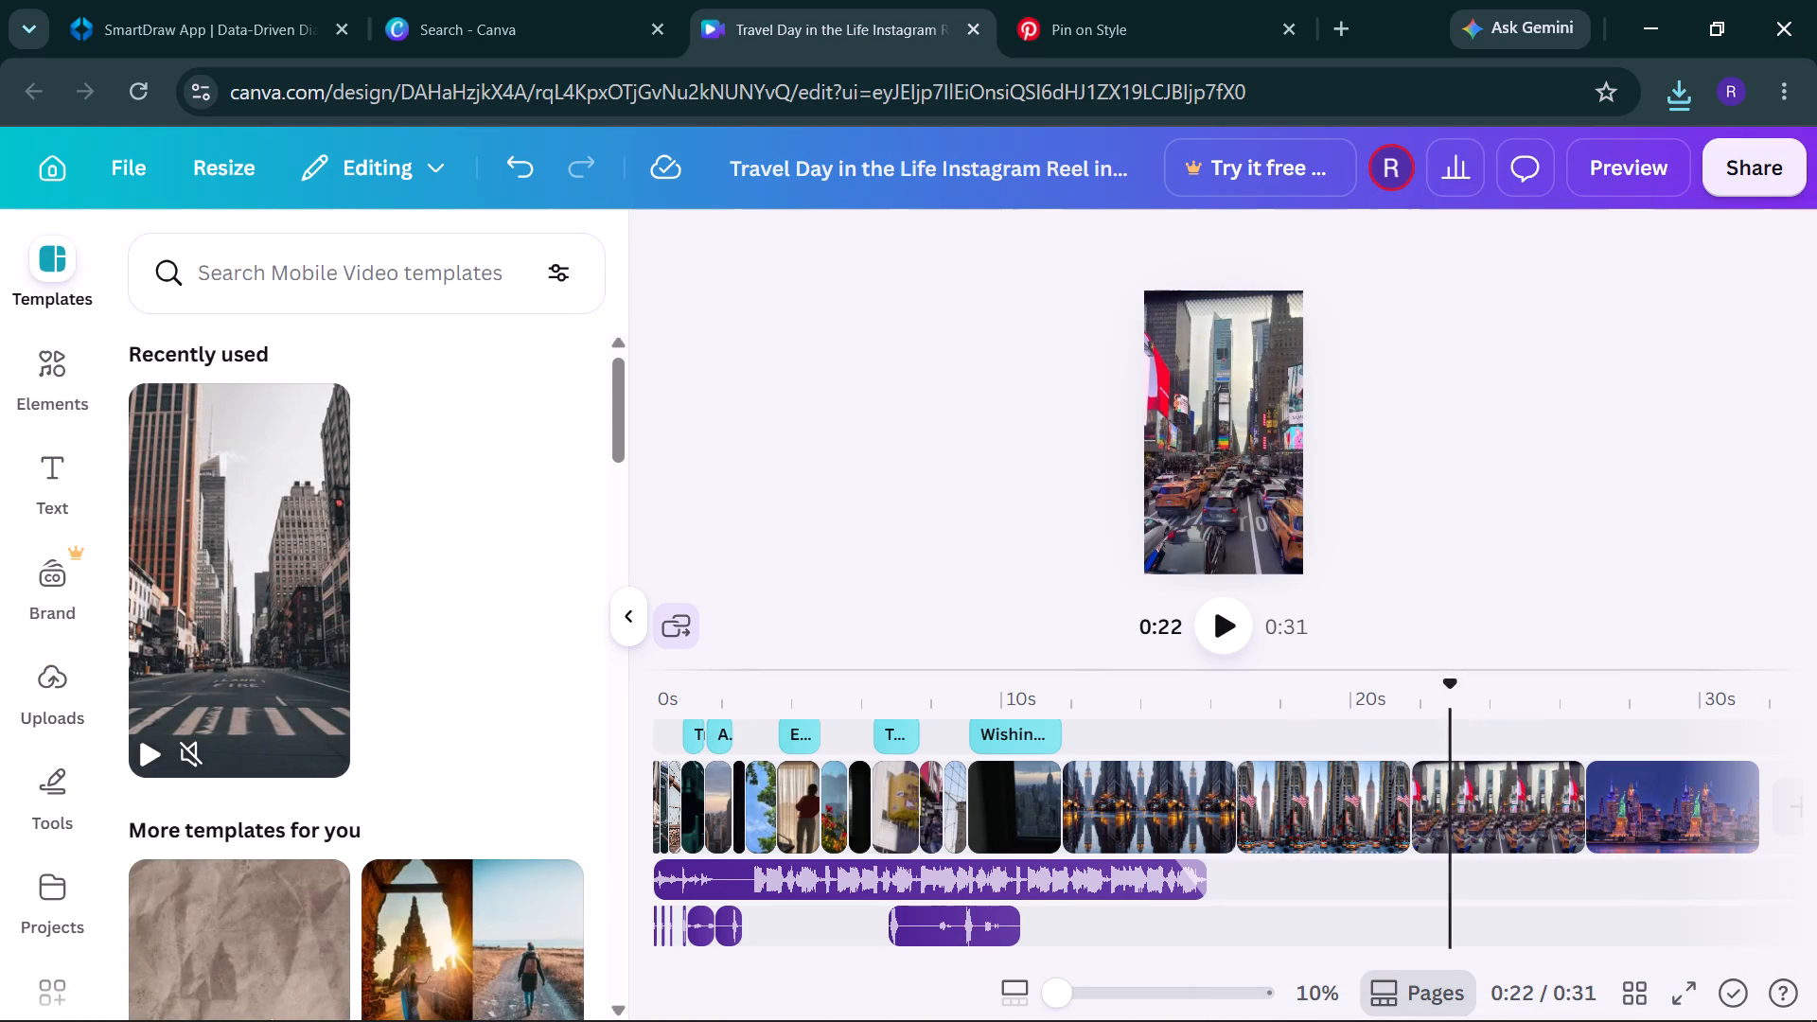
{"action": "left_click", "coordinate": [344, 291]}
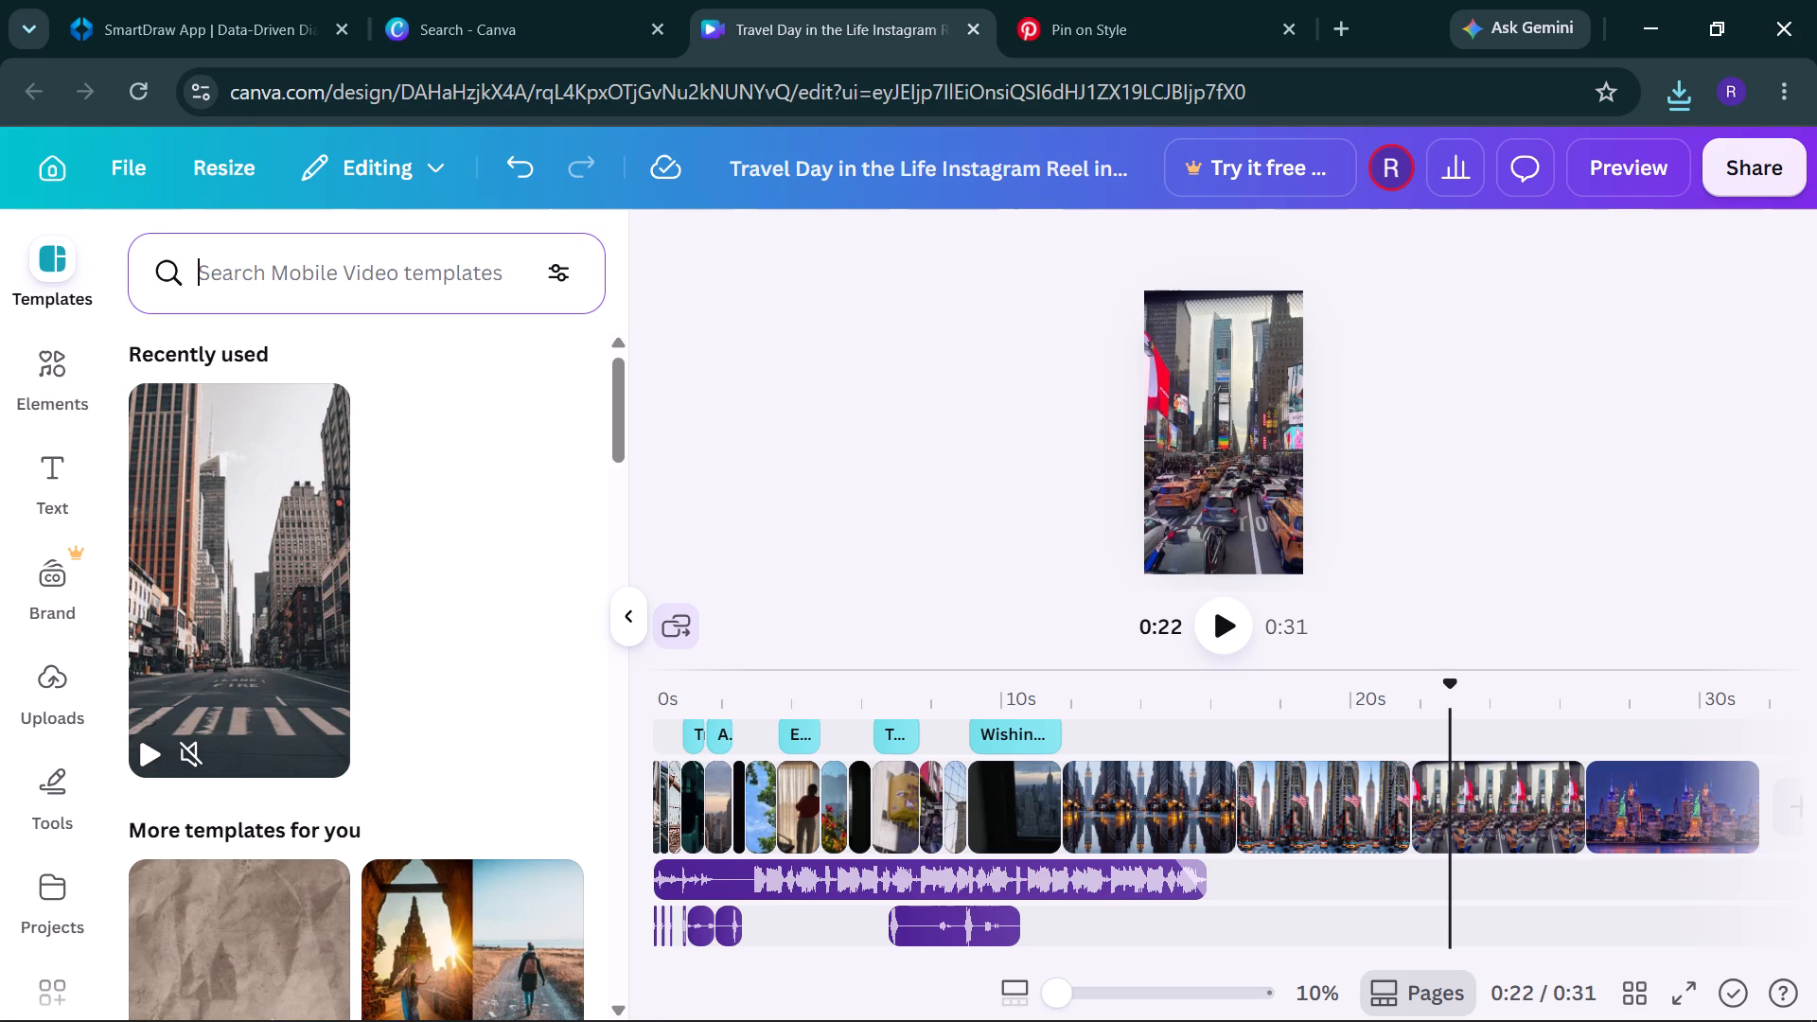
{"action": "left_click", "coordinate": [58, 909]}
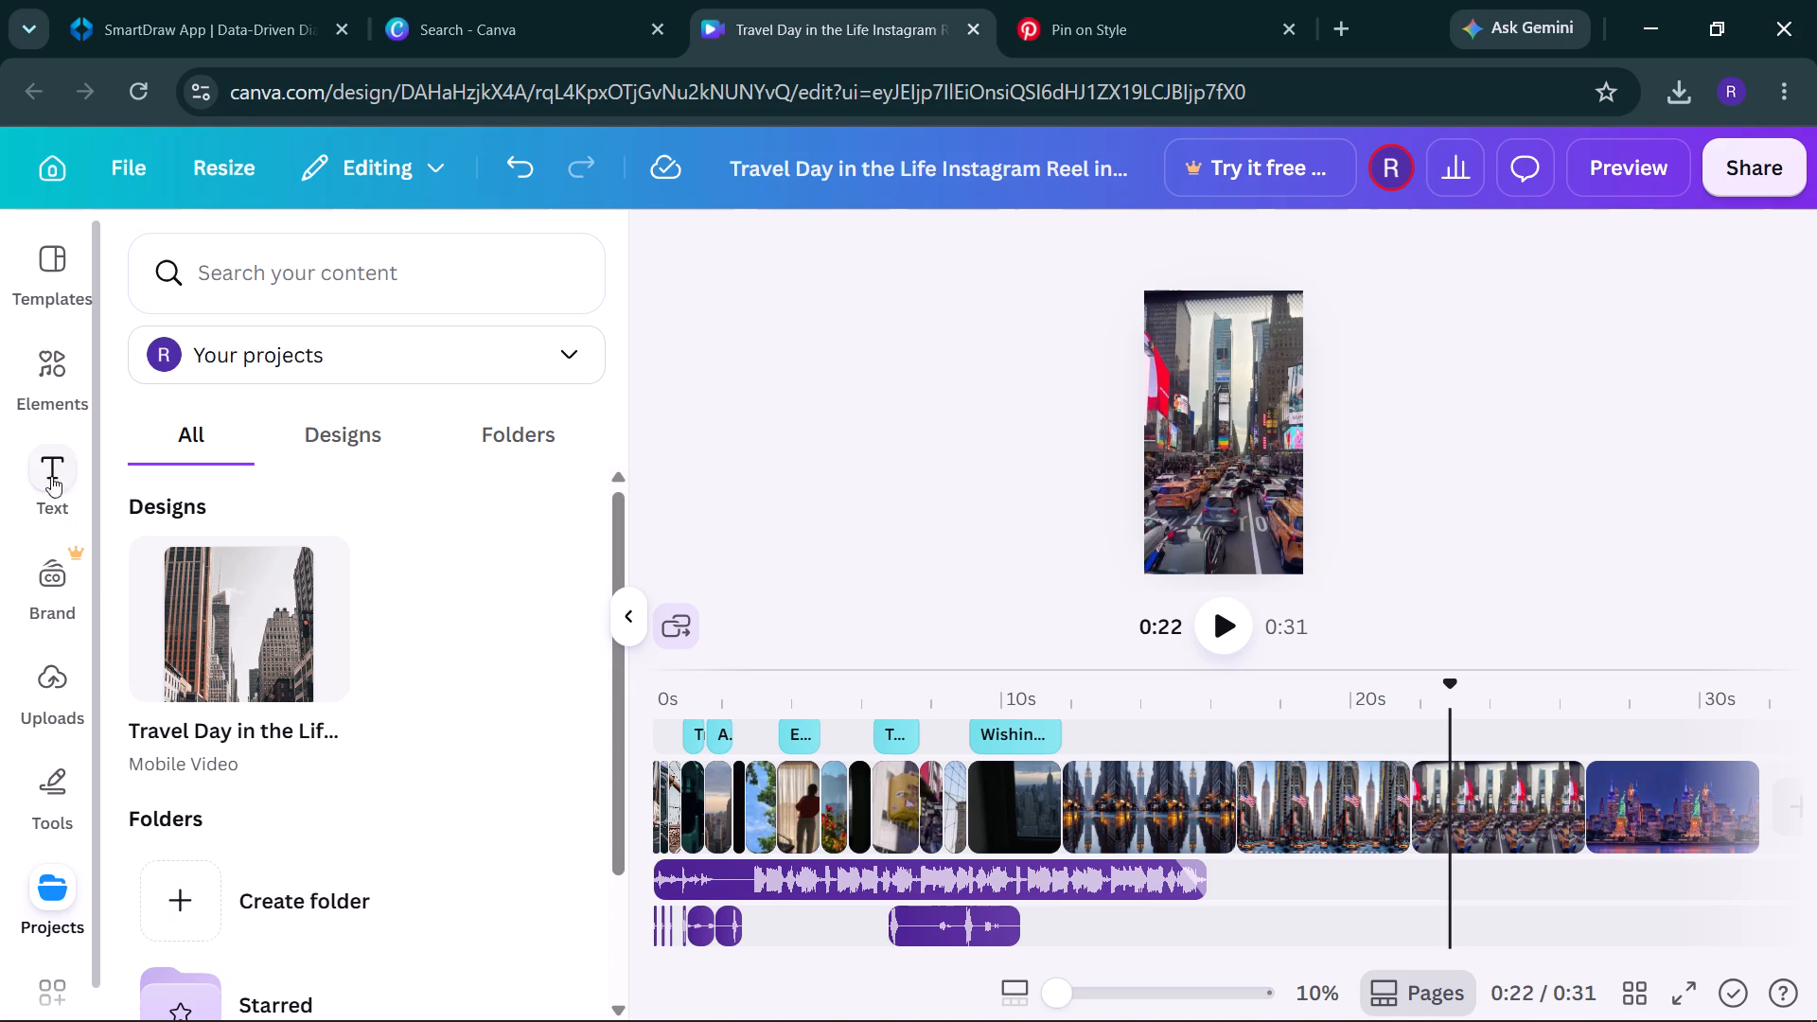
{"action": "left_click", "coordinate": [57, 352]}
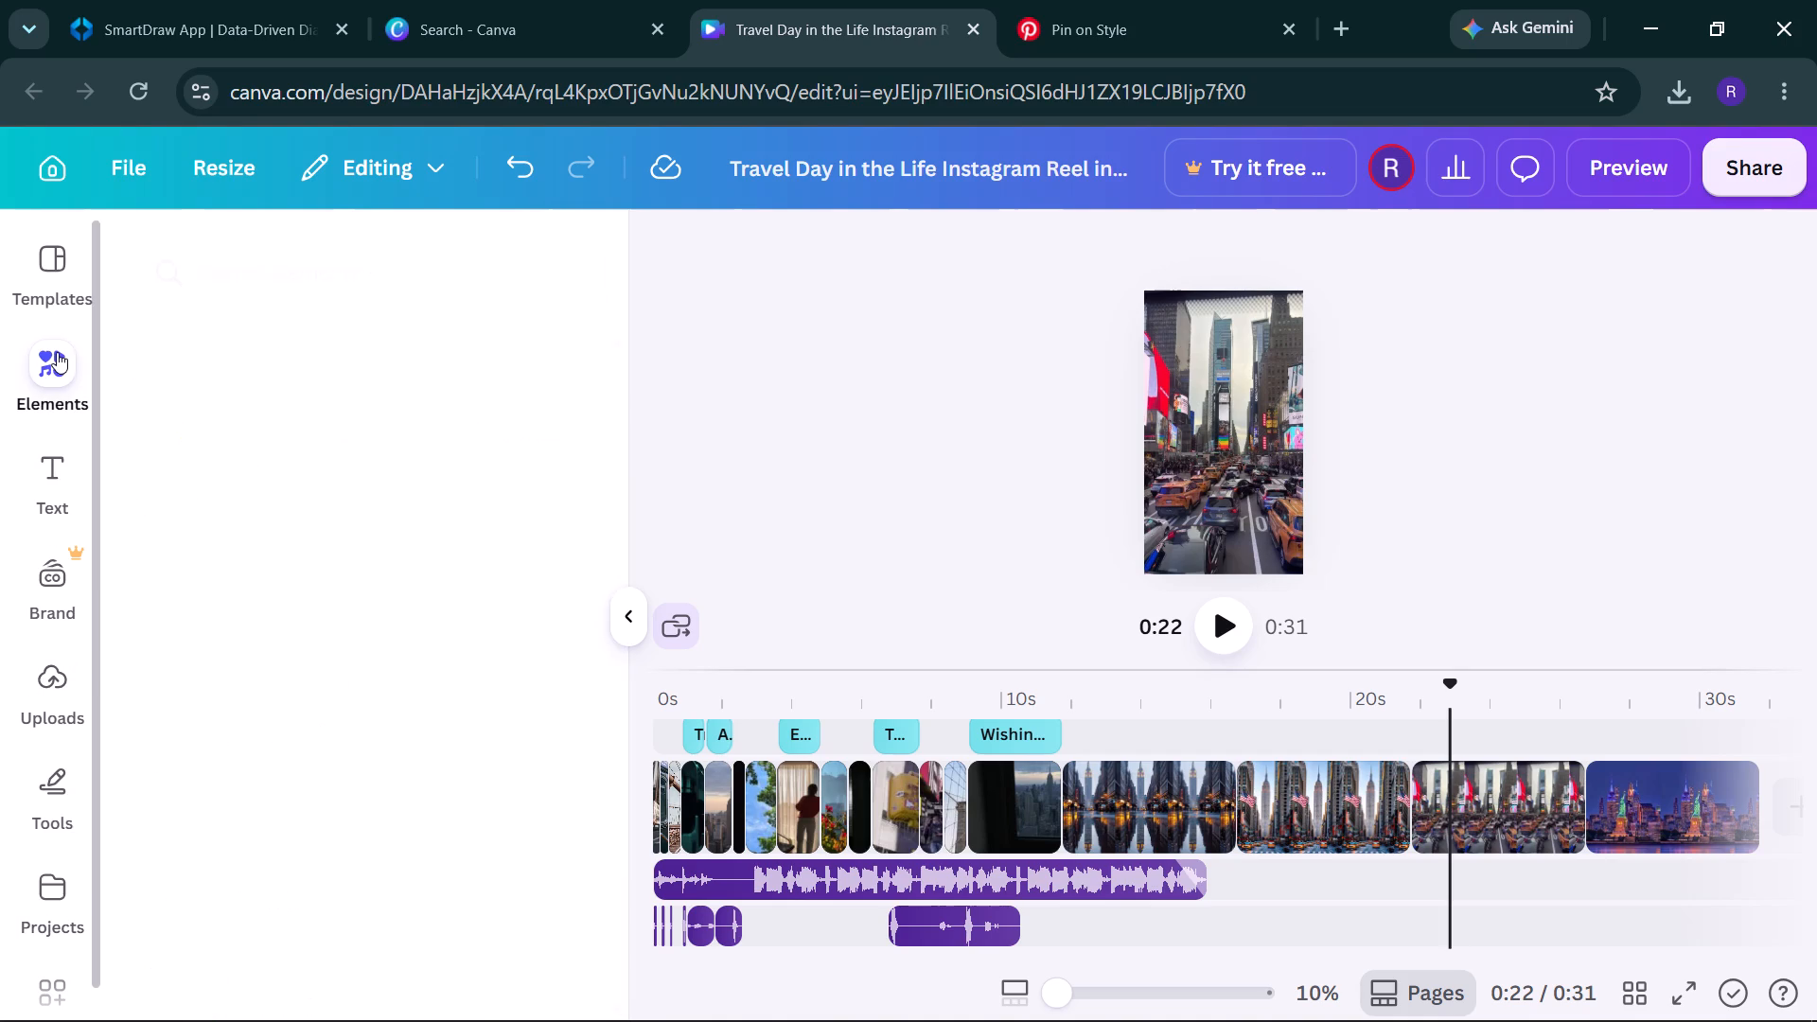
Find the Montage Photo Dump Instagram Reel in Statement Style template and preview its New York page.
{"action": "left_click", "coordinate": [50, 264]}
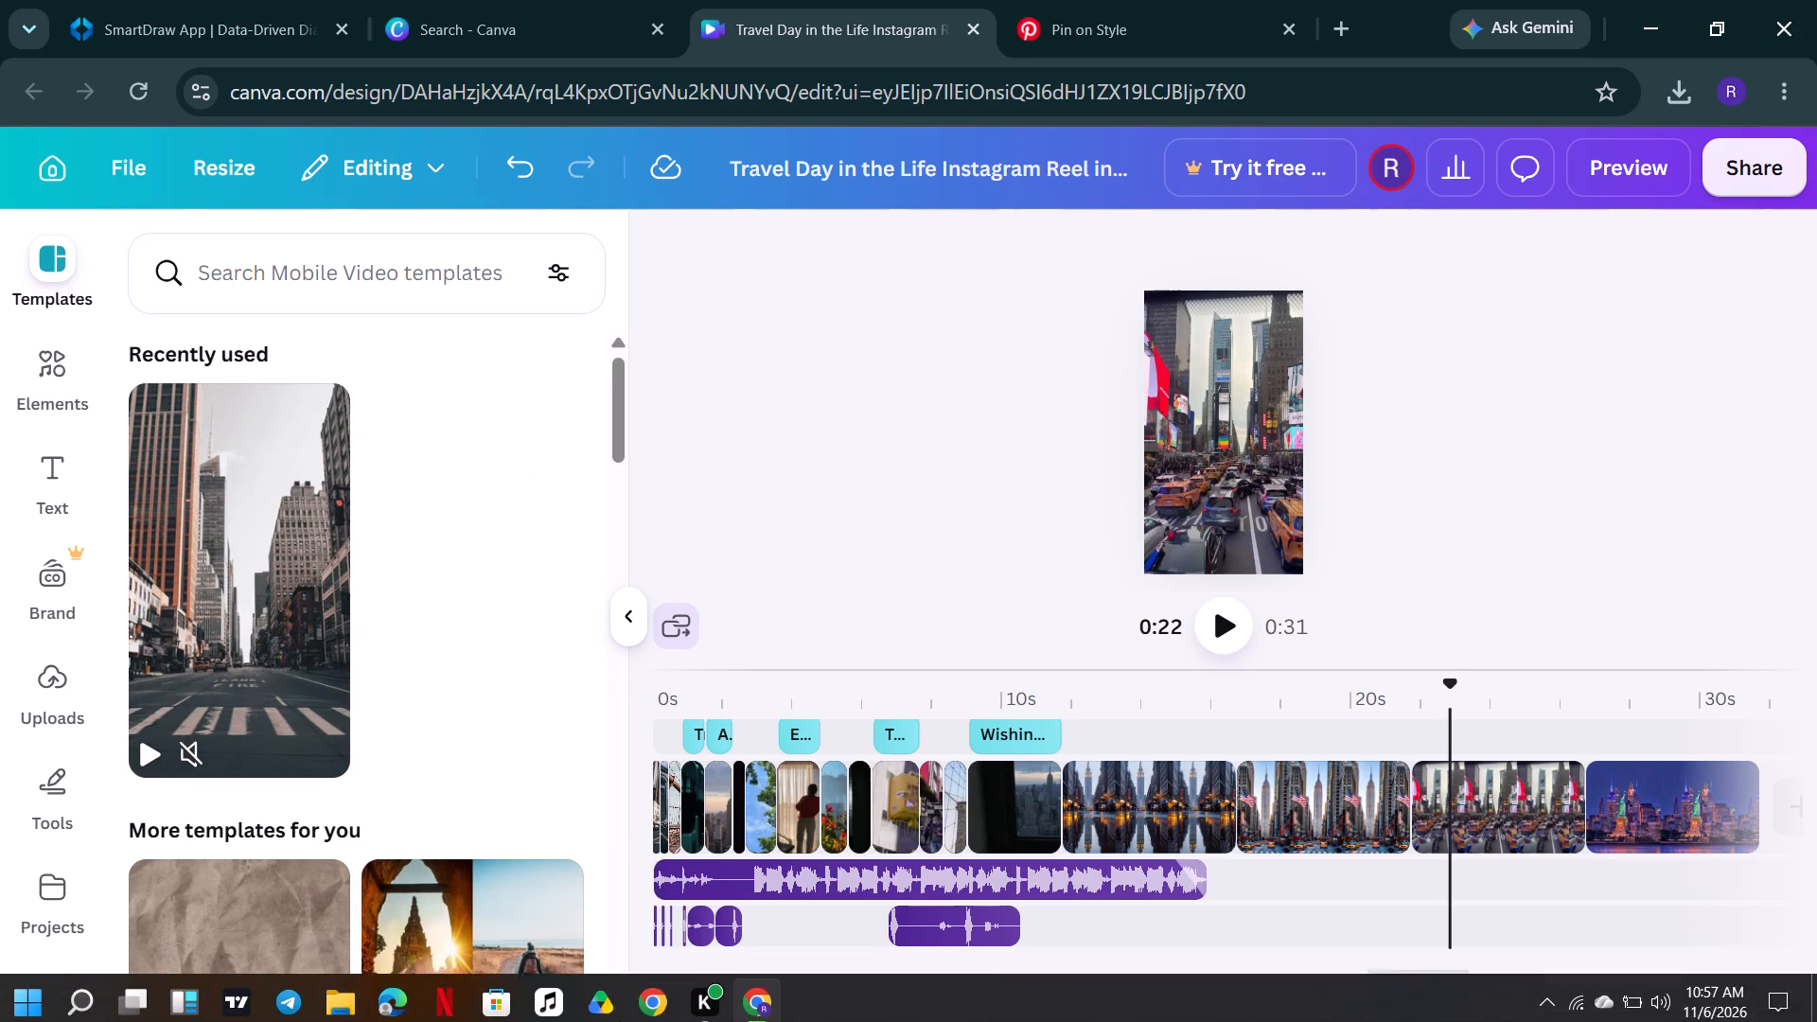
{"action": "triple_click", "coordinate": [621, 1003]}
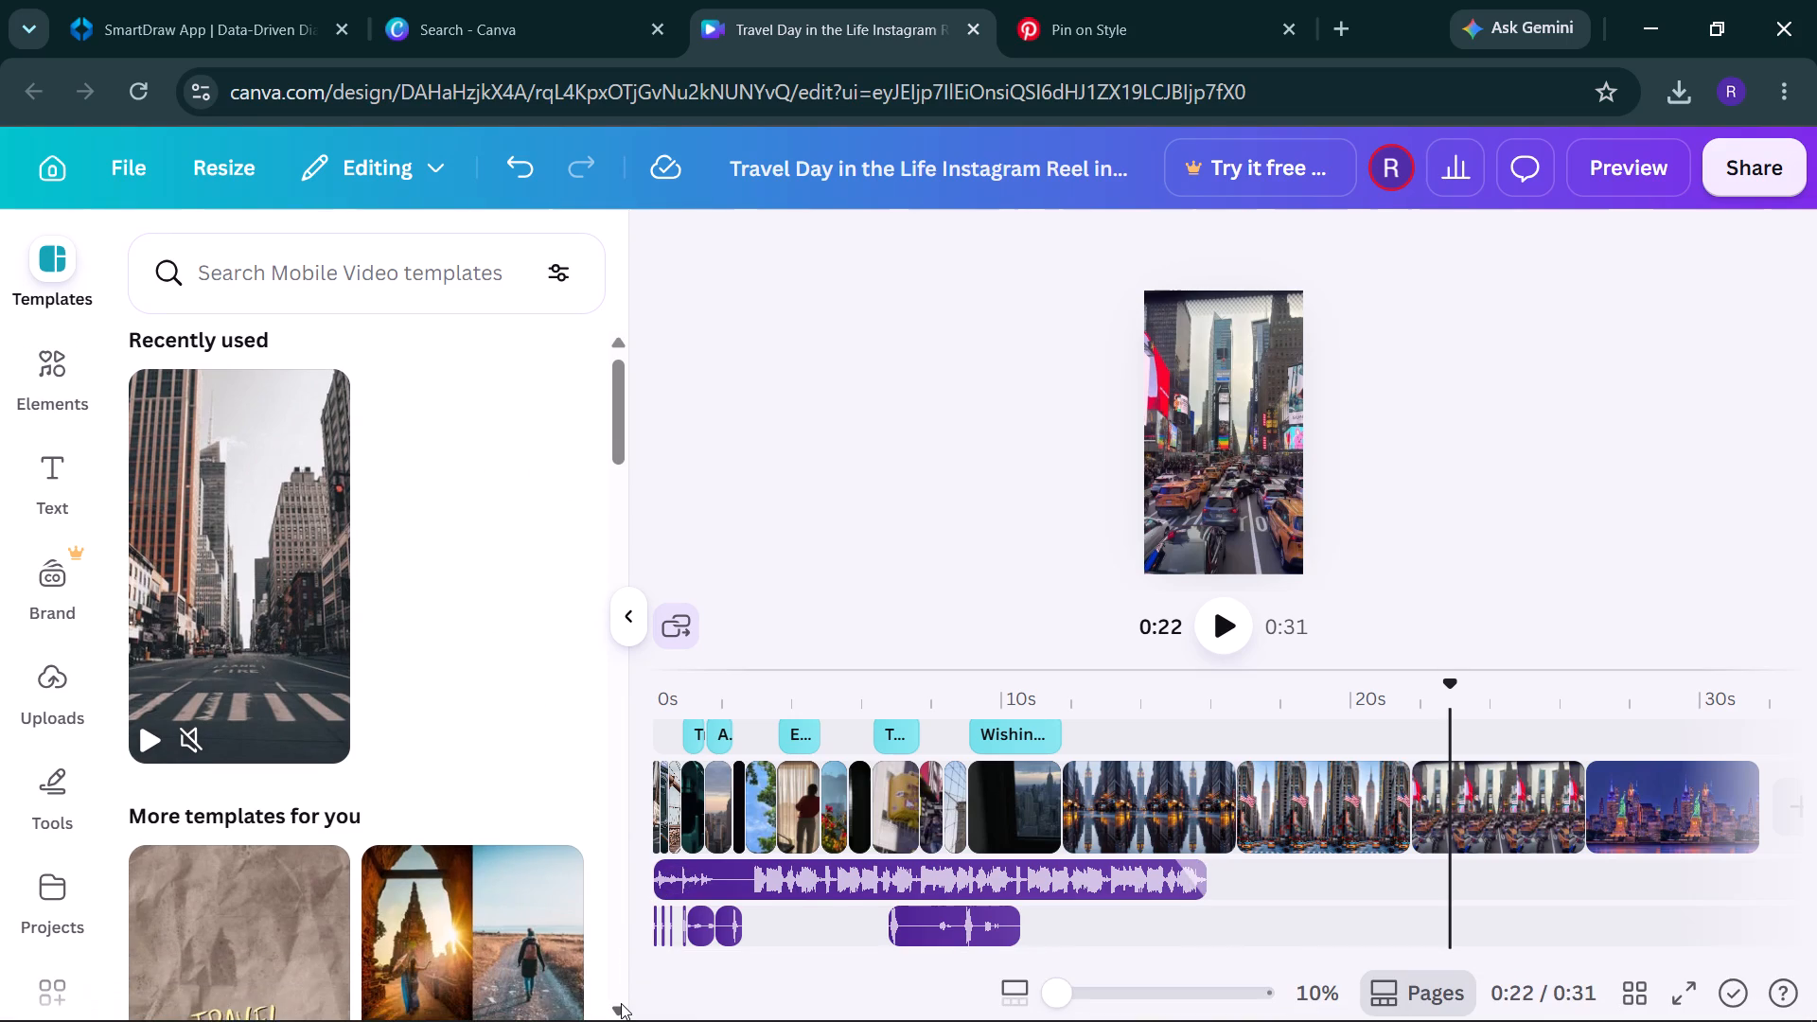
{"action": "triple_click", "coordinate": [621, 1003]}
{"action": "triple_click", "coordinate": [621, 1003]}
{"action": "left_click", "coordinate": [621, 1003]}
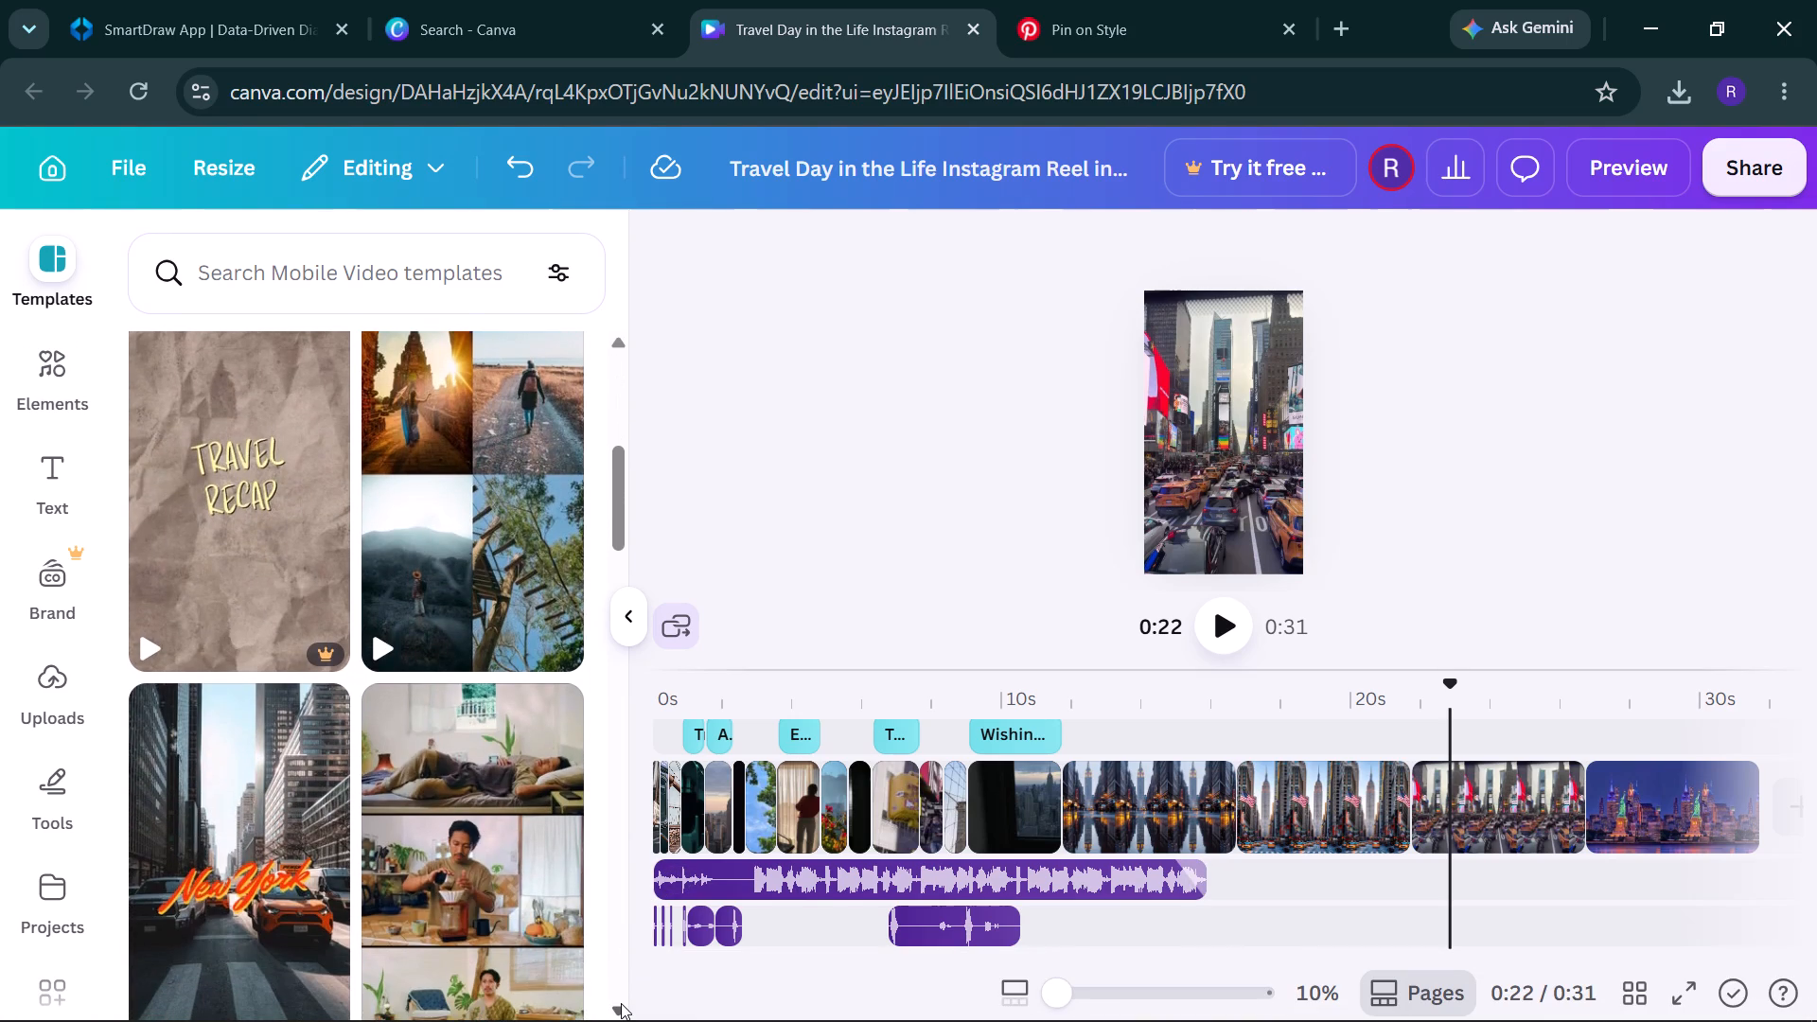
{"action": "left_click", "coordinate": [621, 1003]}
{"action": "left_click", "coordinate": [621, 1003]}
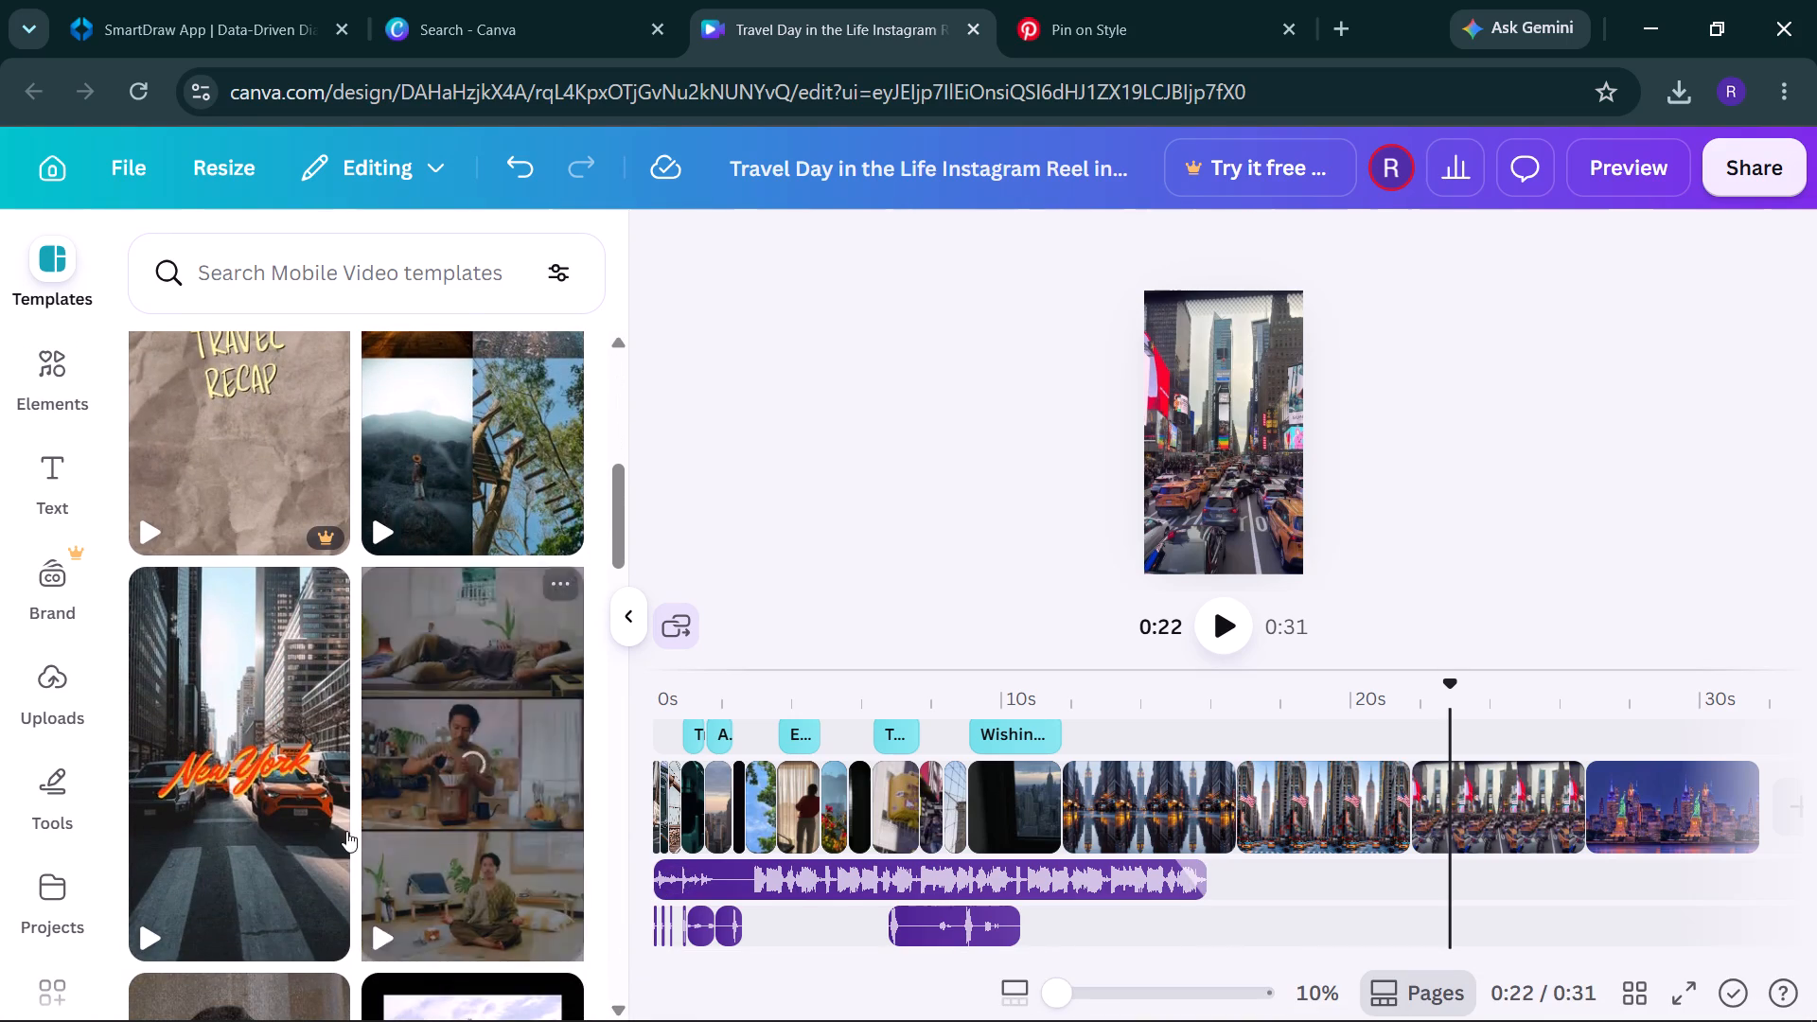
{"action": "left_click", "coordinate": [275, 805]}
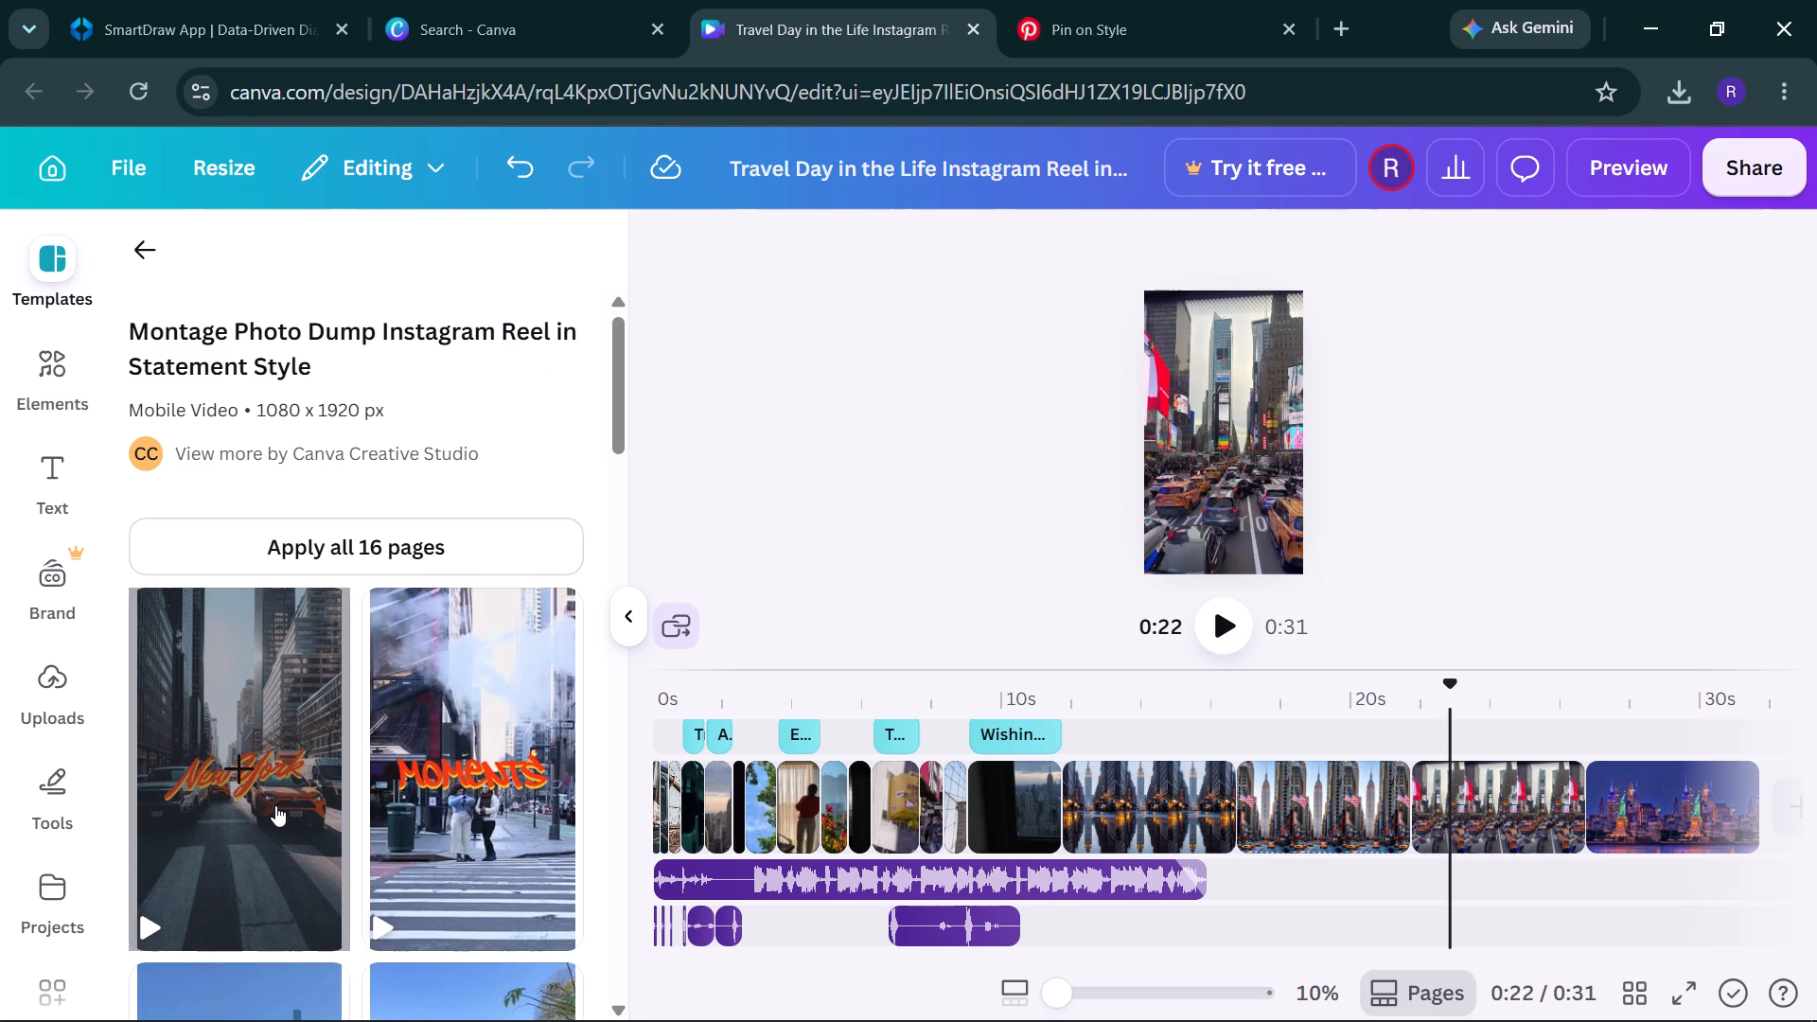
{"action": "left_click", "coordinate": [151, 939]}
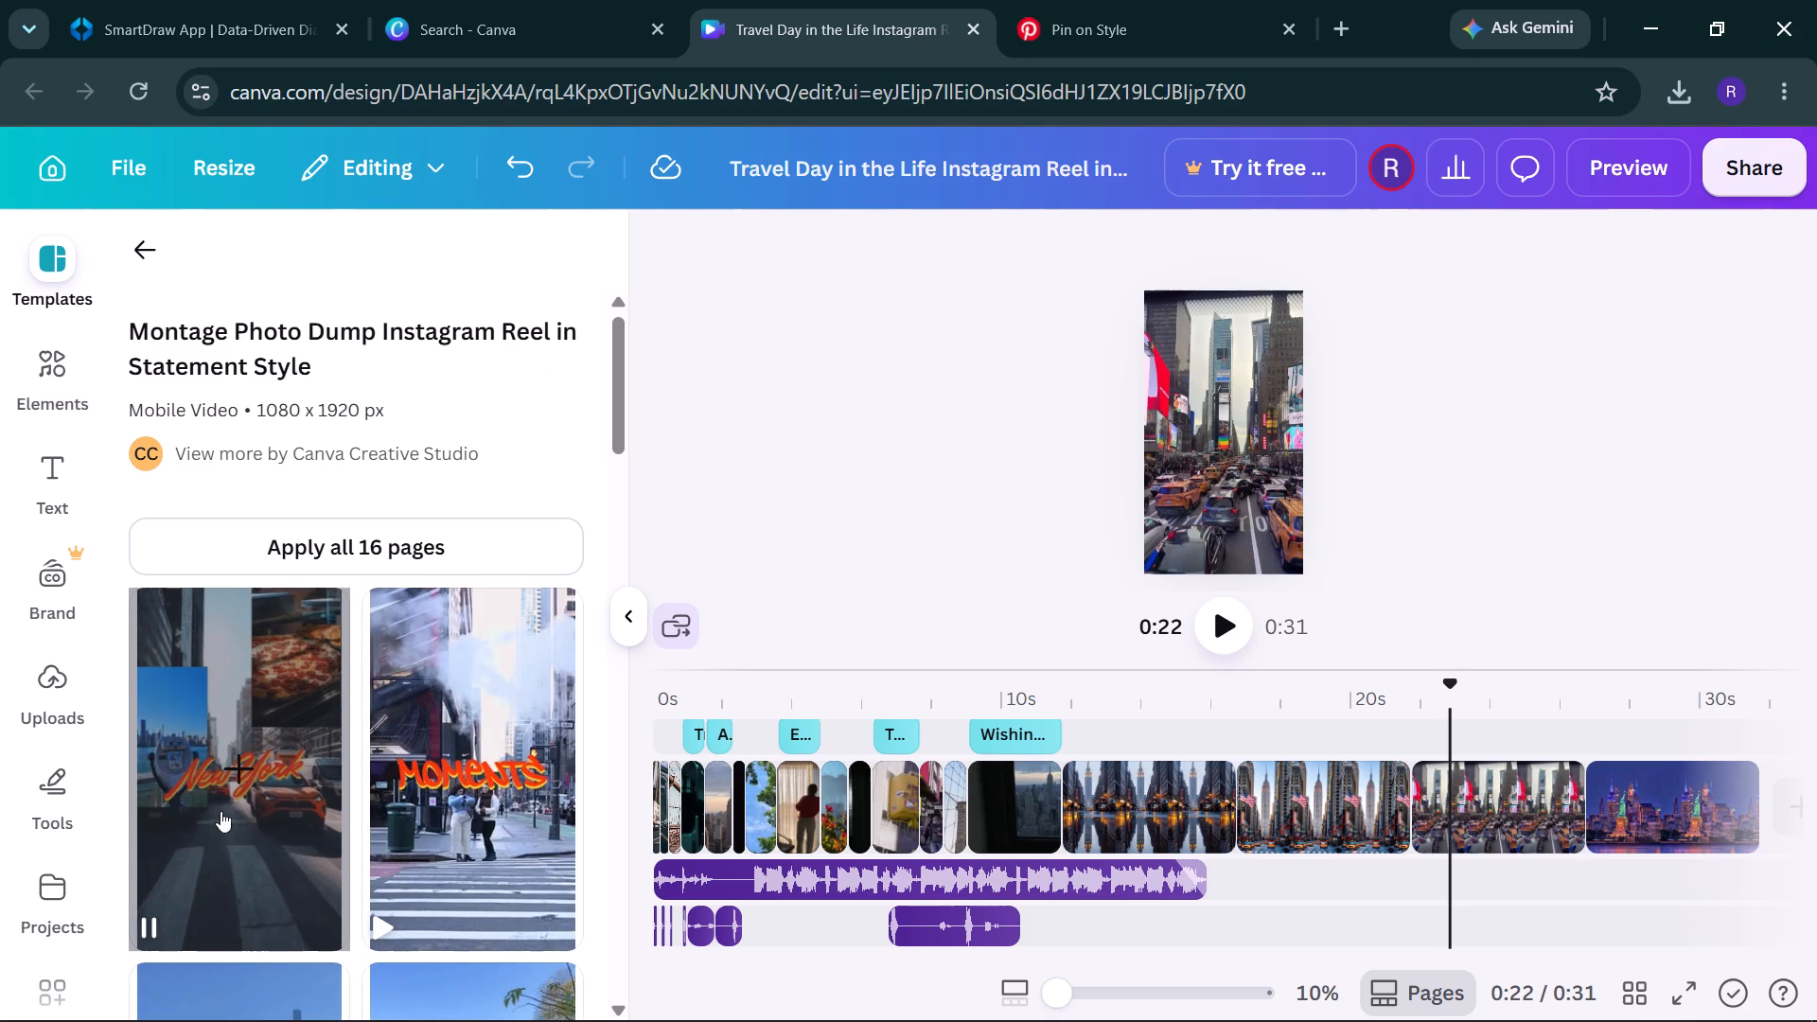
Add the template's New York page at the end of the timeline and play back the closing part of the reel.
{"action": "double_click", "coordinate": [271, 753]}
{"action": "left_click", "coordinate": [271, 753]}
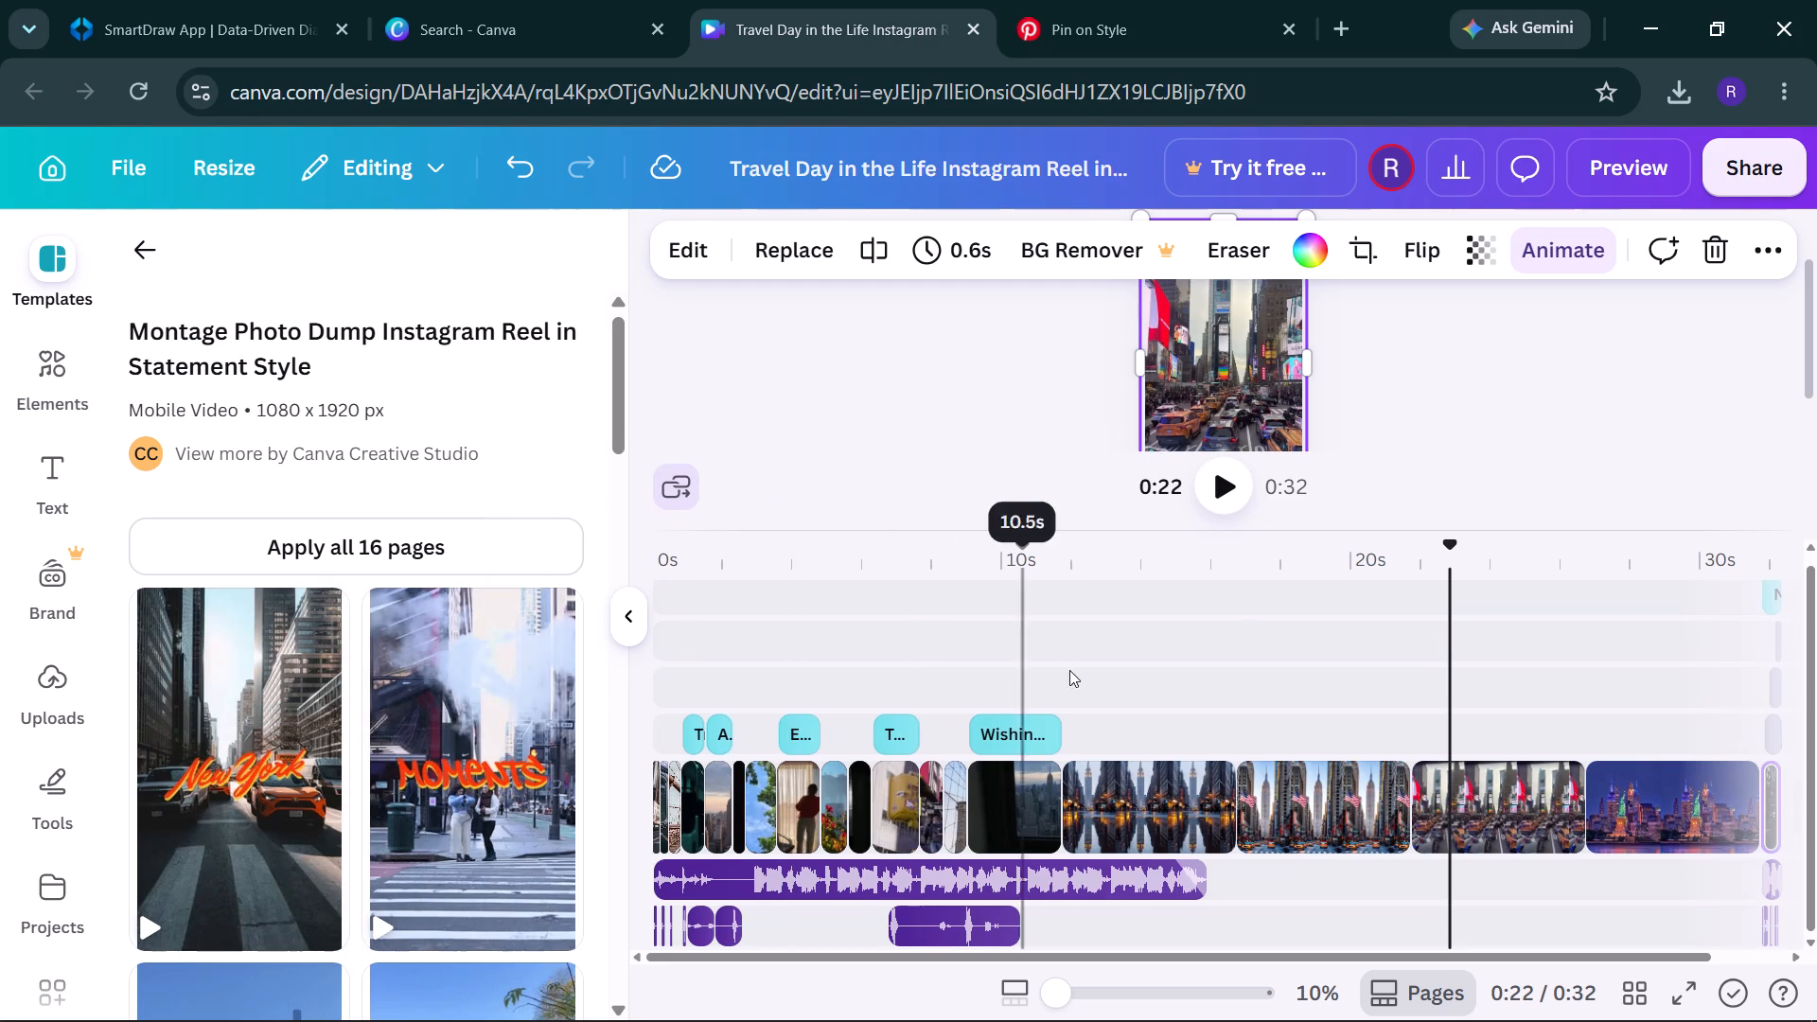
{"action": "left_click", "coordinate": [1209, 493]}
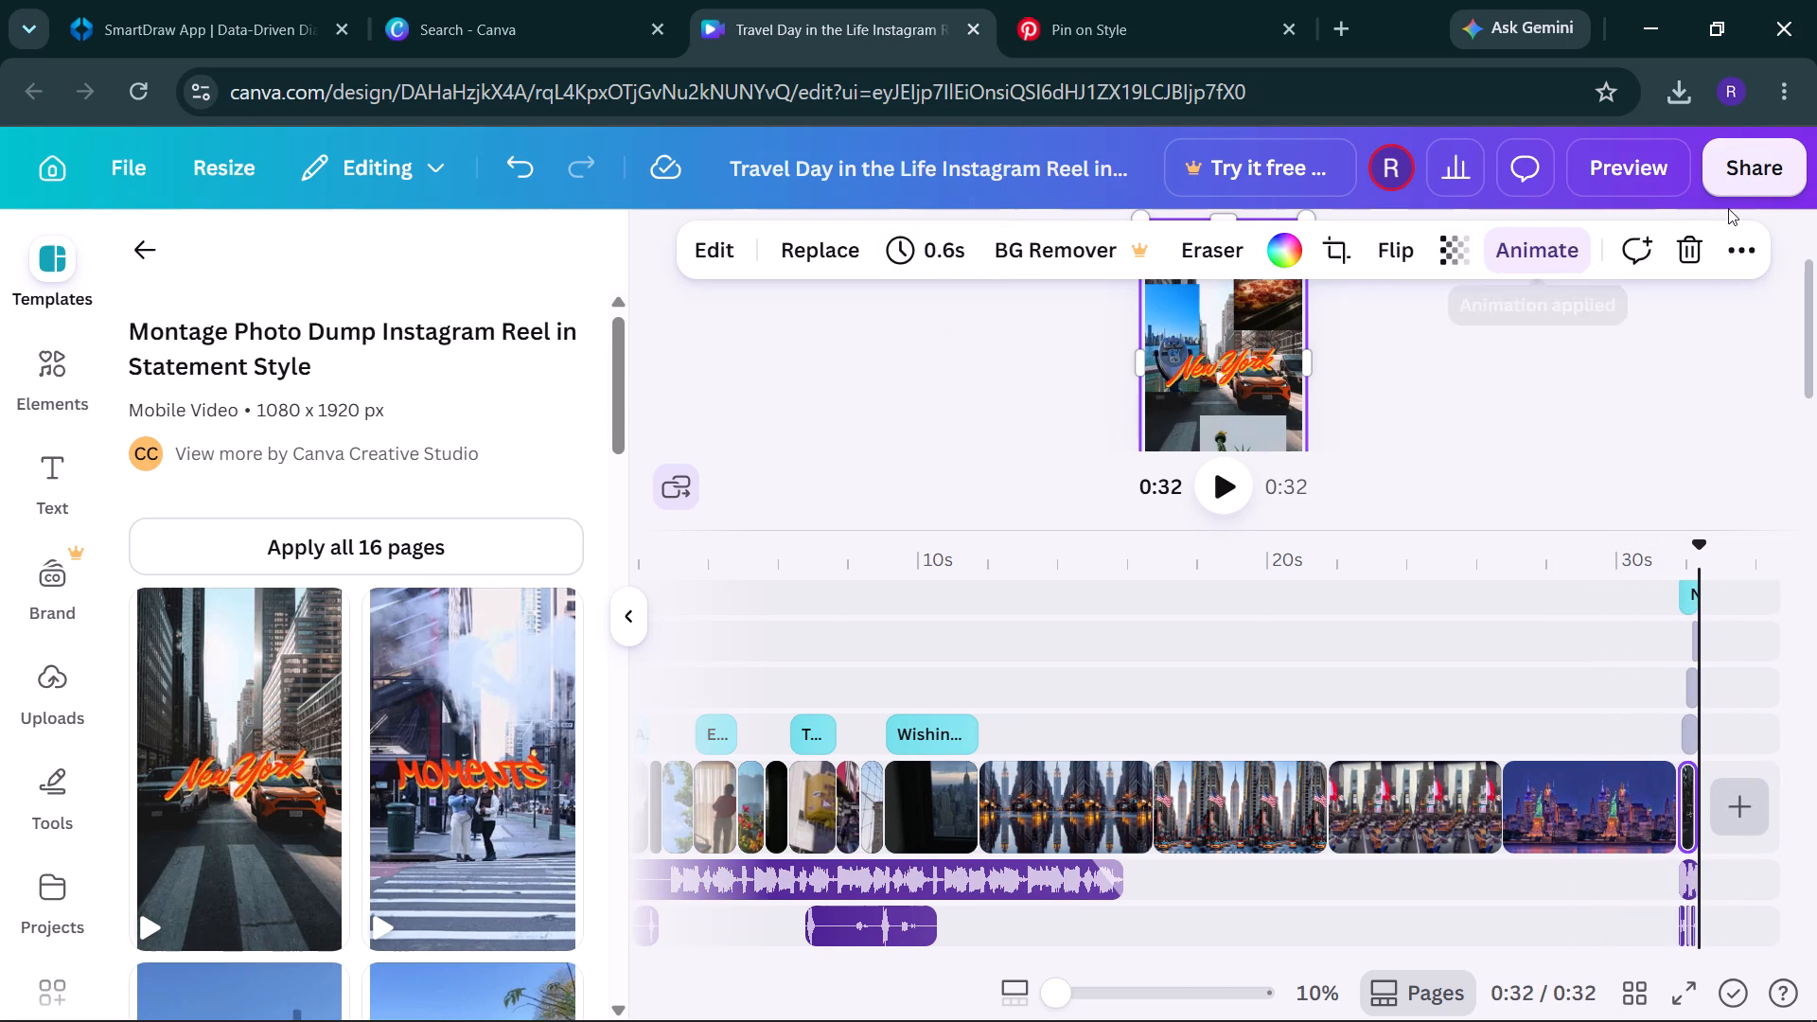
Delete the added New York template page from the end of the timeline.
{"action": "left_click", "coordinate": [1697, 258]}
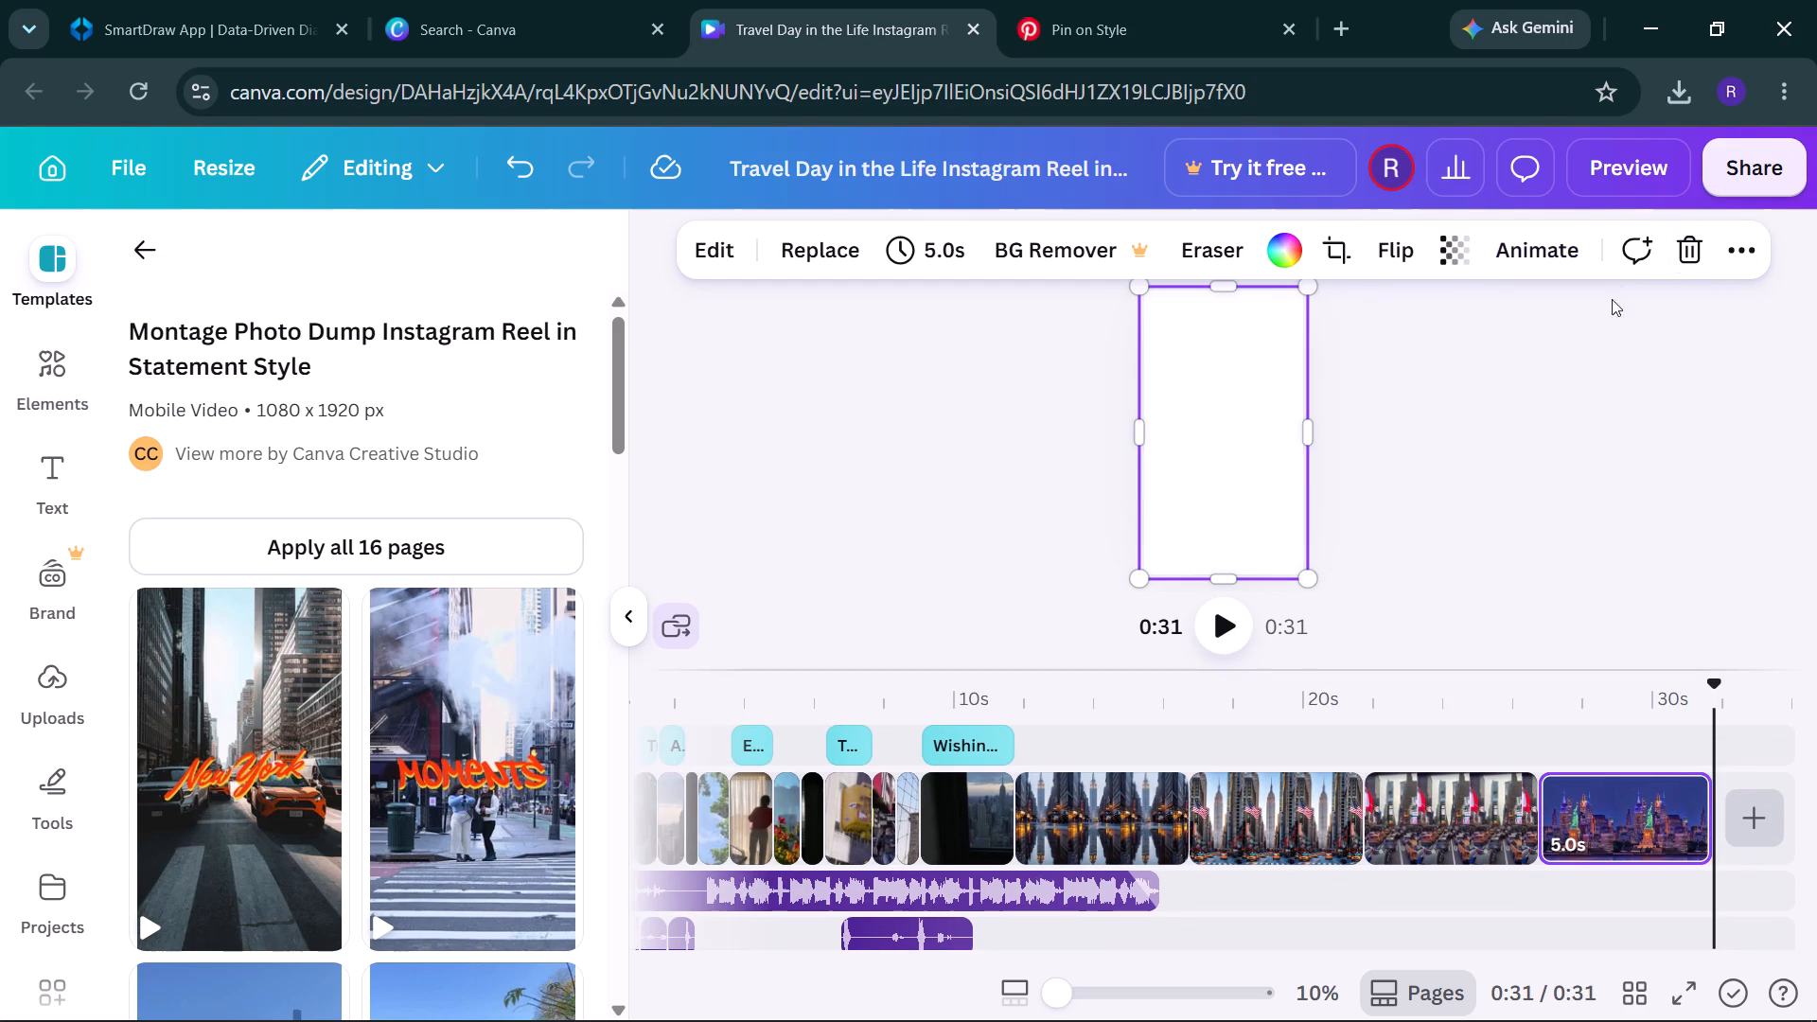
Delete every clip from the video timeline, working backwards from the Statue of Liberty clip at the end.
{"action": "left_click", "coordinate": [1685, 255]}
{"action": "left_click", "coordinate": [1685, 255]}
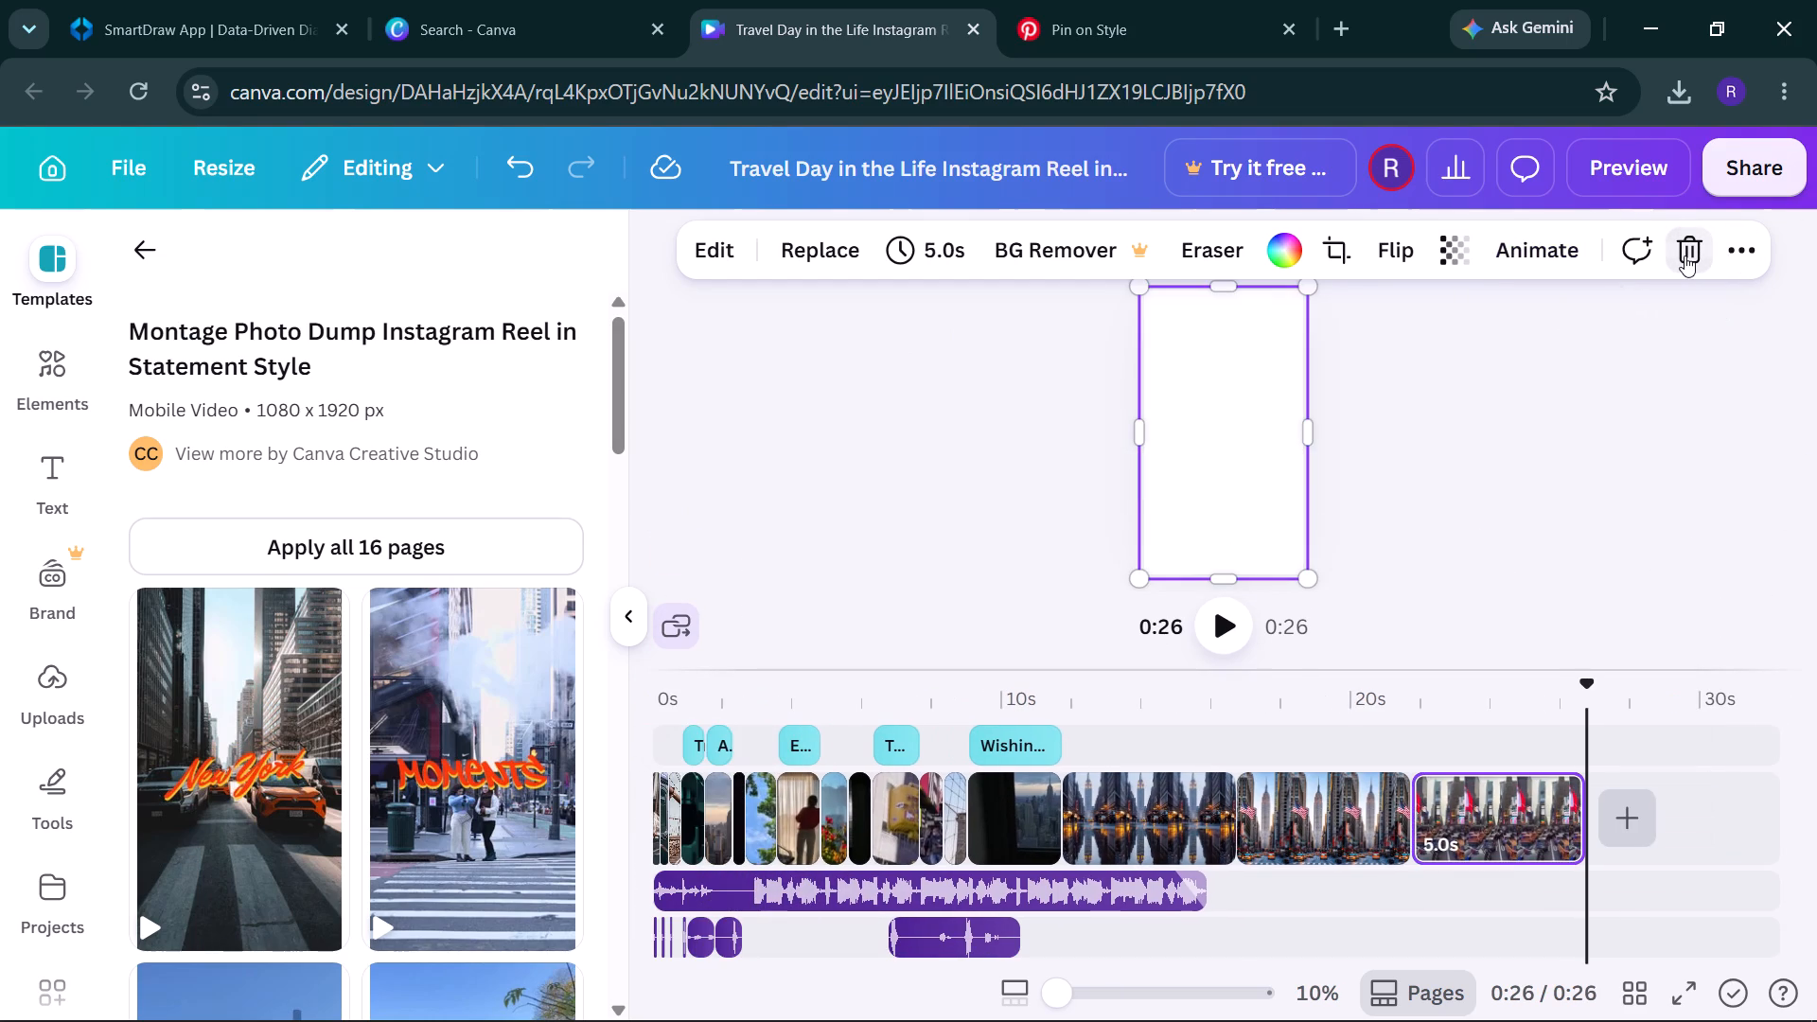
{"action": "double_click", "coordinate": [1685, 255]}
{"action": "left_click", "coordinate": [1685, 255]}
{"action": "triple_click", "coordinate": [1685, 255]}
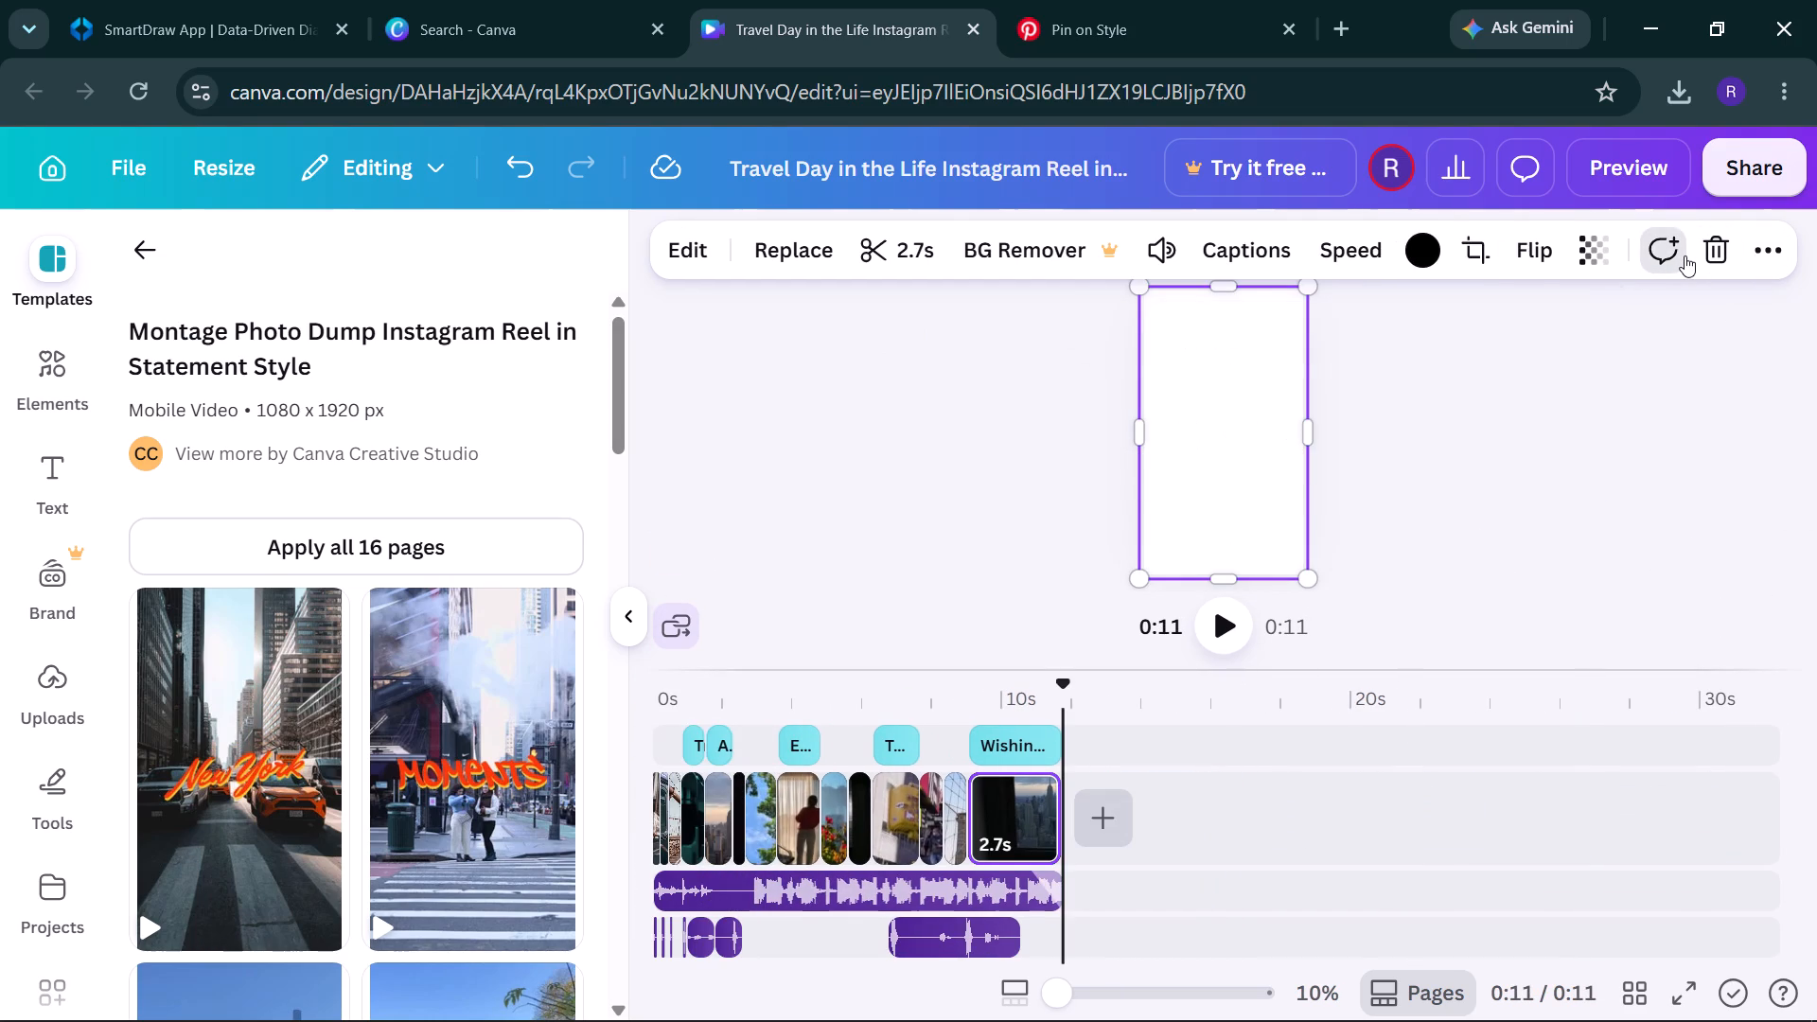
{"action": "double_click", "coordinate": [1685, 255]}
{"action": "left_click", "coordinate": [1723, 245]}
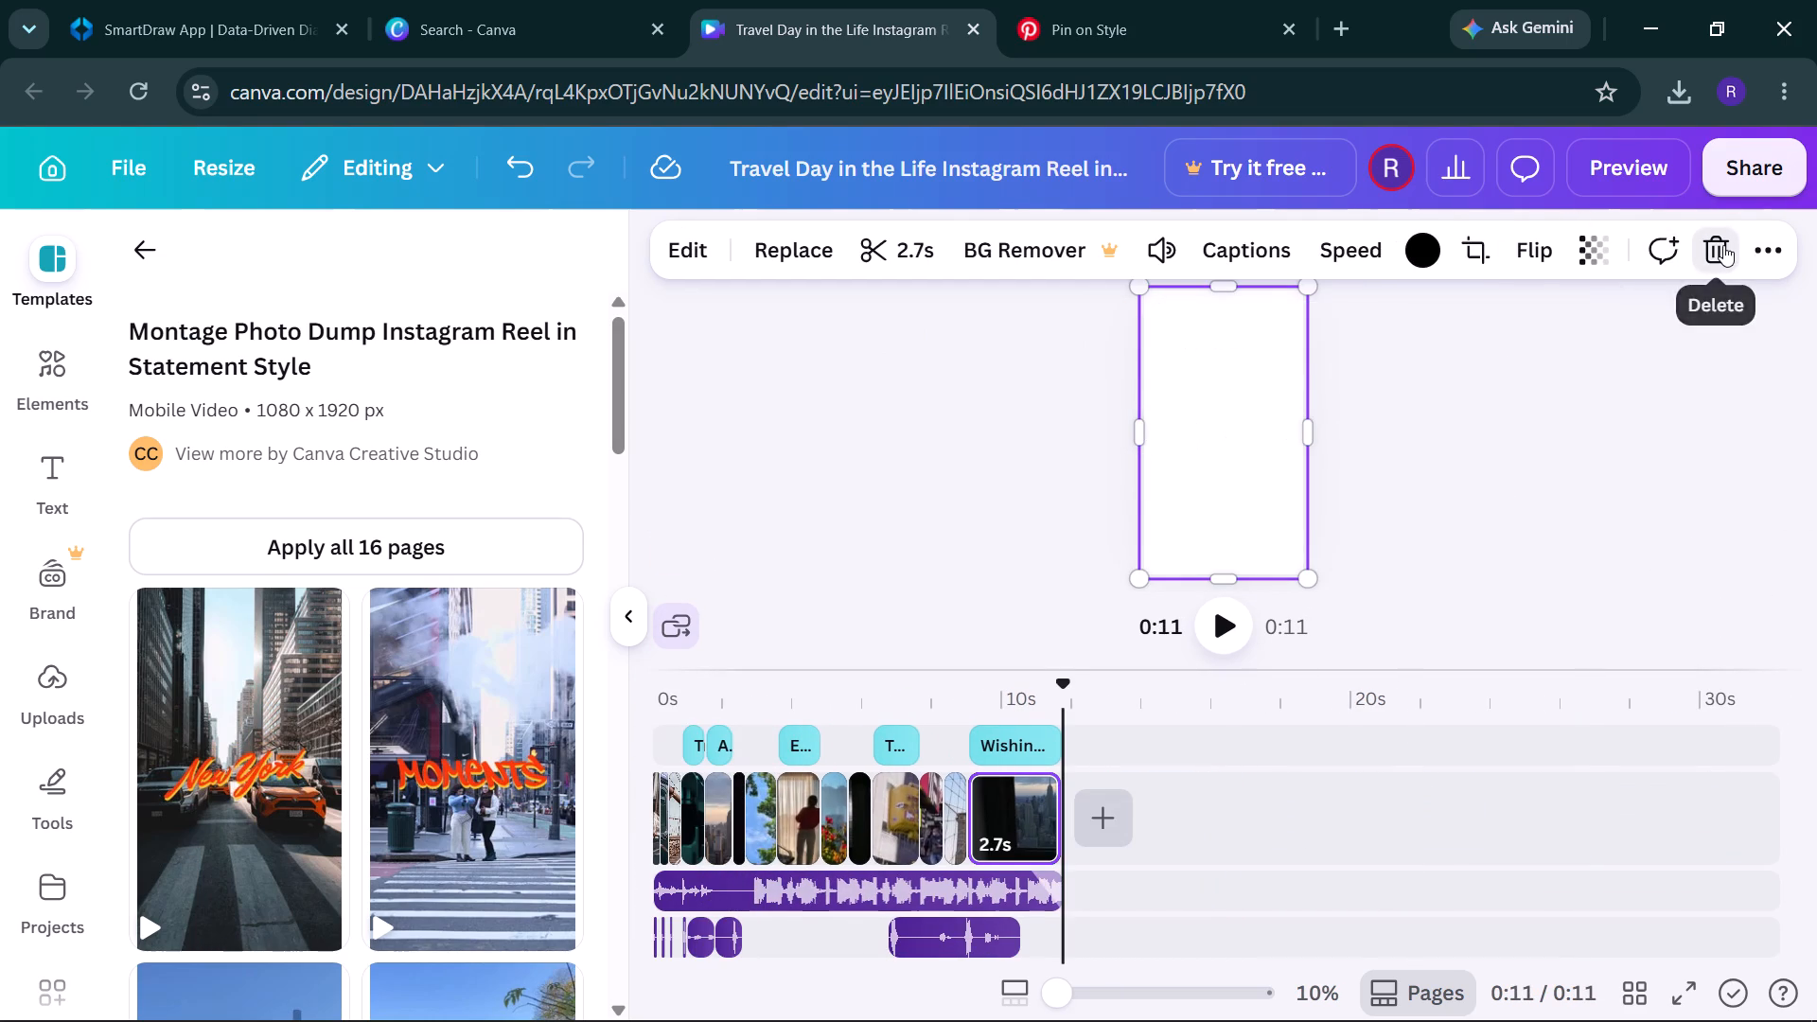
{"action": "left_click", "coordinate": [1723, 245]}
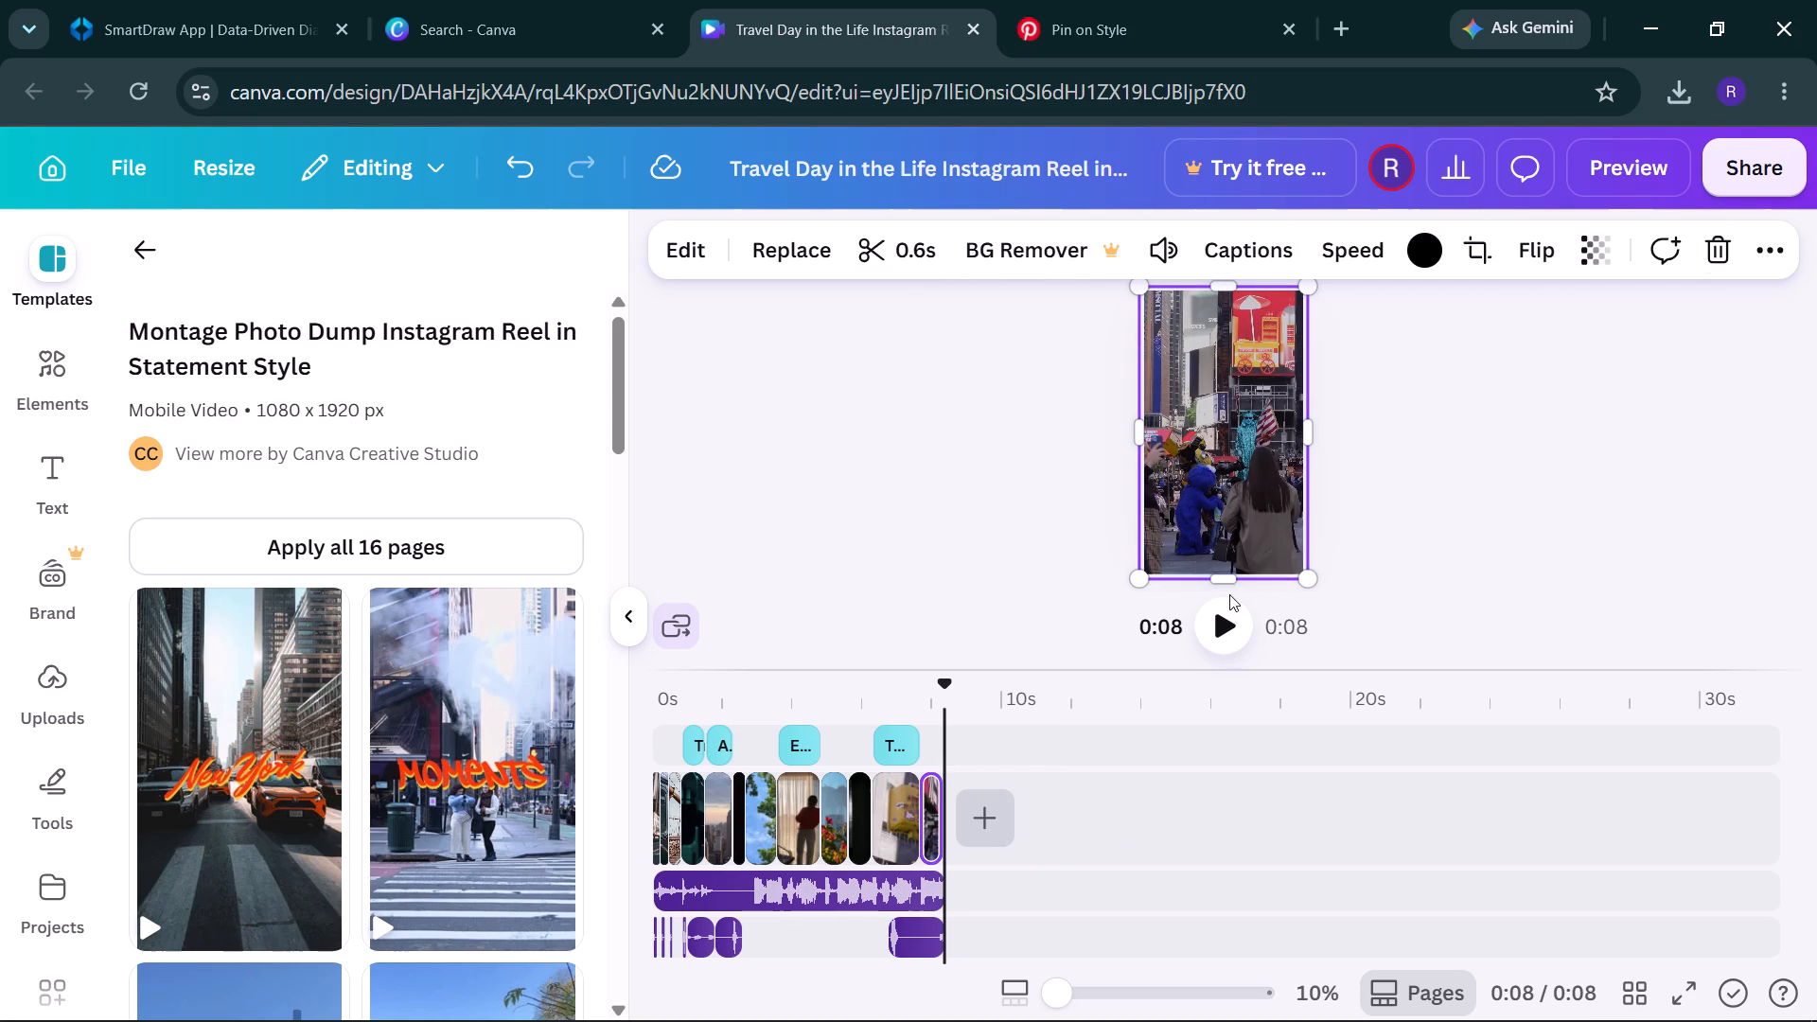
{"action": "left_click", "coordinate": [1220, 622]}
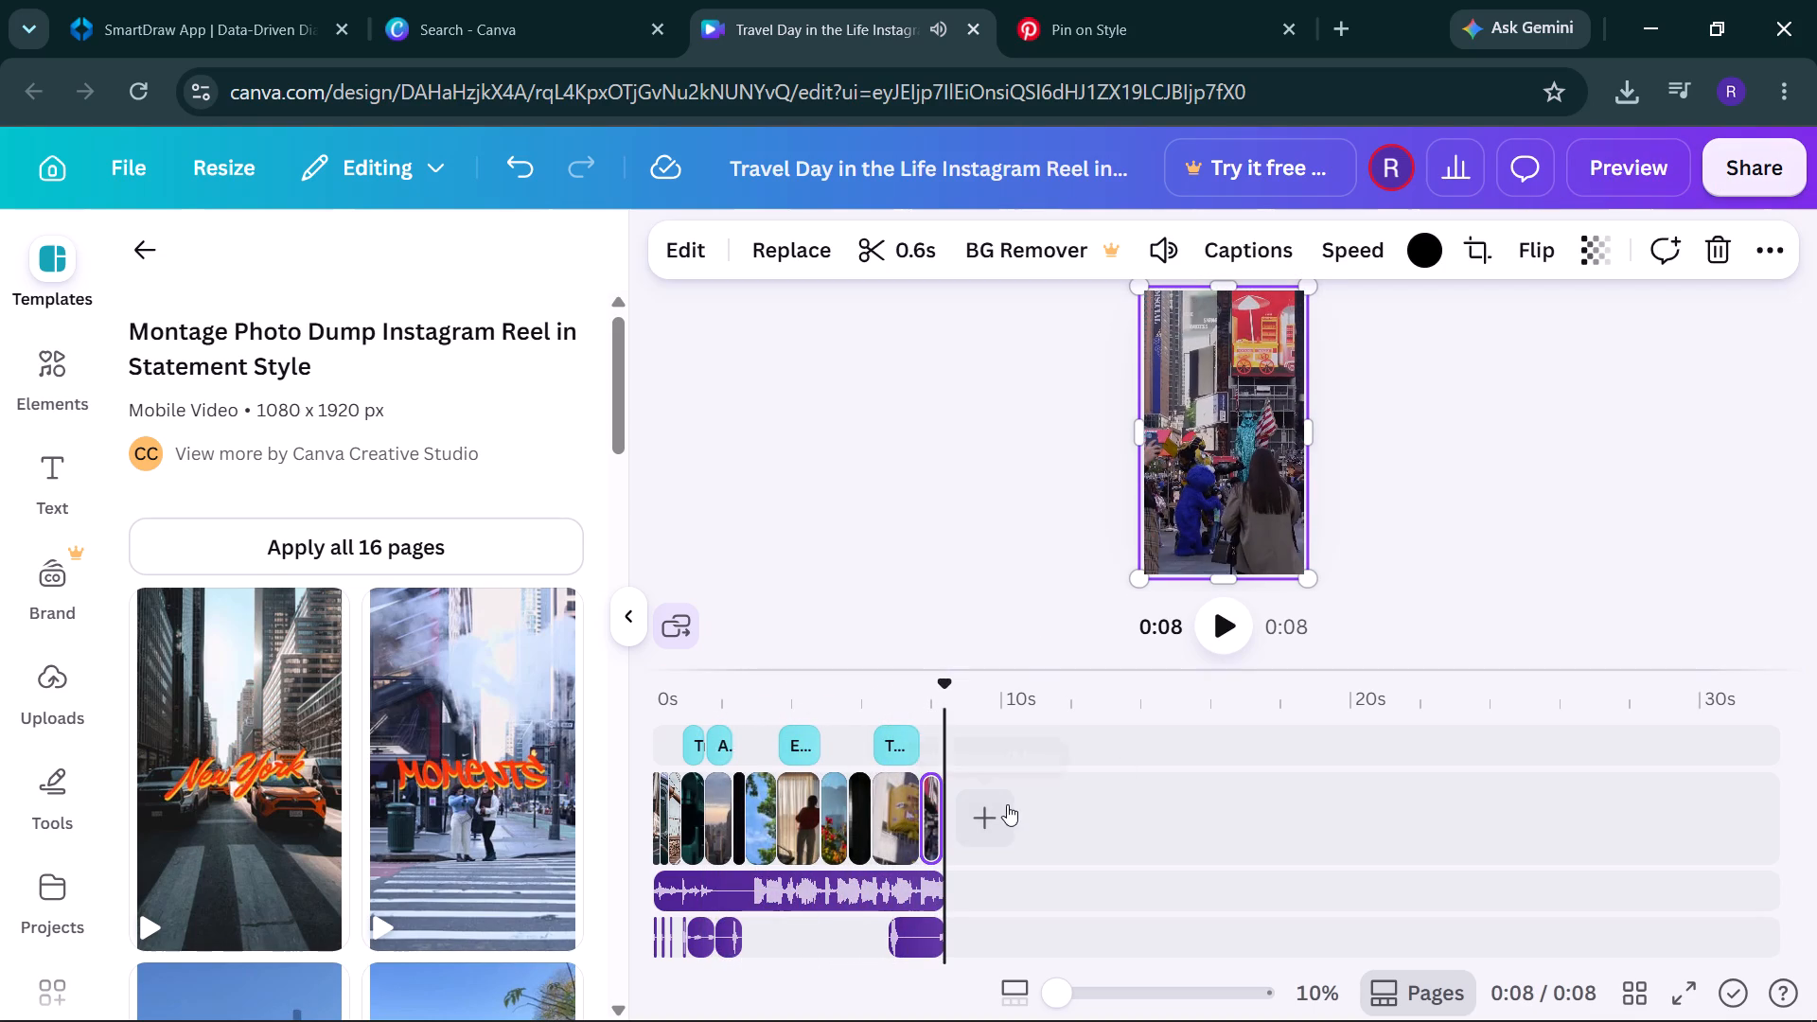
{"action": "left_click", "coordinate": [1709, 255]}
{"action": "left_click", "coordinate": [1709, 255]}
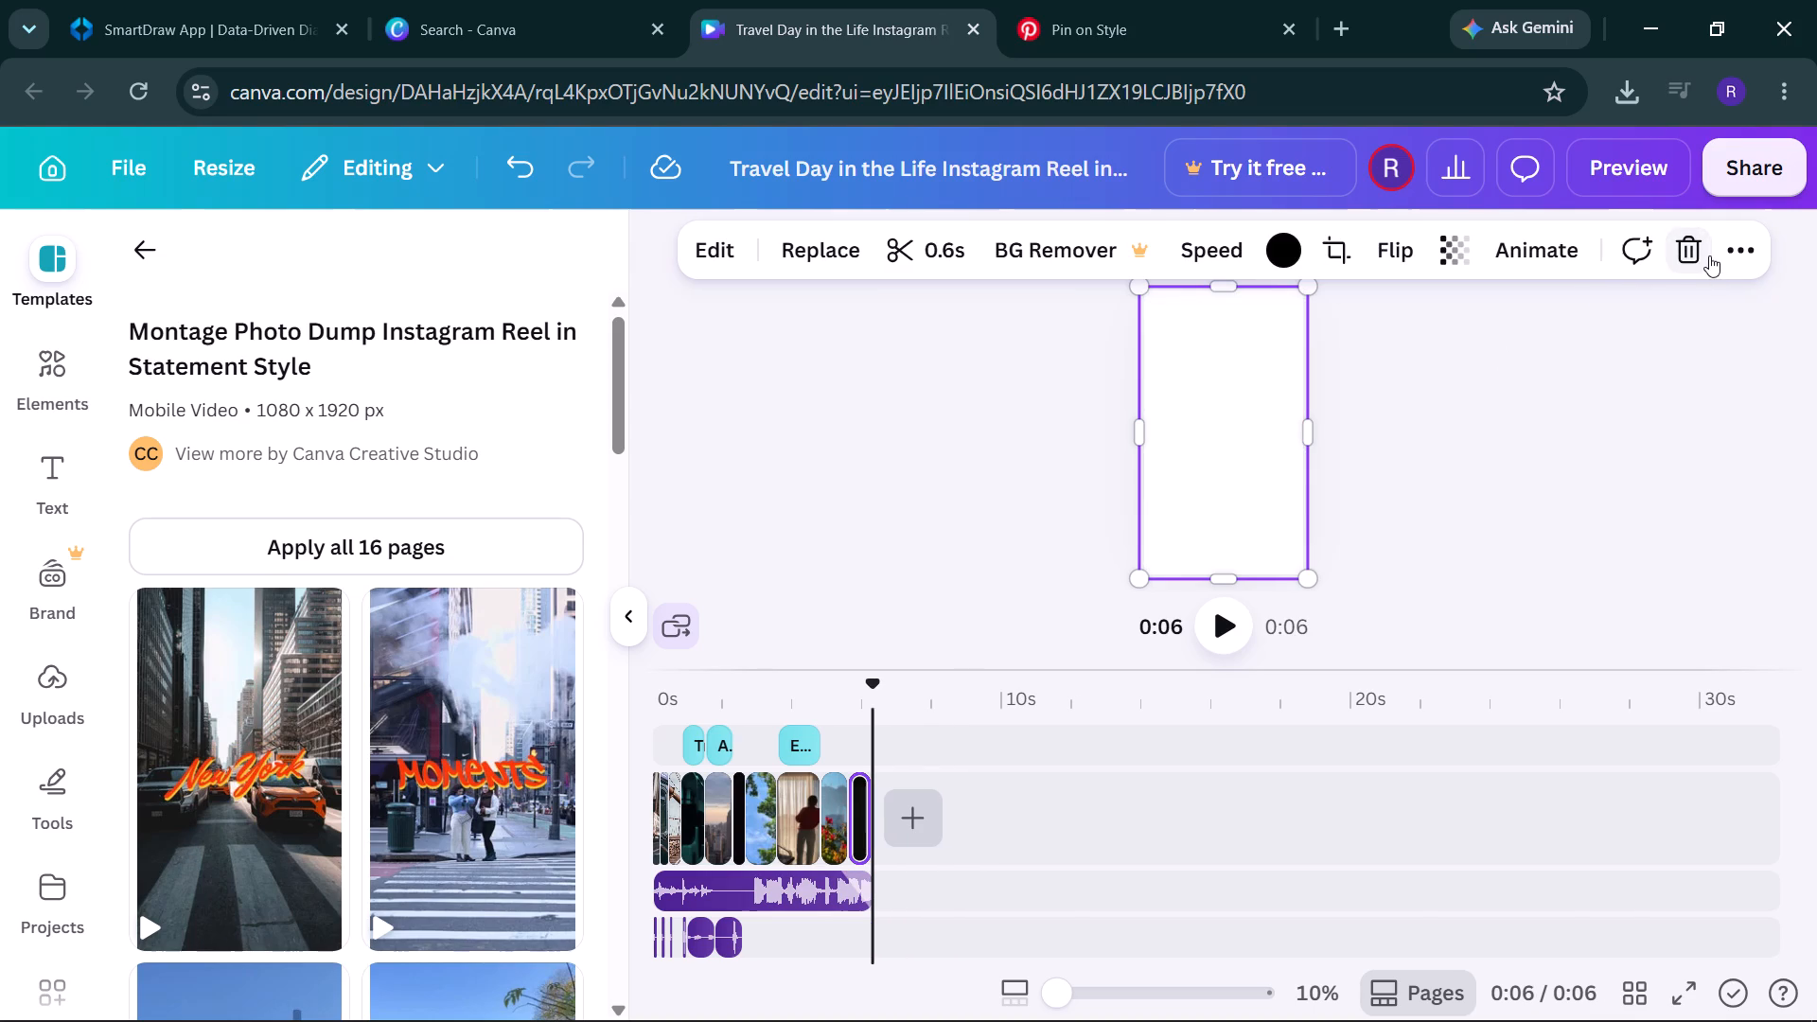
{"action": "left_click_drag", "start_coordinate": [1709, 255], "coordinate": [1698, 258]}
{"action": "left_click", "coordinate": [1698, 258]}
{"action": "triple_click", "coordinate": [1698, 258]}
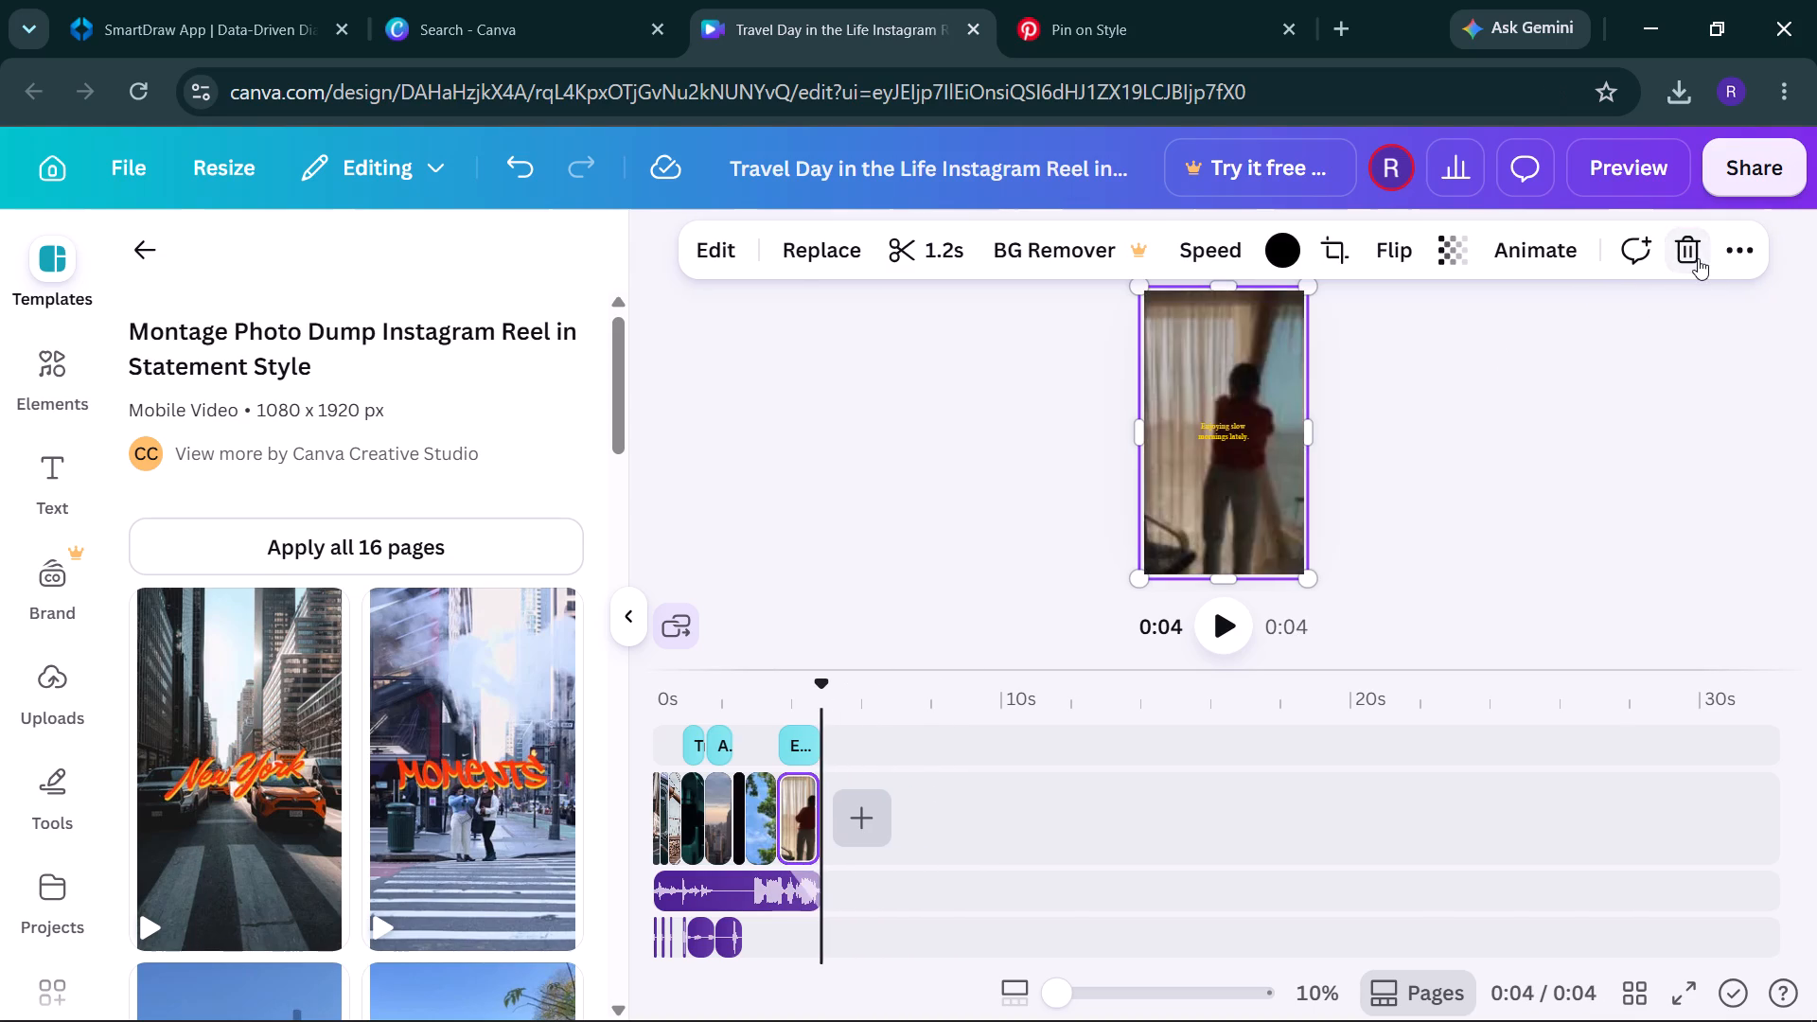
{"action": "triple_click", "coordinate": [1698, 258]}
{"action": "left_click", "coordinate": [1698, 258]}
{"action": "triple_click", "coordinate": [1698, 258]}
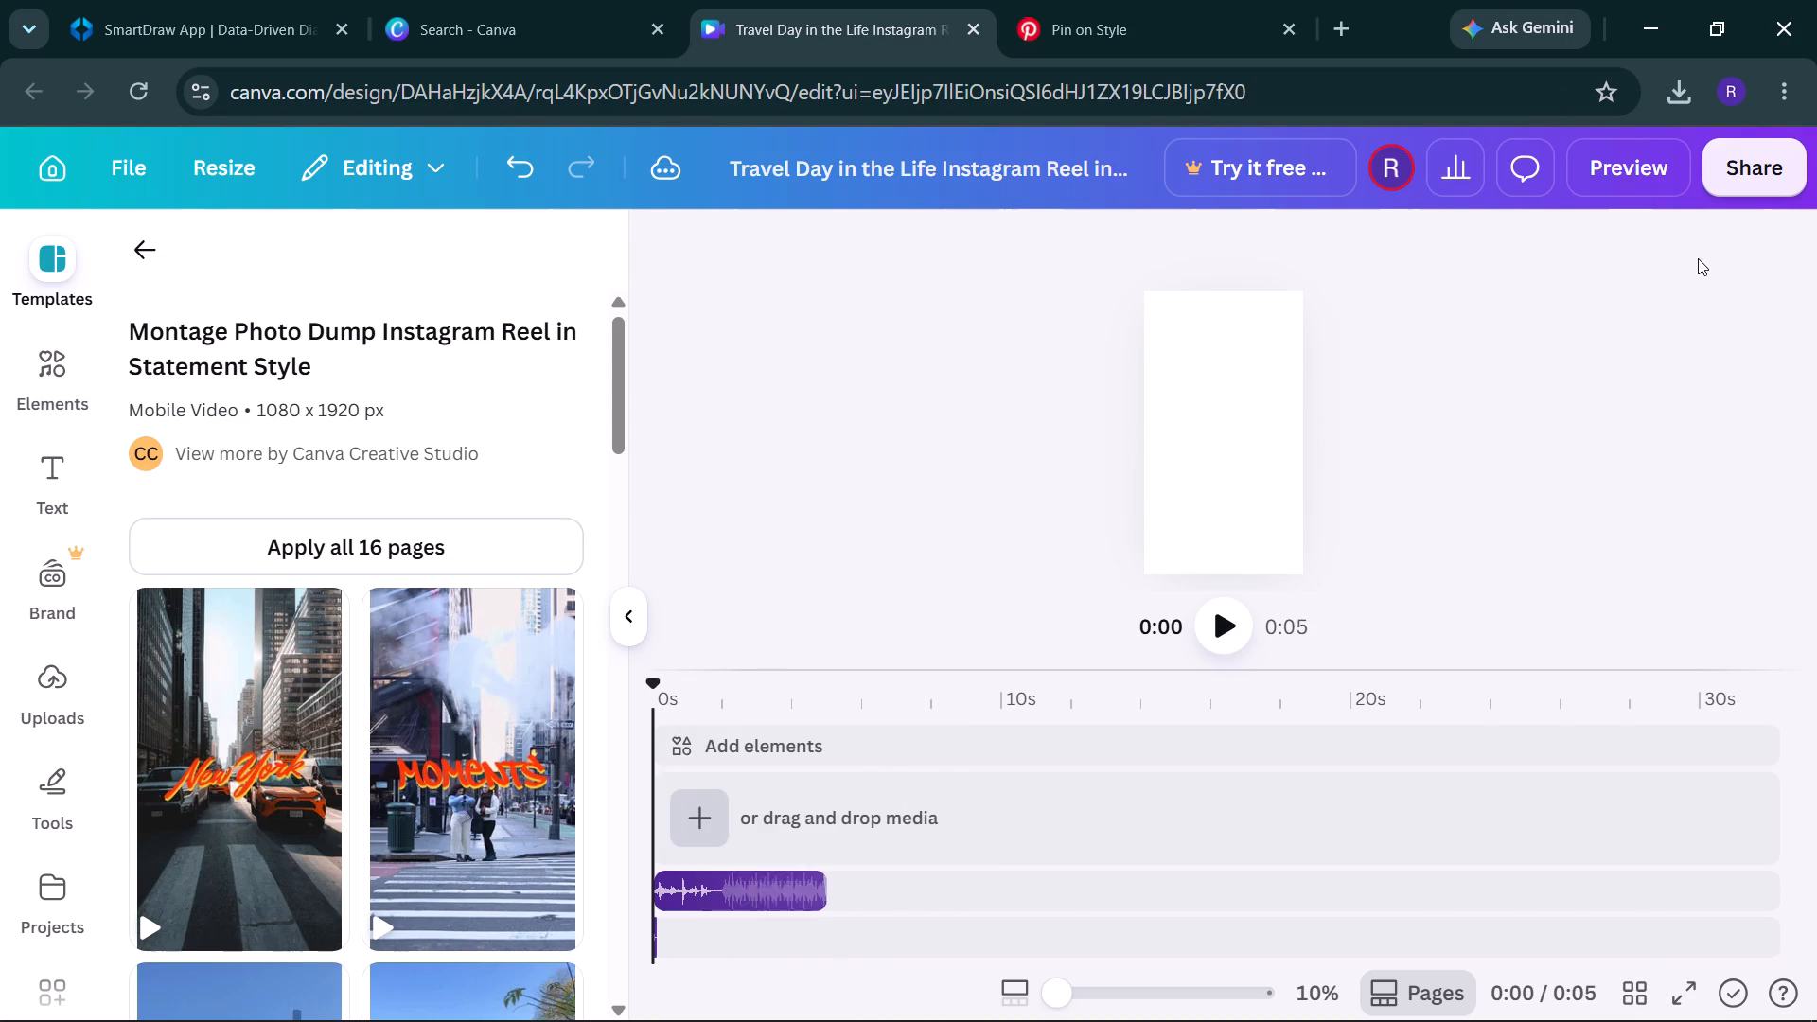
{"action": "left_click", "coordinate": [1698, 258]}
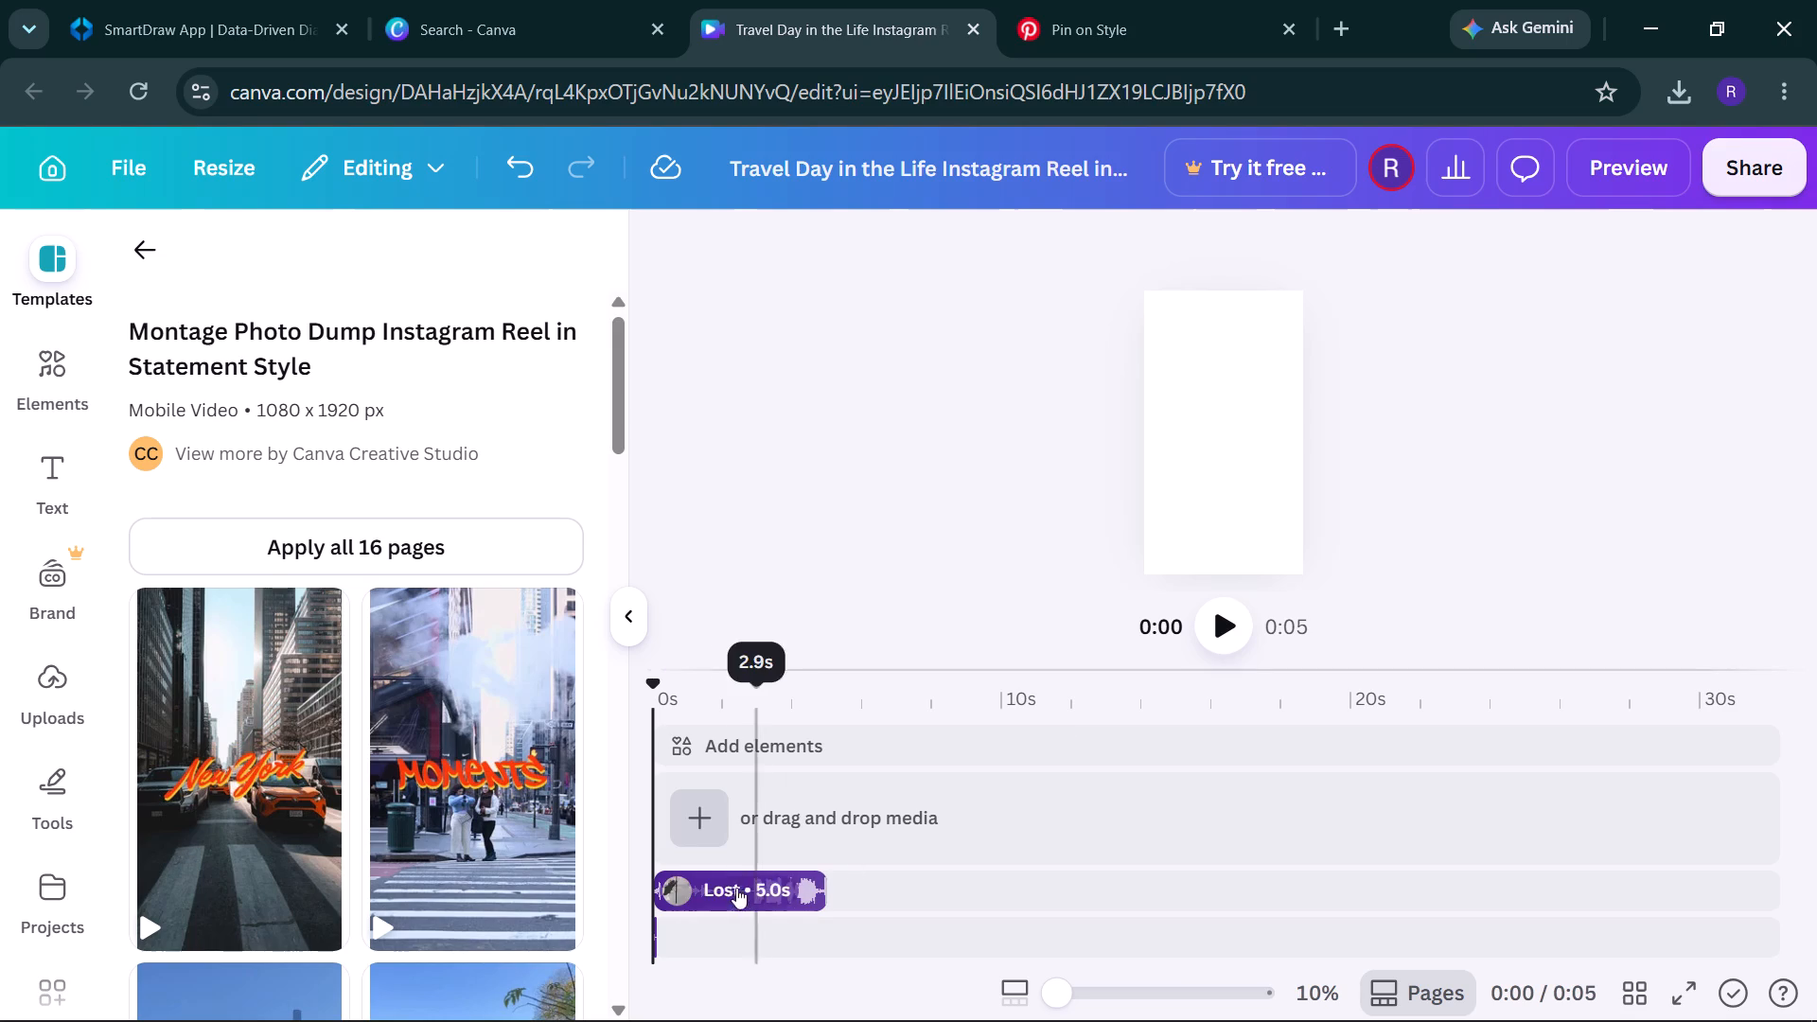
Bring up the uploaded images as the media source for the empty timeline.
{"action": "left_click", "coordinate": [702, 816]}
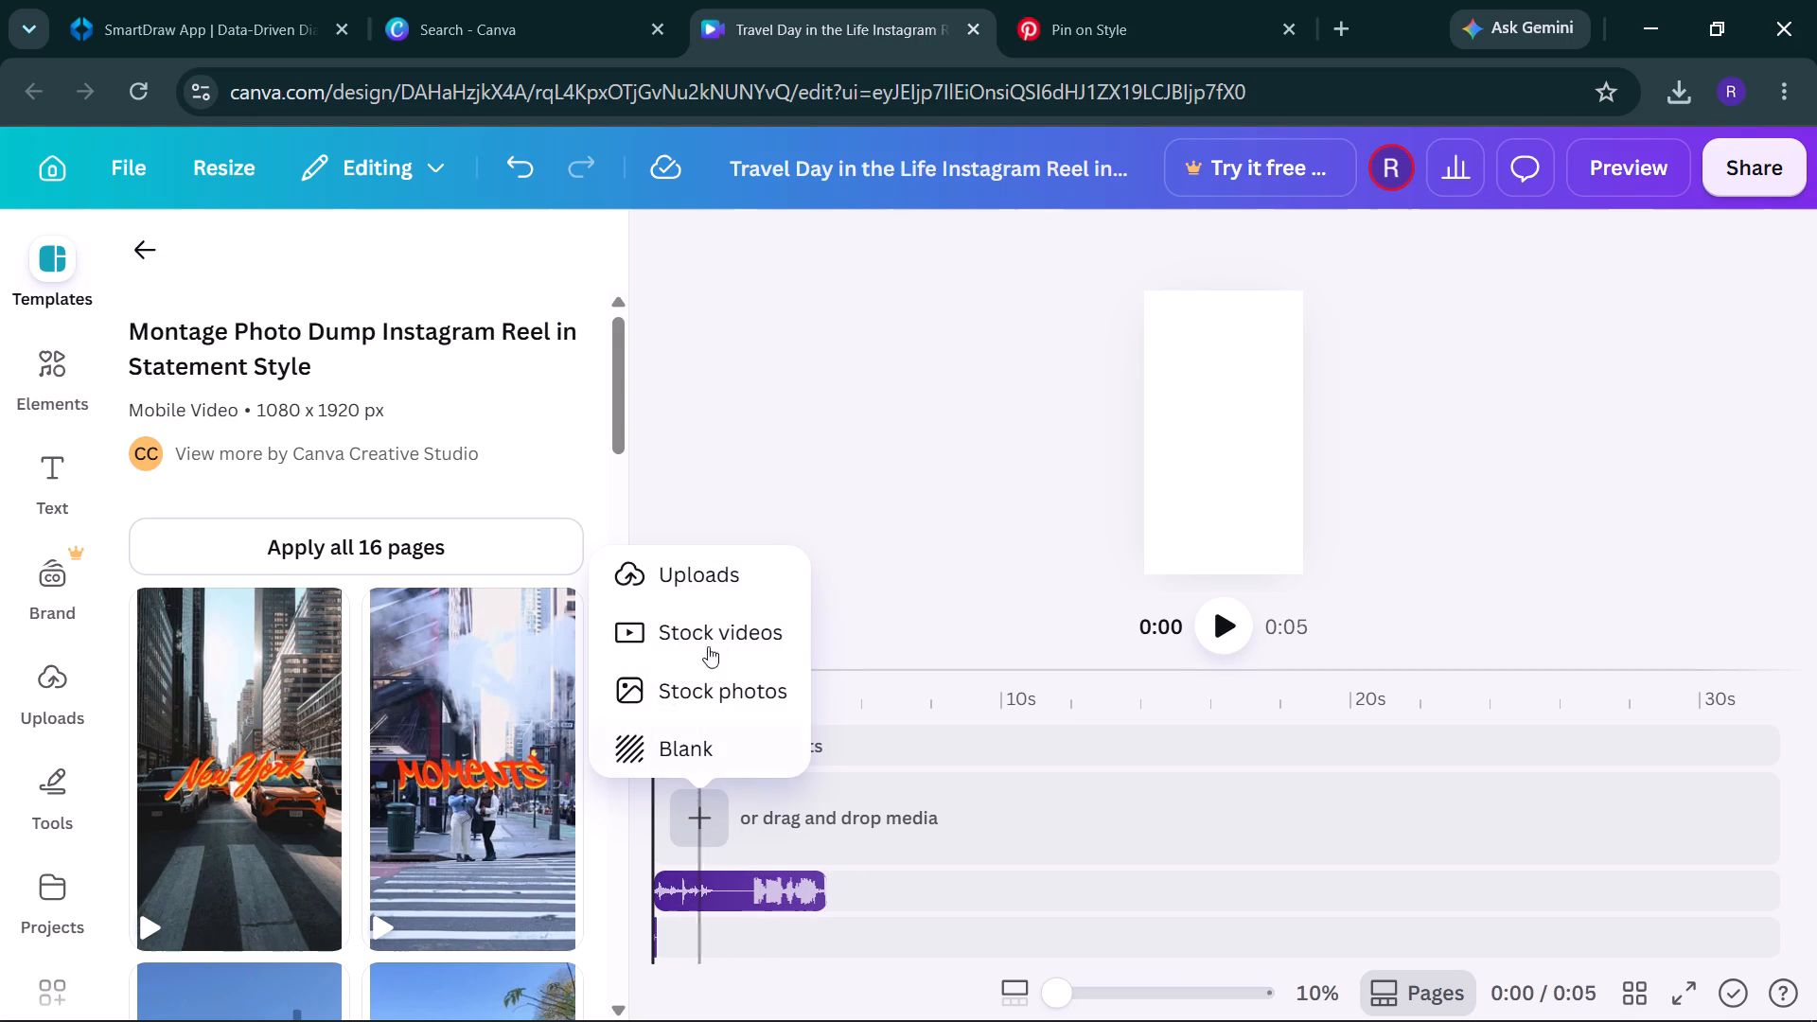
{"action": "left_click", "coordinate": [714, 589]}
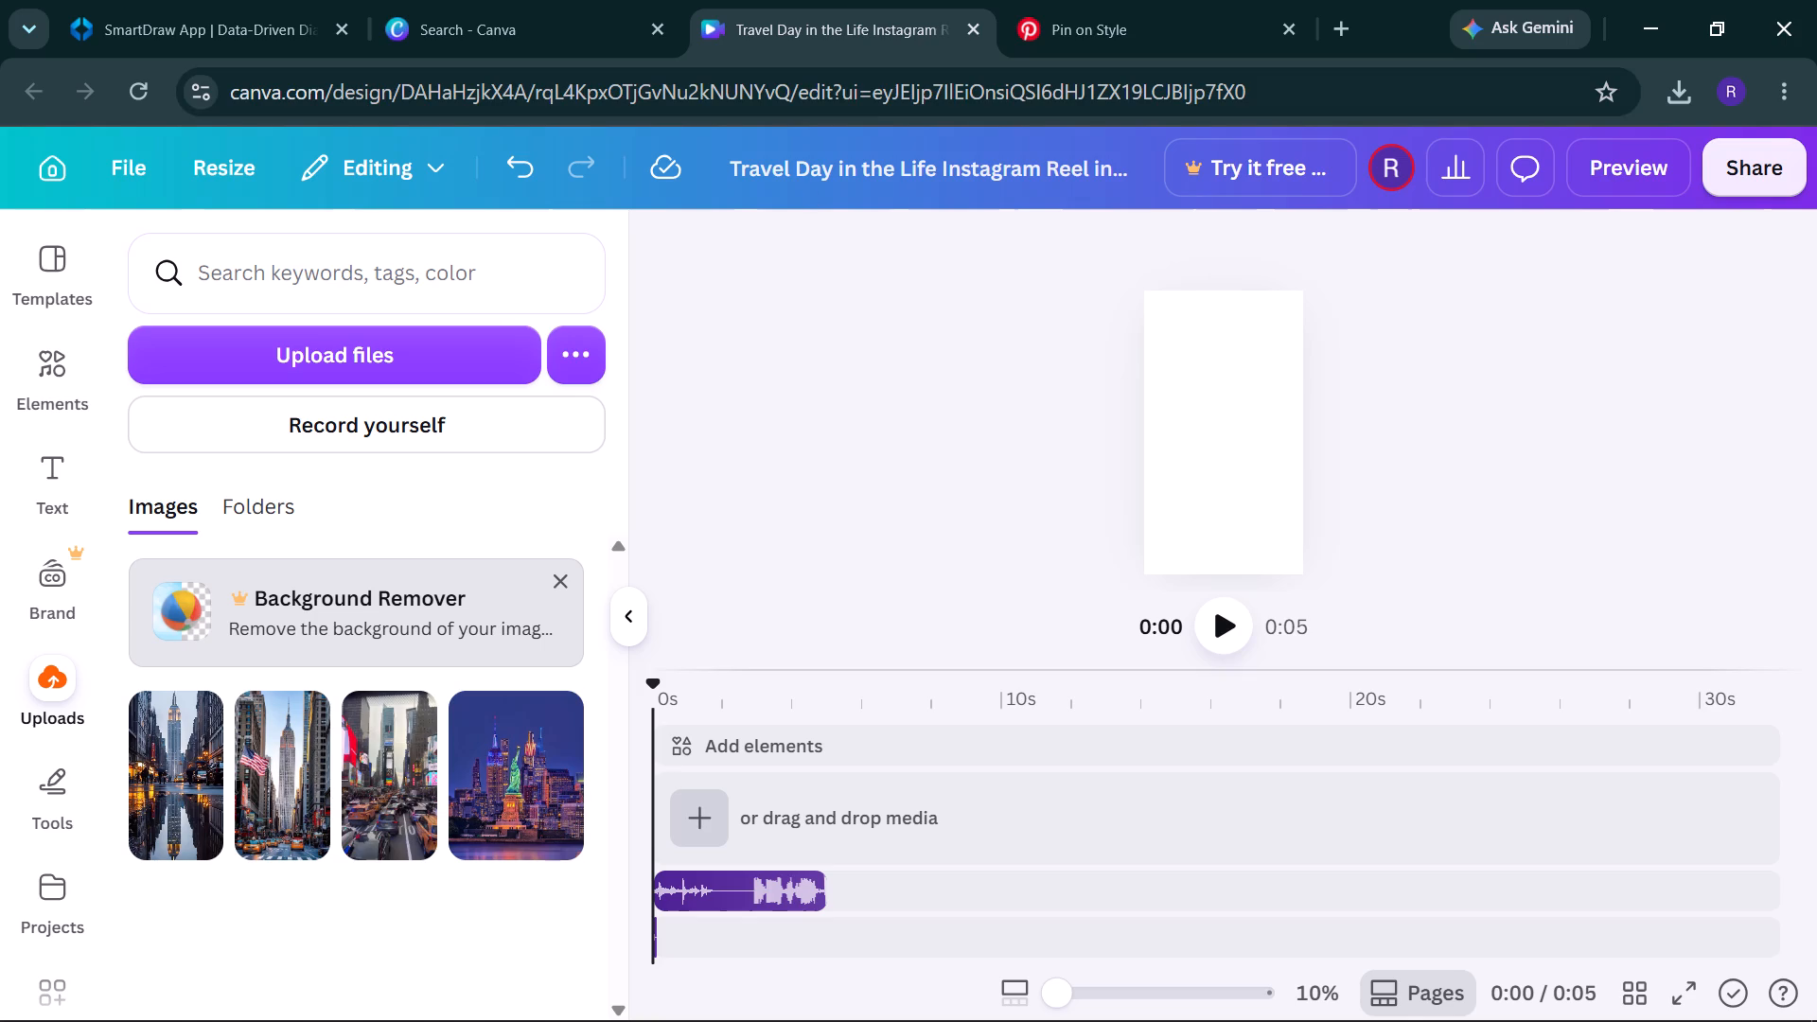
Switch to Pinterest and look through the pins related to the Empire State Building flag image for more New York pictures.
{"action": "left_click", "coordinate": [1084, 9]}
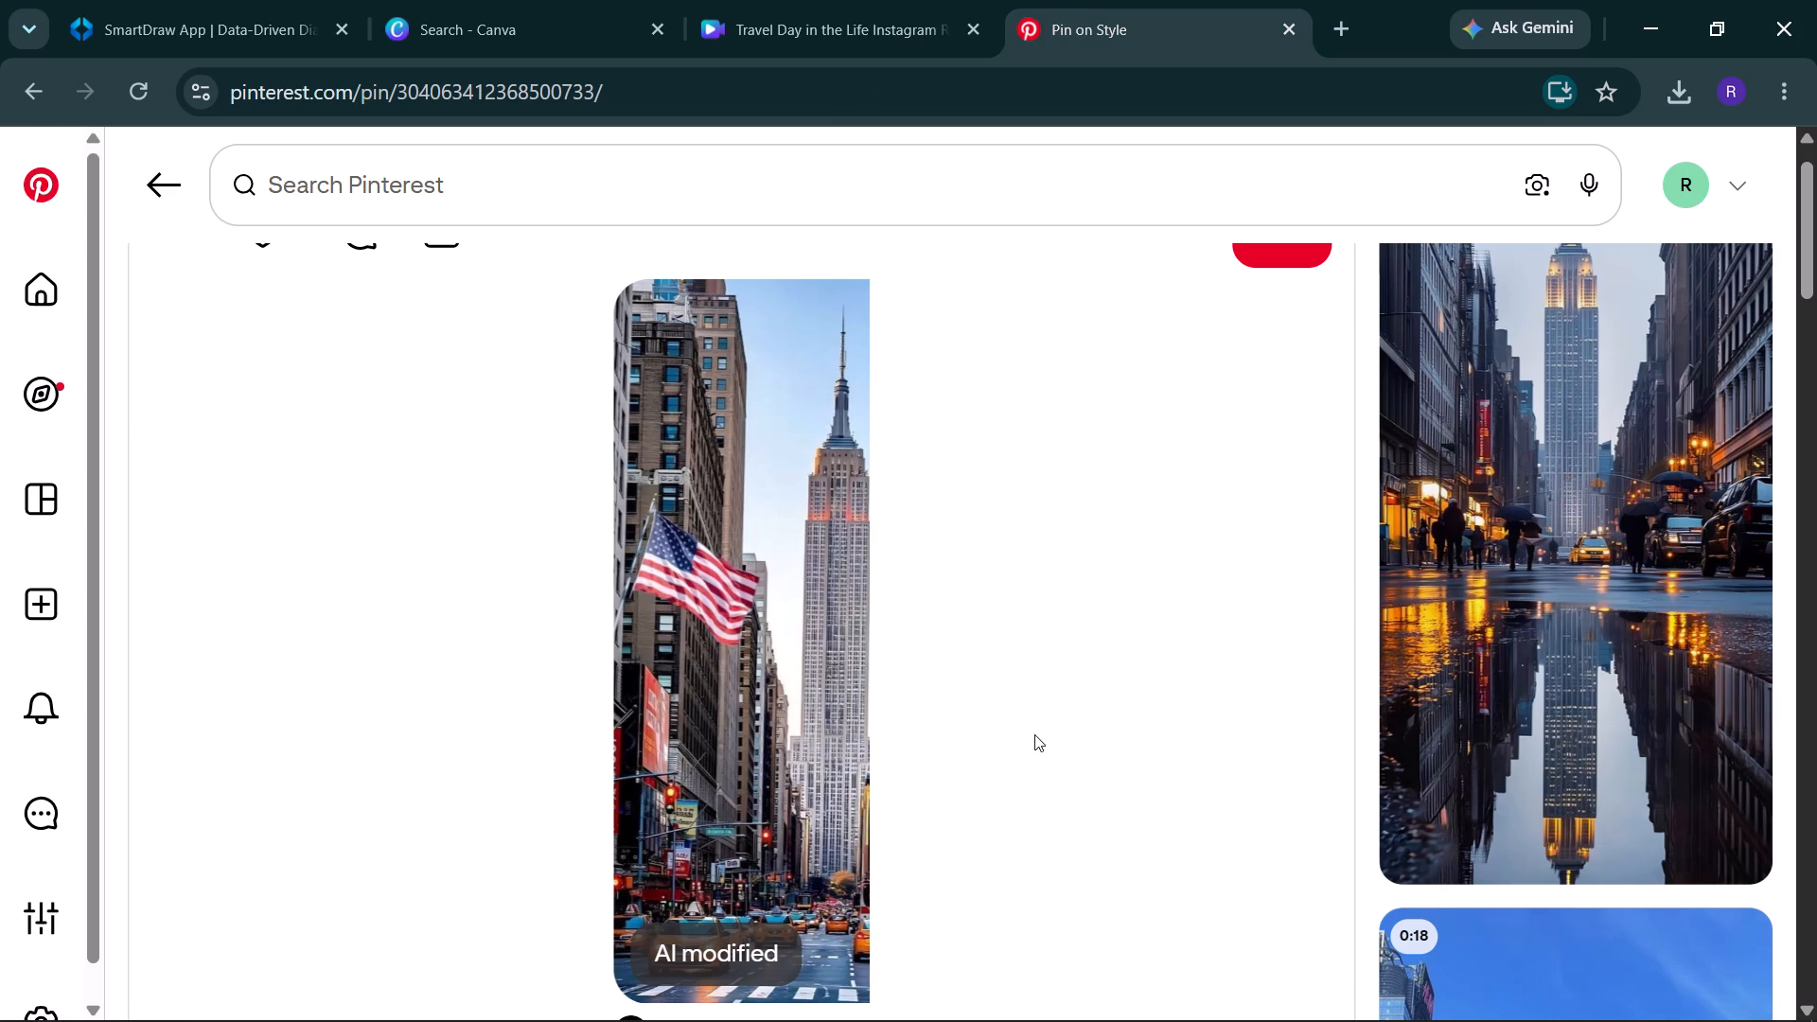
{"action": "key", "text": "Down"}
{"action": "key", "text": "Down"}
{"action": "key", "text": "Down"}
{"action": "key", "text": "Down"}
{"action": "key", "text": "Down"}
{"action": "key", "text": "Down"}
{"action": "key", "text": "Down"}
{"action": "key", "text": "Down"}
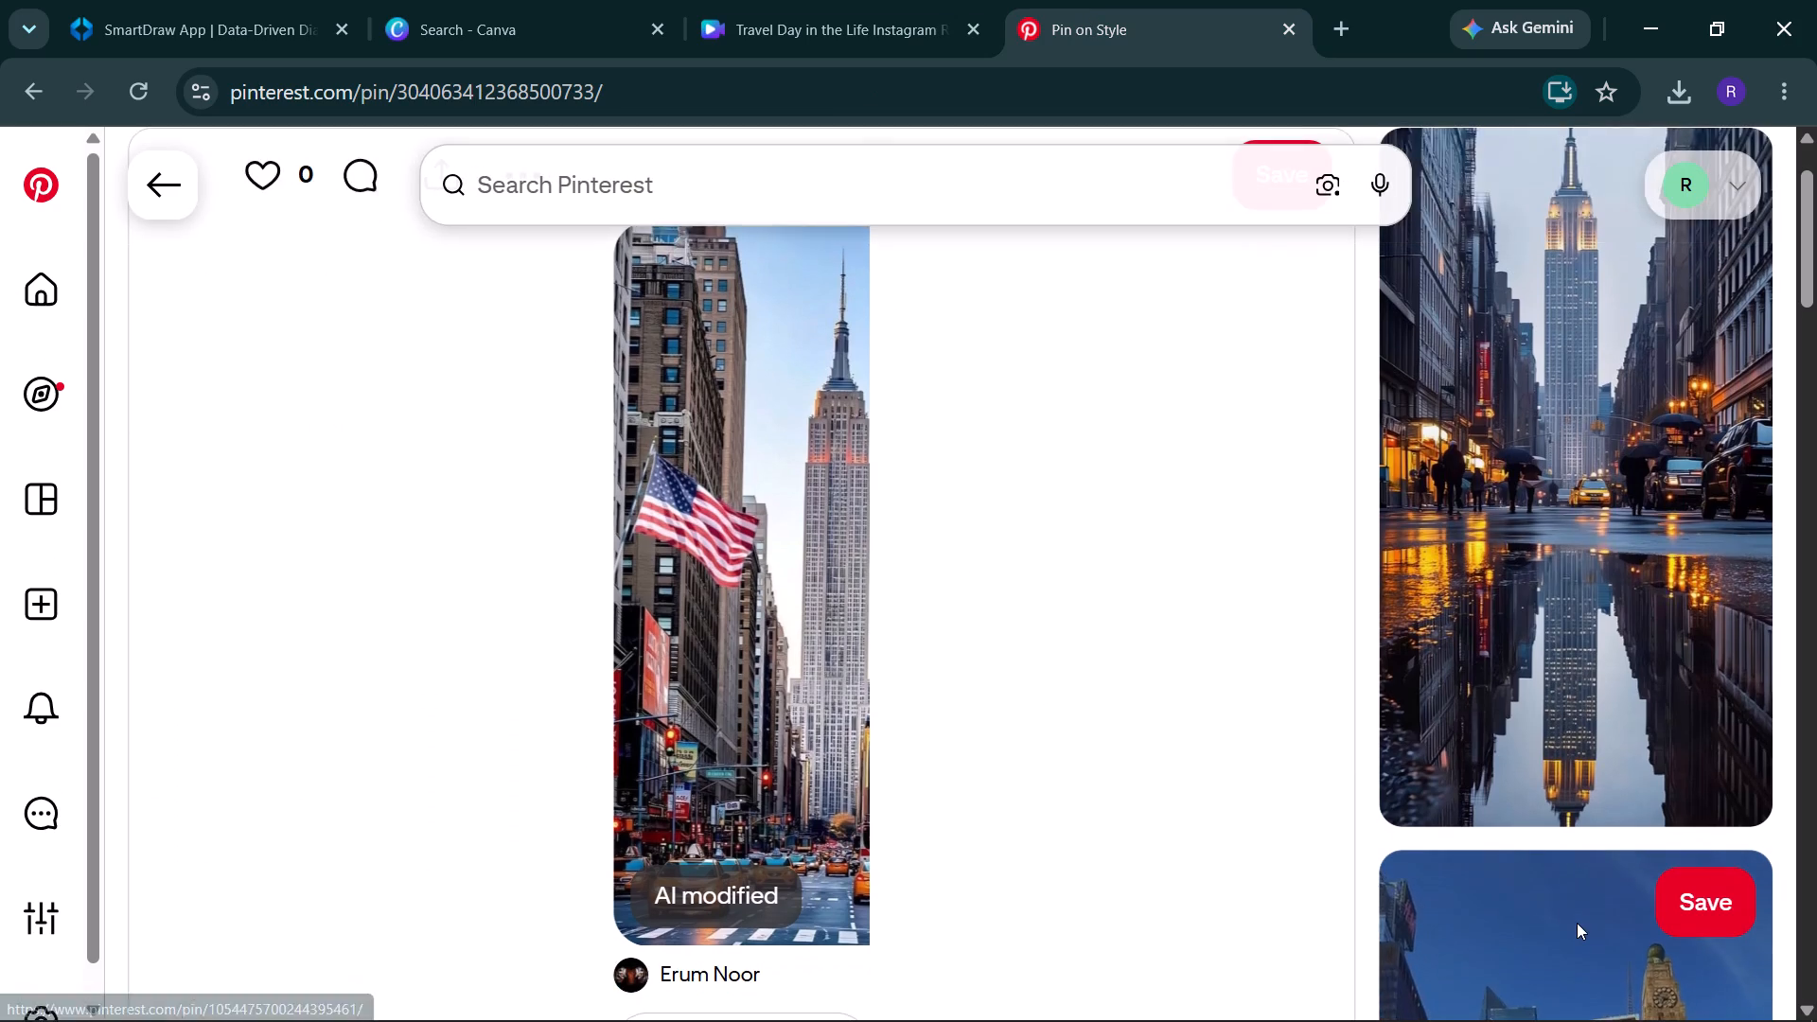
{"action": "key", "text": "Down"}
{"action": "key", "text": "Down"}
{"action": "key", "text": "Down"}
{"action": "key", "text": "Down"}
{"action": "key", "text": "Down"}
{"action": "key", "text": "Down"}
{"action": "key", "text": "Down"}
{"action": "key", "text": "Down"}
{"action": "key", "text": "Down"}
{"action": "key", "text": "Down"}
{"action": "key", "text": "Down"}
{"action": "key", "text": "Down"}
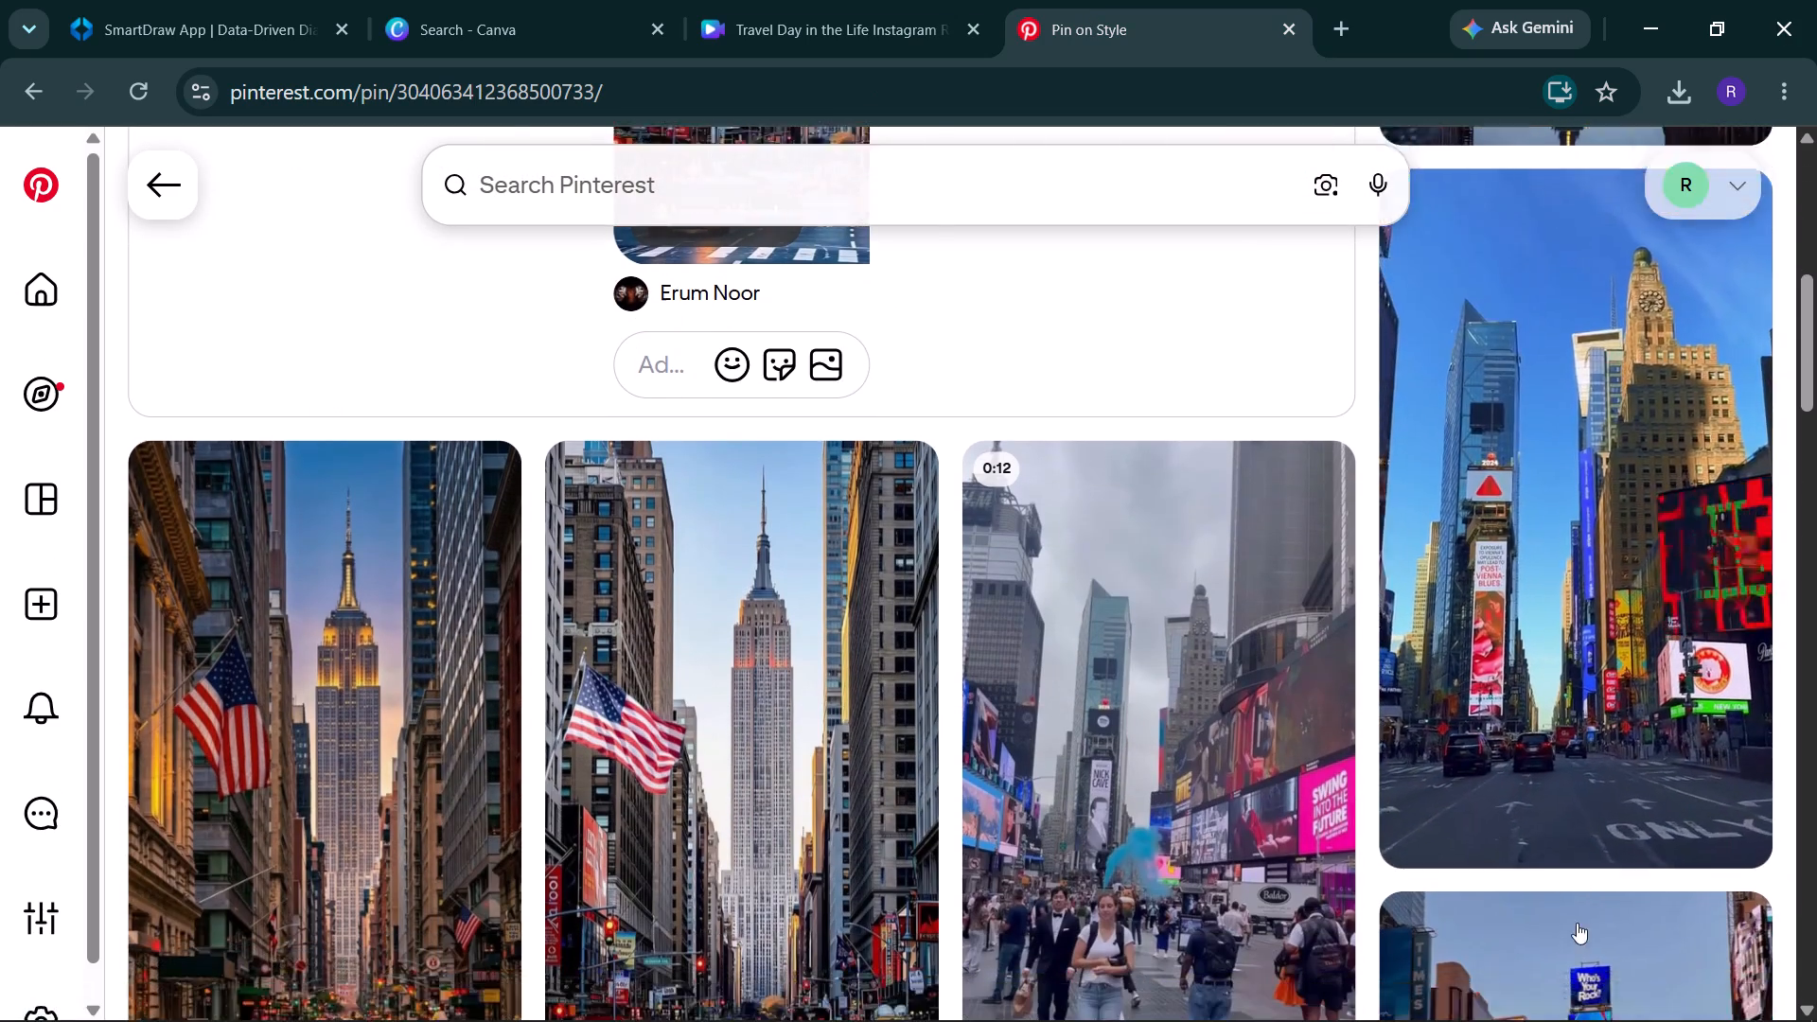
{"action": "key", "text": "Down"}
{"action": "key", "text": "Down"}
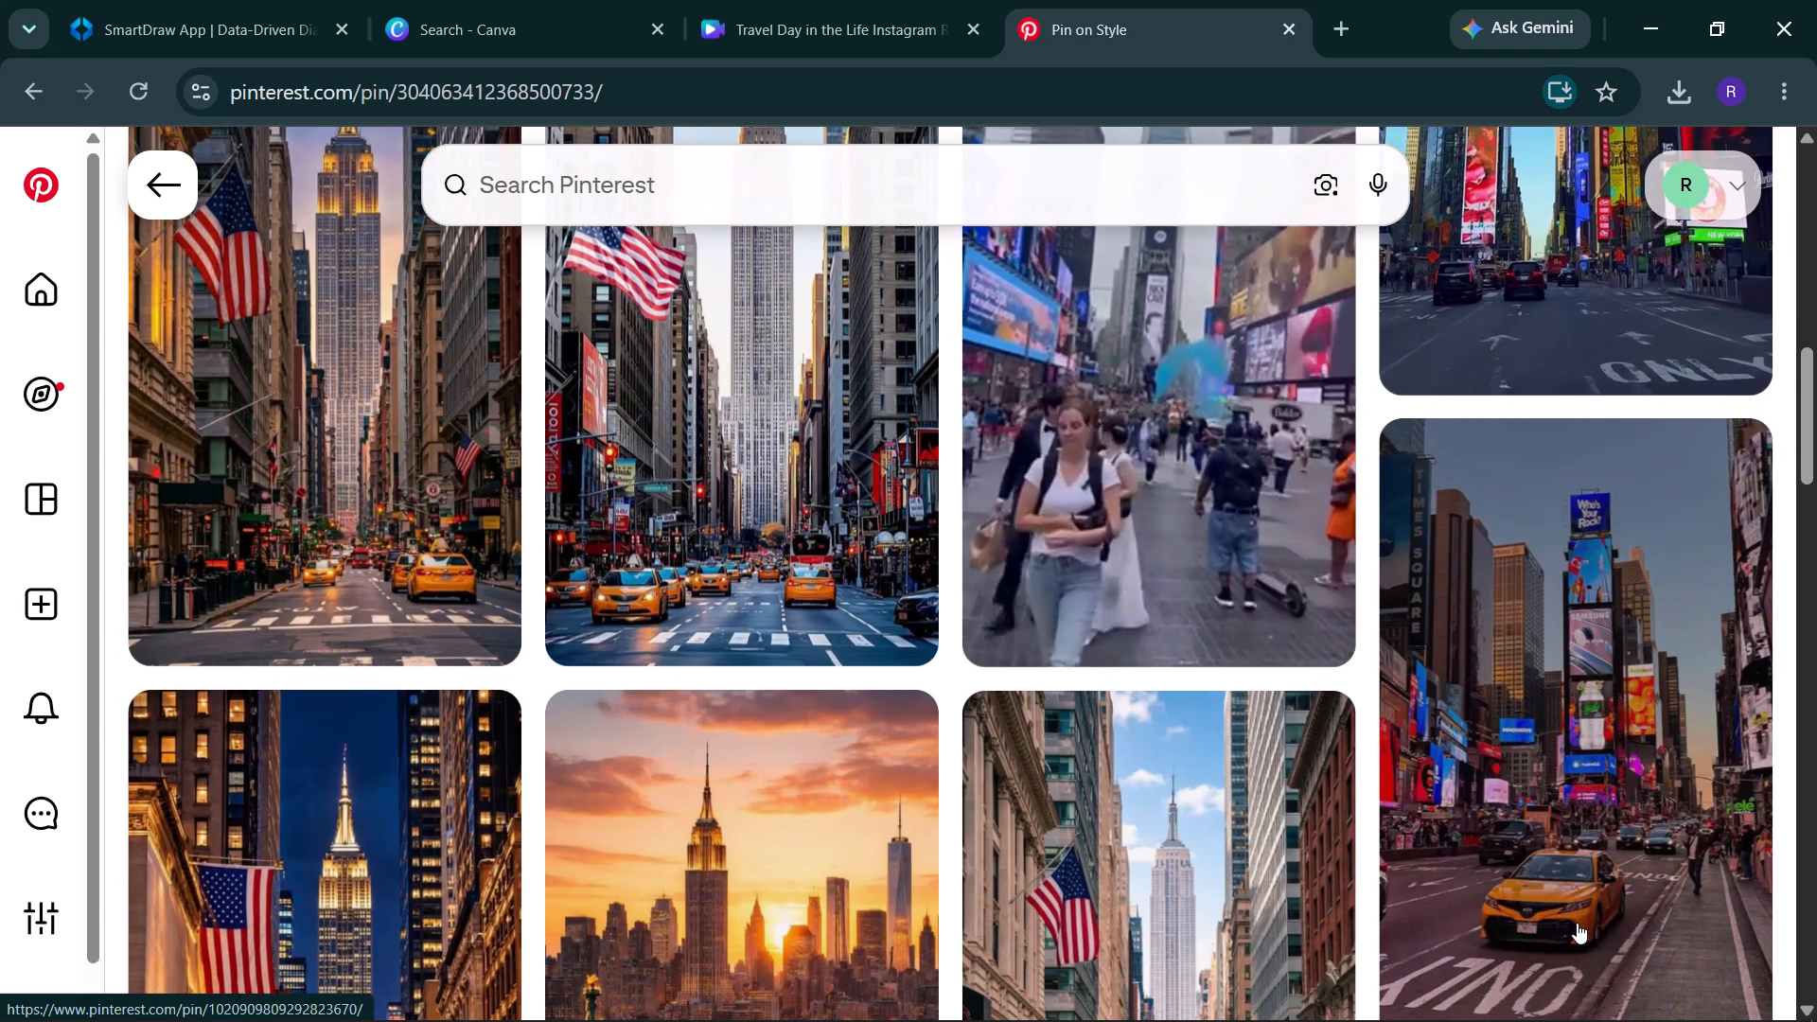
{"action": "key", "text": "Down"}
{"action": "key", "text": "Down"}
{"action": "key", "text": "Down"}
{"action": "key", "text": "Down"}
{"action": "key", "text": "Down"}
{"action": "key", "text": "Down"}
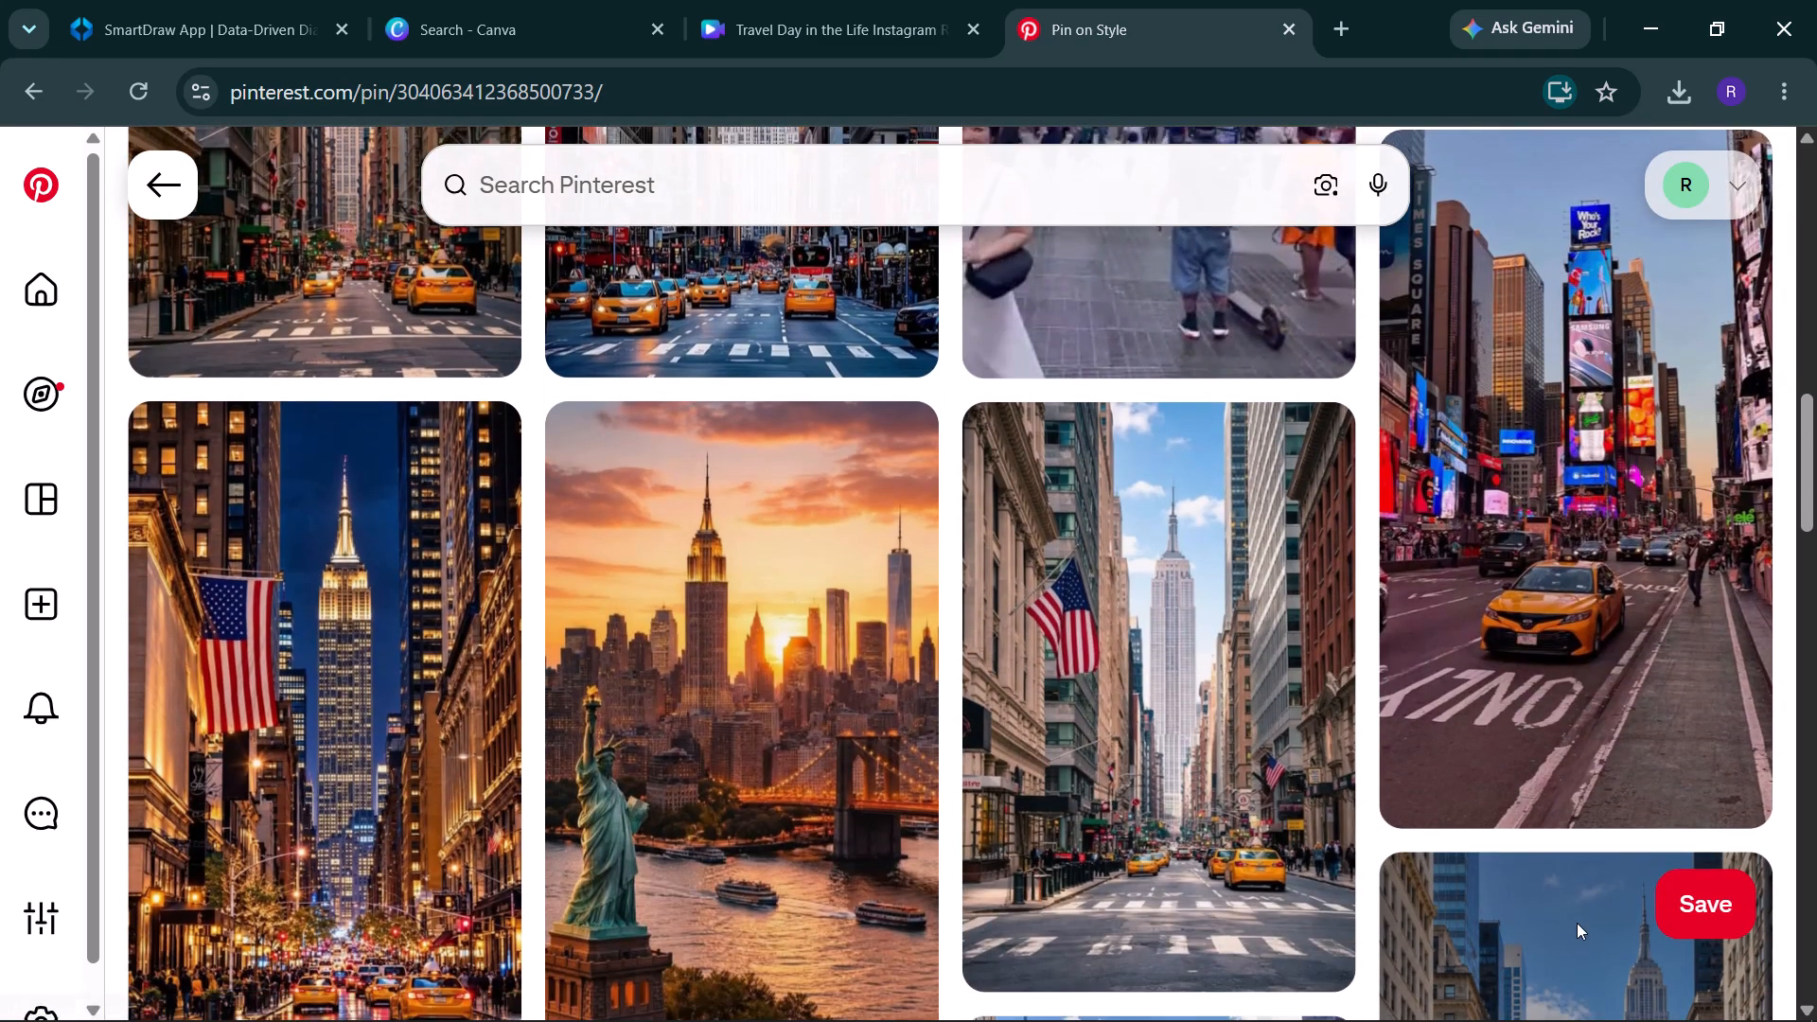
{"action": "key", "text": "Down"}
{"action": "key", "text": "Down"}
{"action": "key", "text": "Down"}
{"action": "key", "text": "Down"}
{"action": "key", "text": "Down"}
{"action": "key", "text": "Down"}
{"action": "key", "text": "Down"}
{"action": "key", "text": "Down"}
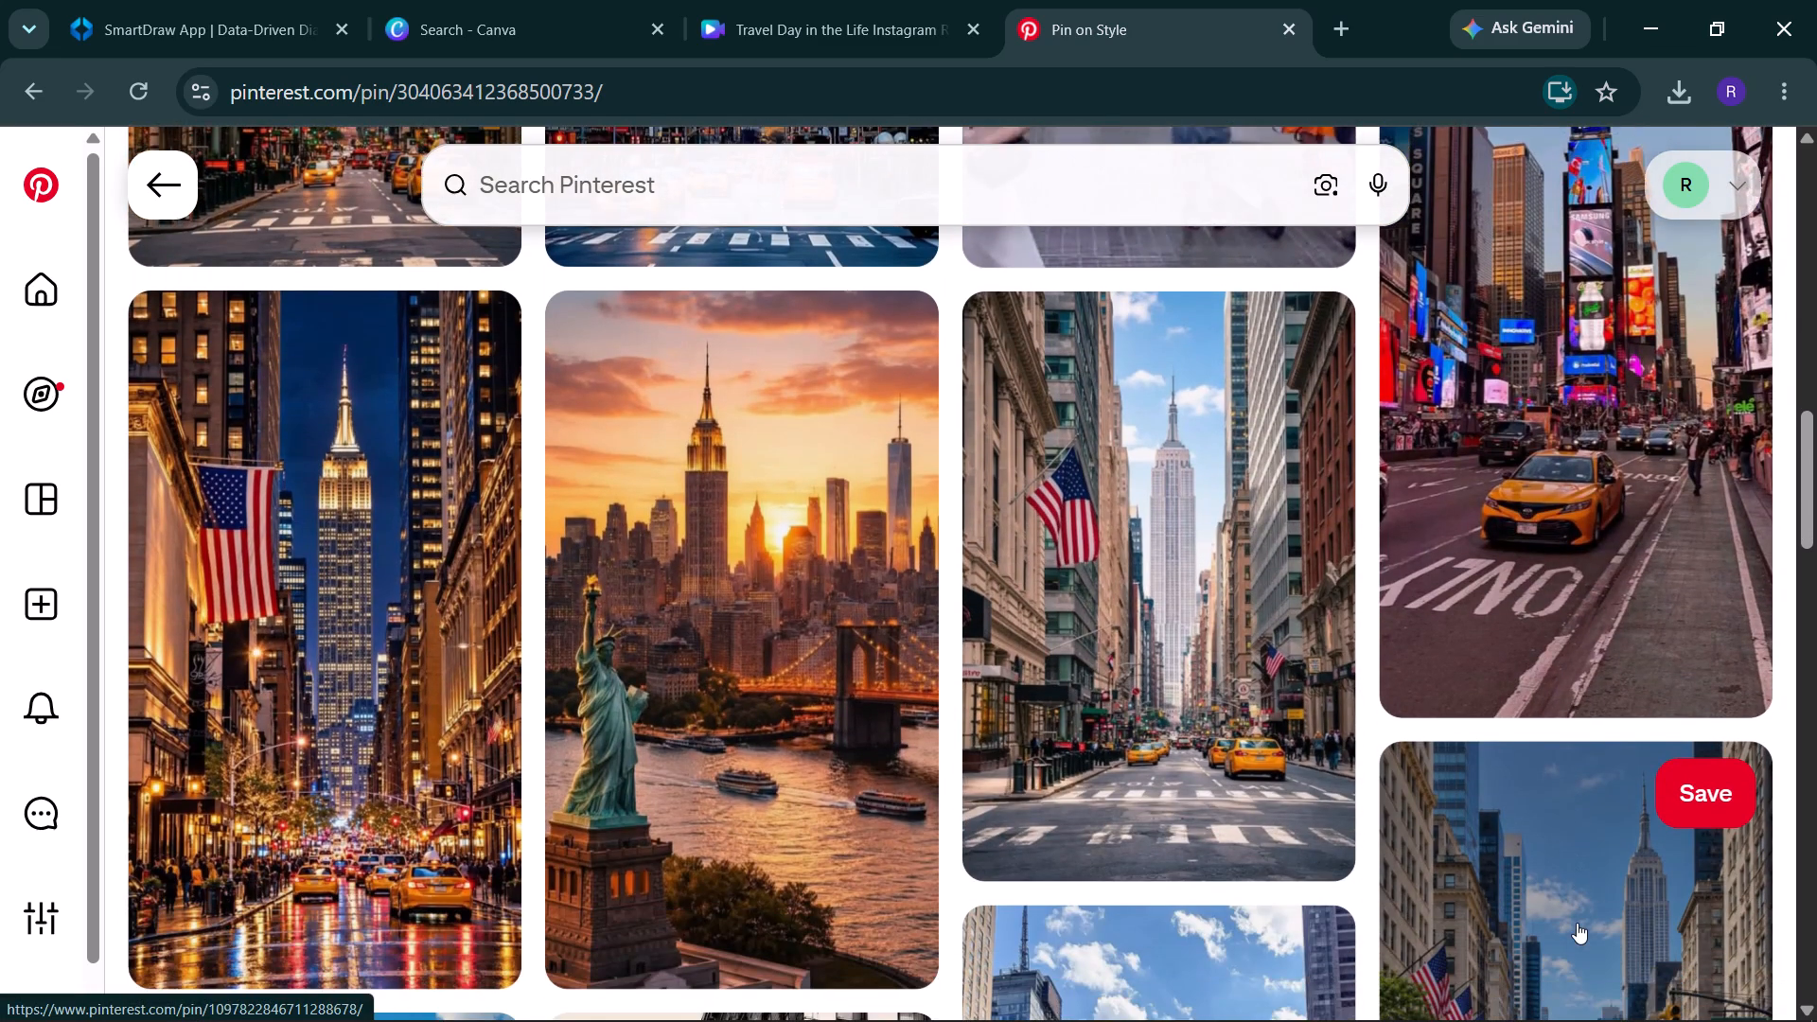
{"action": "key", "text": "Down"}
{"action": "key", "text": "Down"}
{"action": "key", "text": "Down"}
{"action": "key", "text": "Down"}
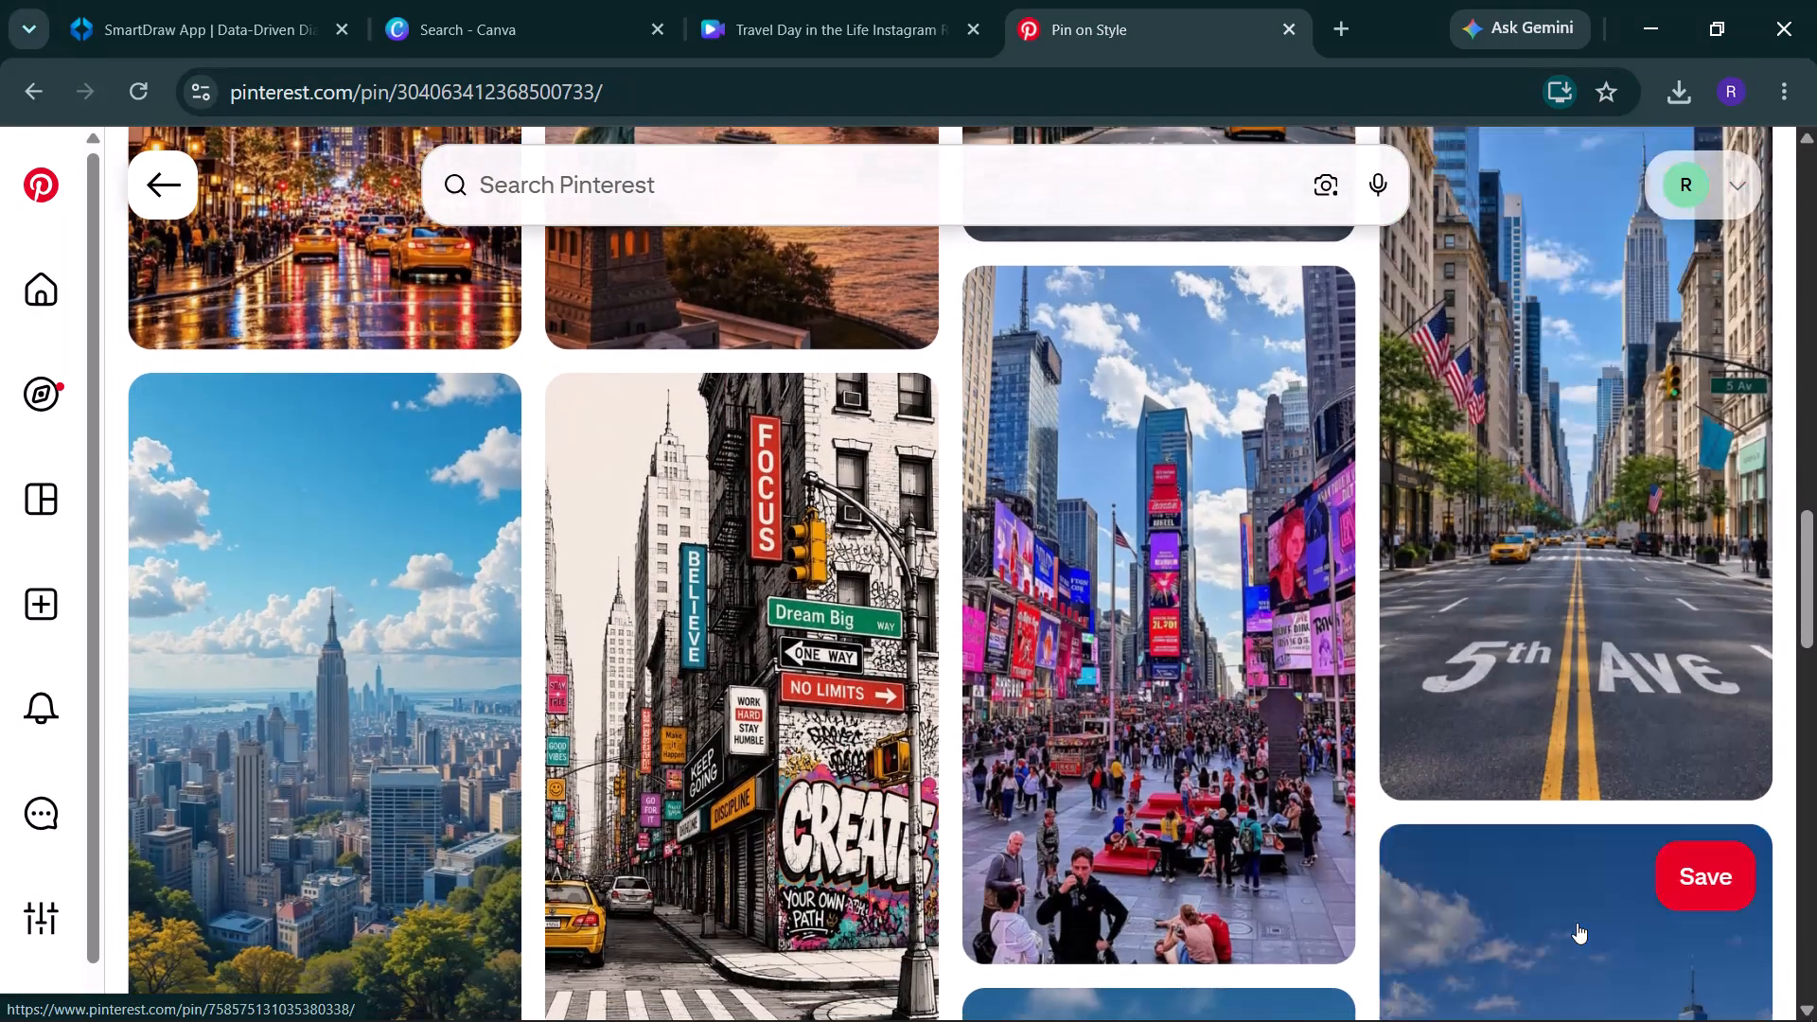
{"action": "key", "text": "Down"}
{"action": "key", "text": "Down"}
{"action": "key", "text": "Down"}
{"action": "key", "text": "Down"}
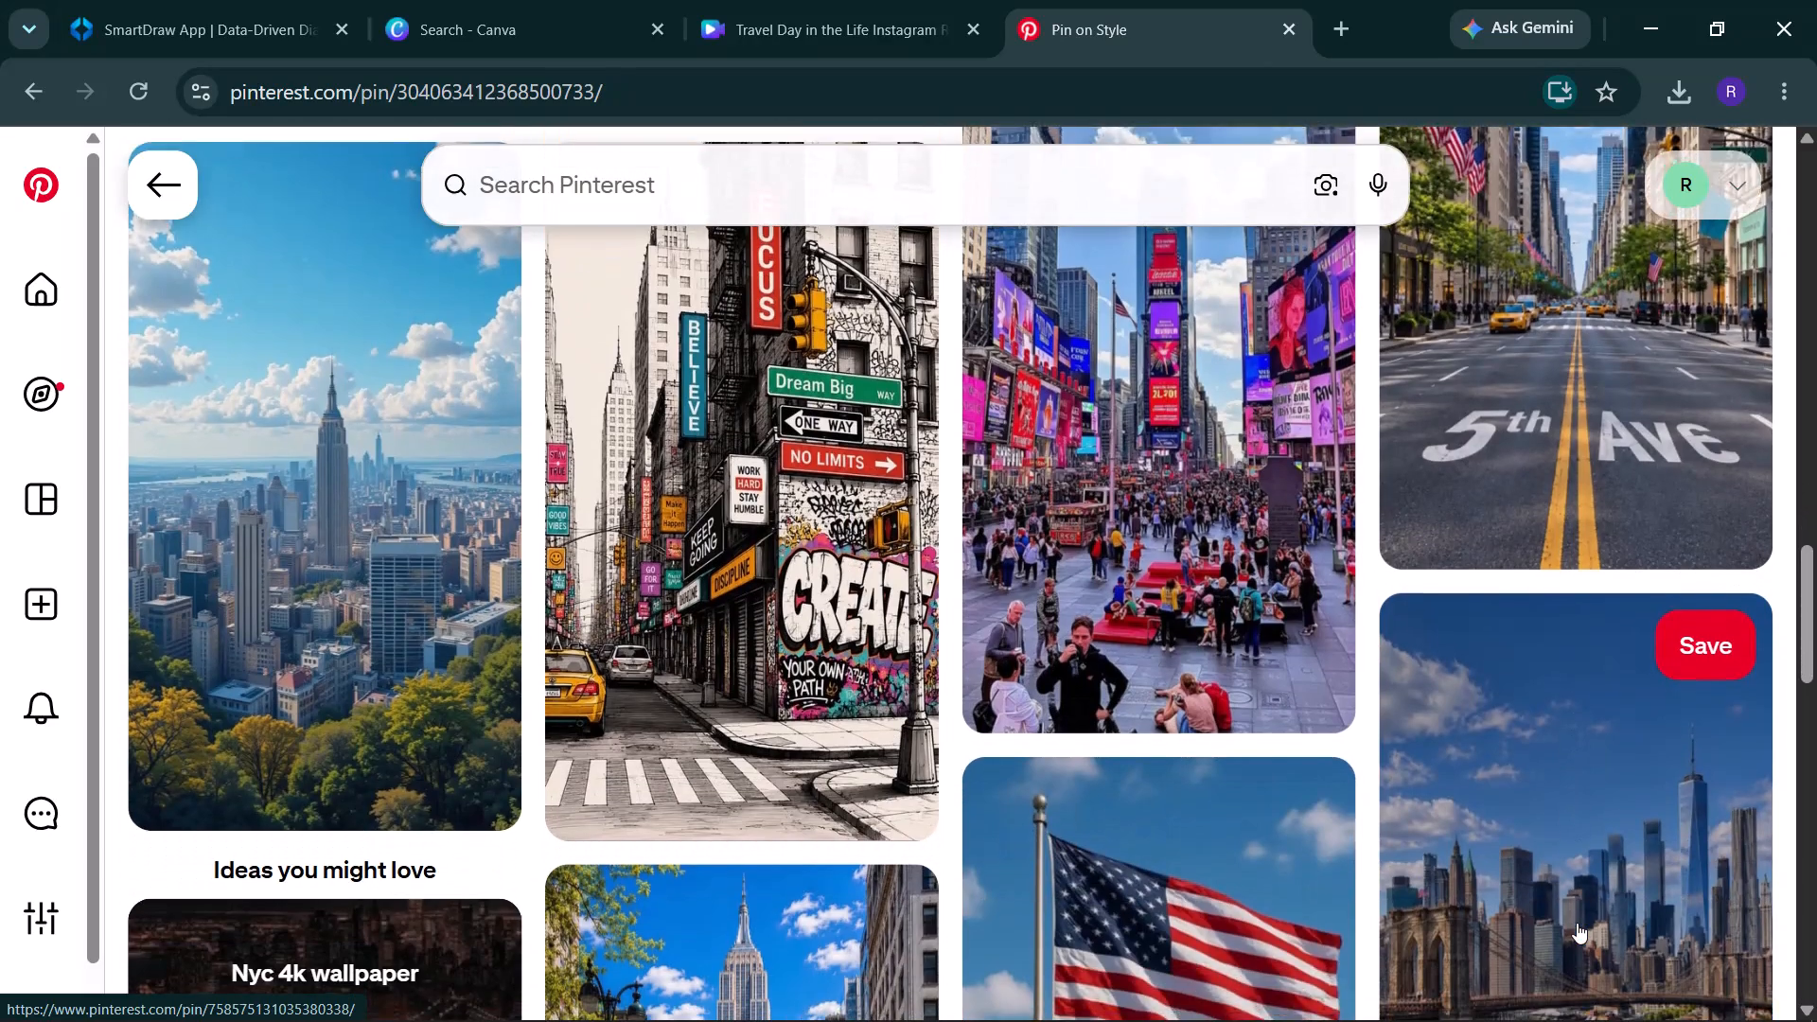
{"action": "key", "text": "Down"}
{"action": "key", "text": "Down"}
{"action": "key", "text": "Down"}
{"action": "key", "text": "Down"}
{"action": "key", "text": "Down"}
{"action": "key", "text": "Down"}
{"action": "key", "text": "Down"}
{"action": "key", "text": "Down"}
{"action": "key", "text": "Down"}
{"action": "key", "text": "Down"}
{"action": "key", "text": "Down"}
{"action": "key", "text": "Down"}
{"action": "key", "text": "Down"}
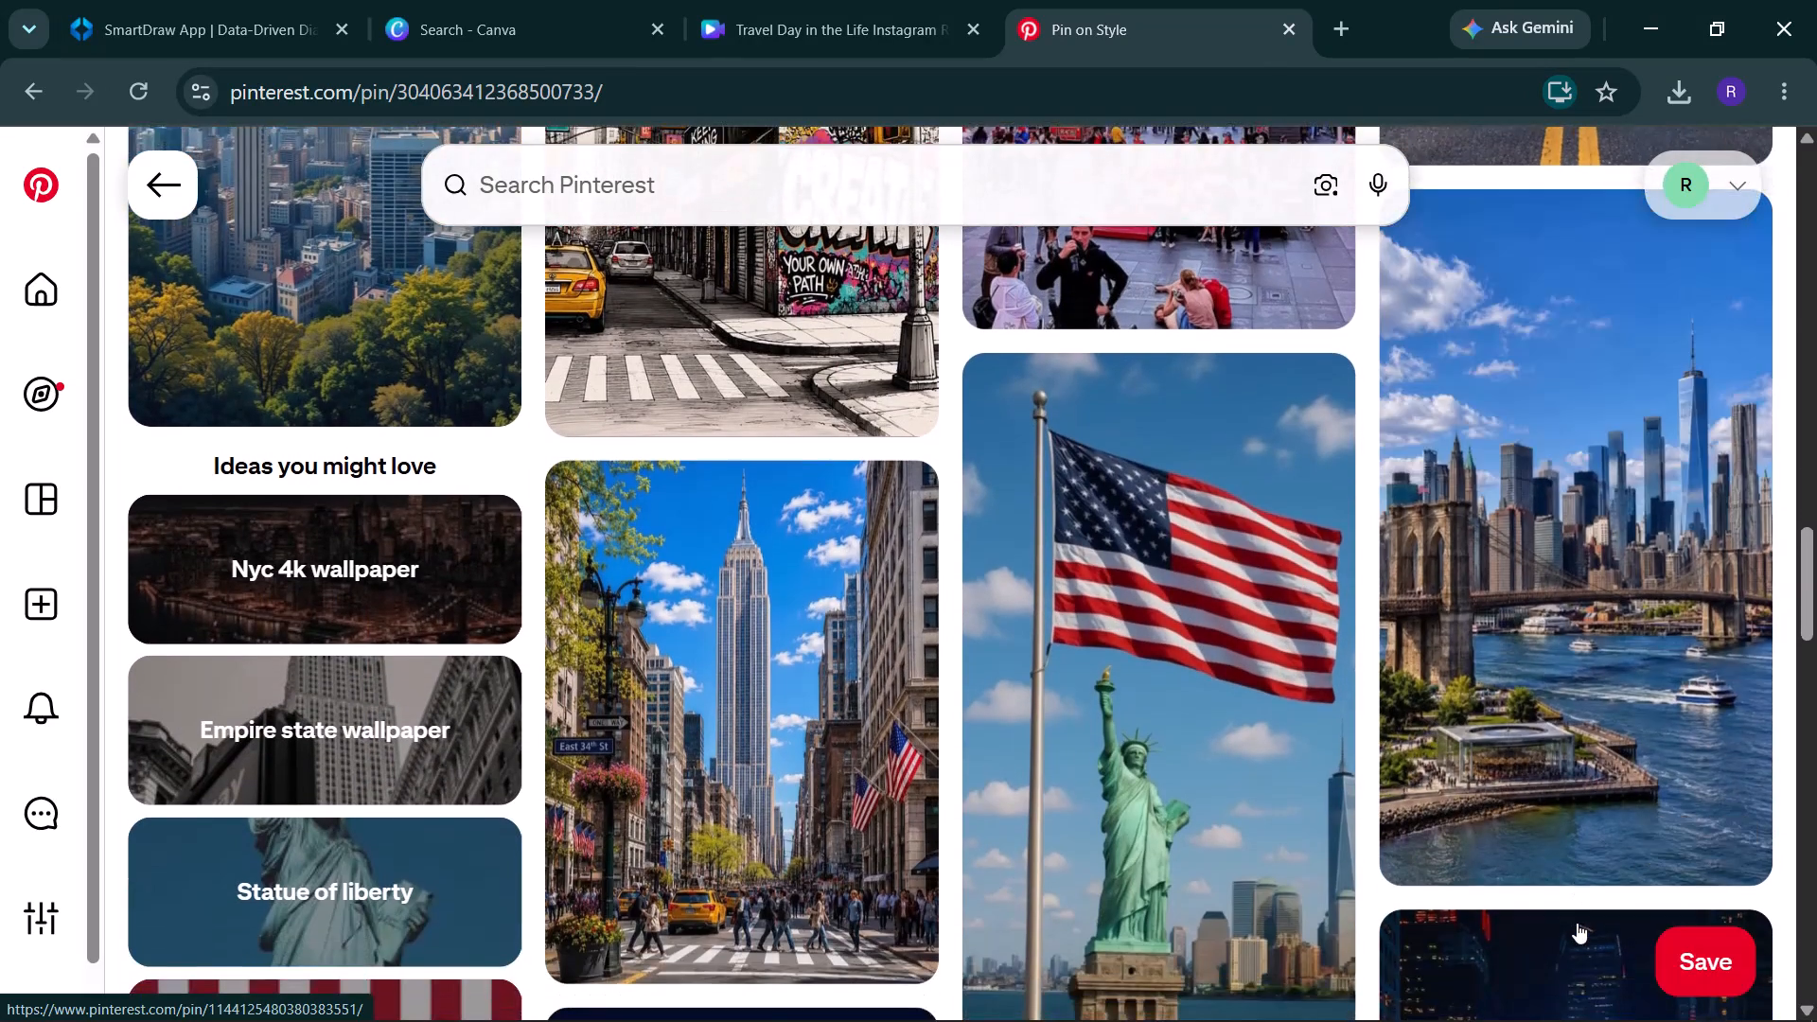
{"action": "key", "text": "Down"}
{"action": "key", "text": "Down"}
{"action": "key", "text": "Down"}
{"action": "key", "text": "Down"}
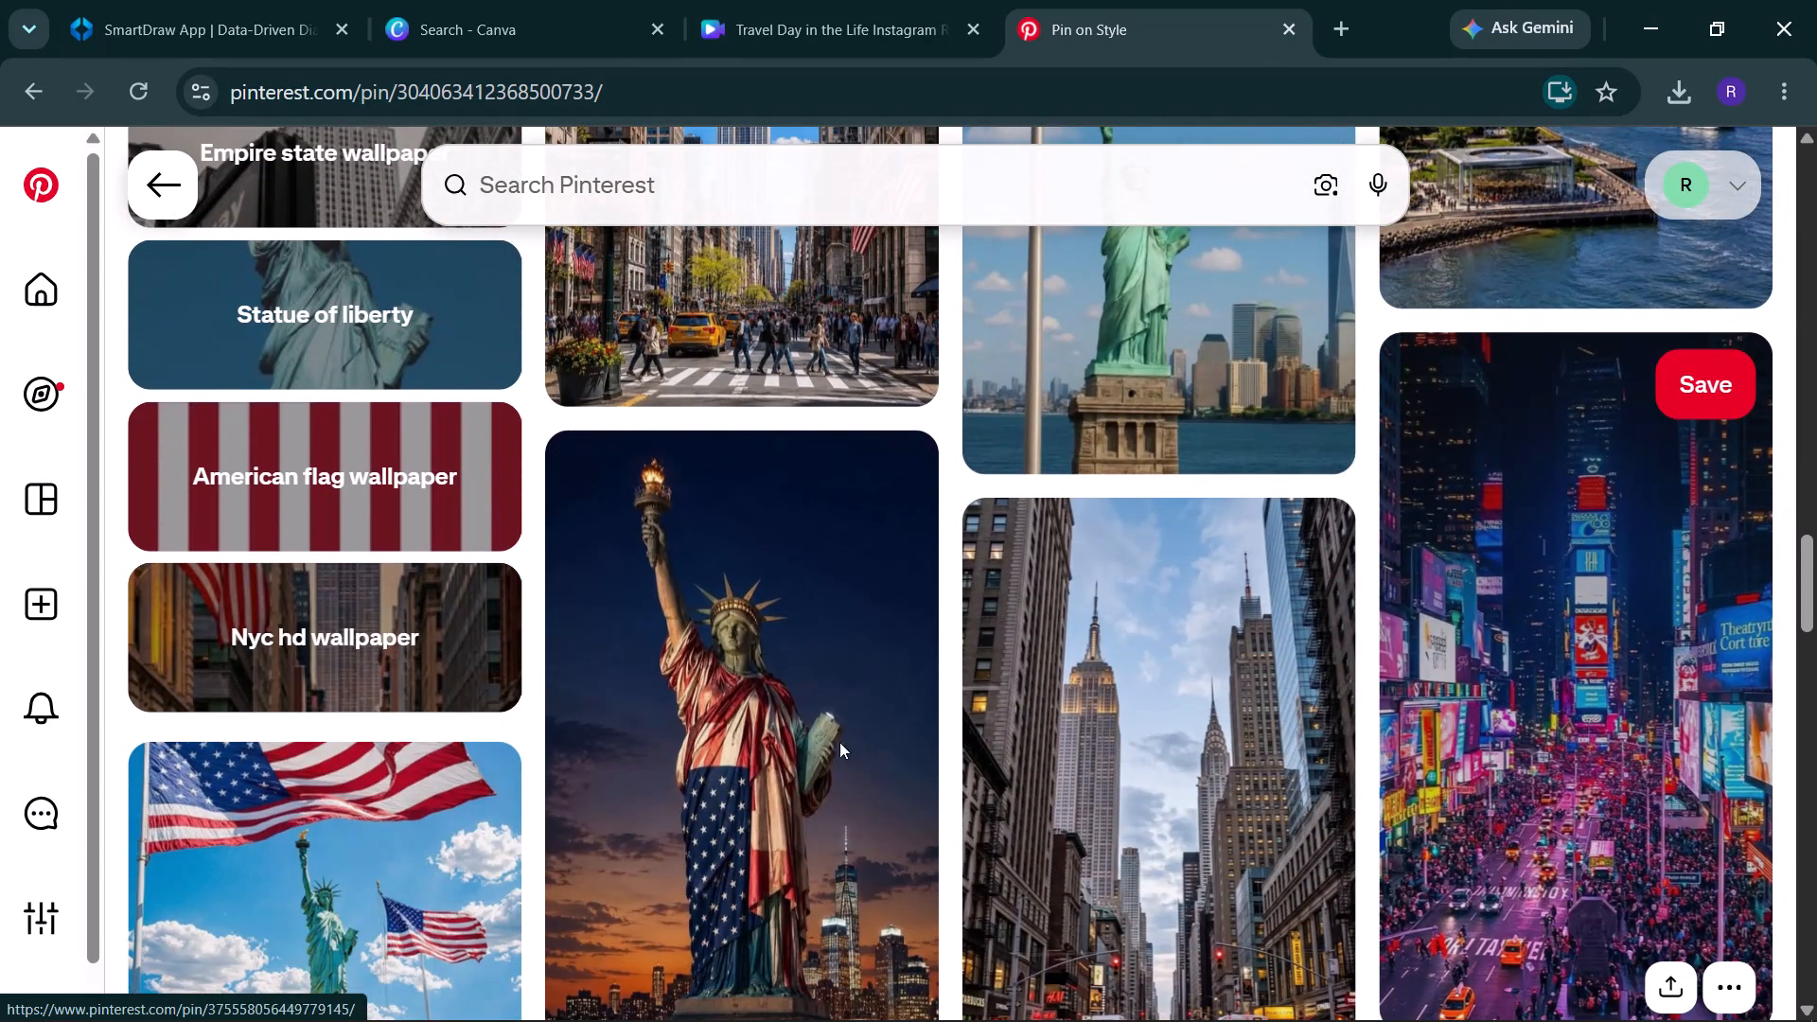
Return to the "new york" search results on Pinterest and look through the pins for more city images.
{"action": "left_click", "coordinate": [170, 187]}
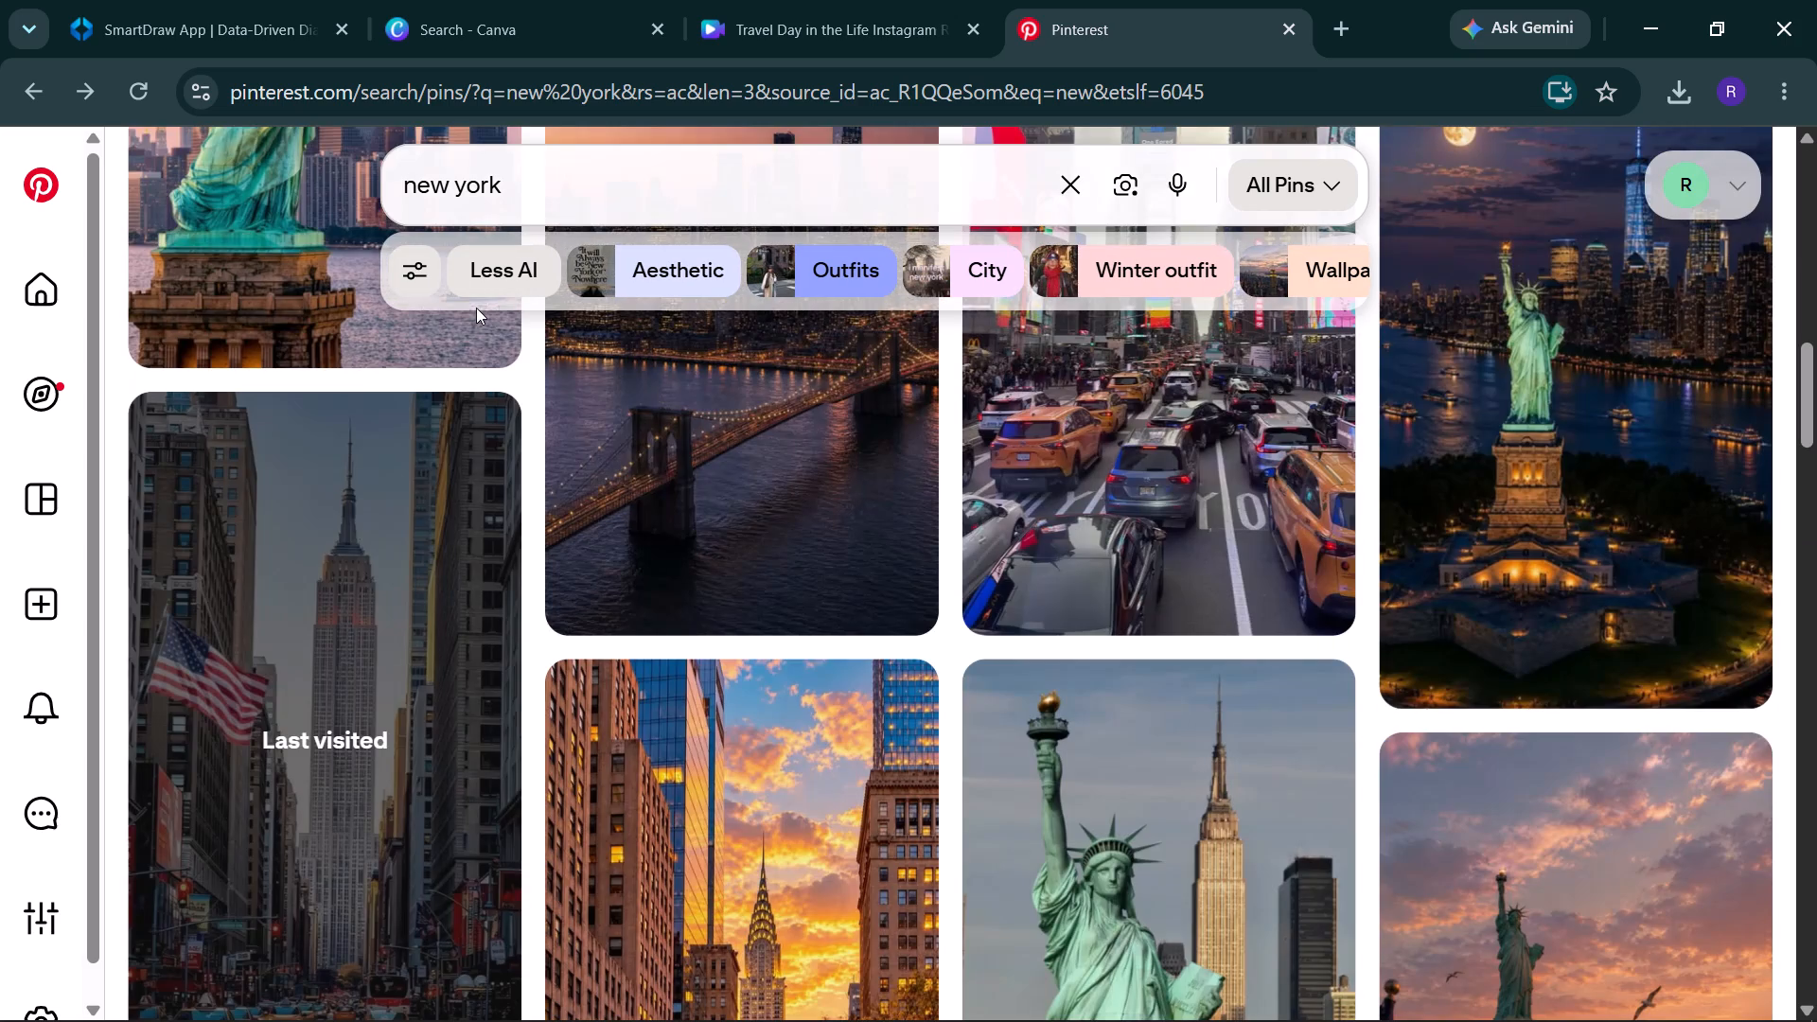
{"action": "key", "text": "Down"}
{"action": "key", "text": "Down"}
{"action": "key", "text": "Down"}
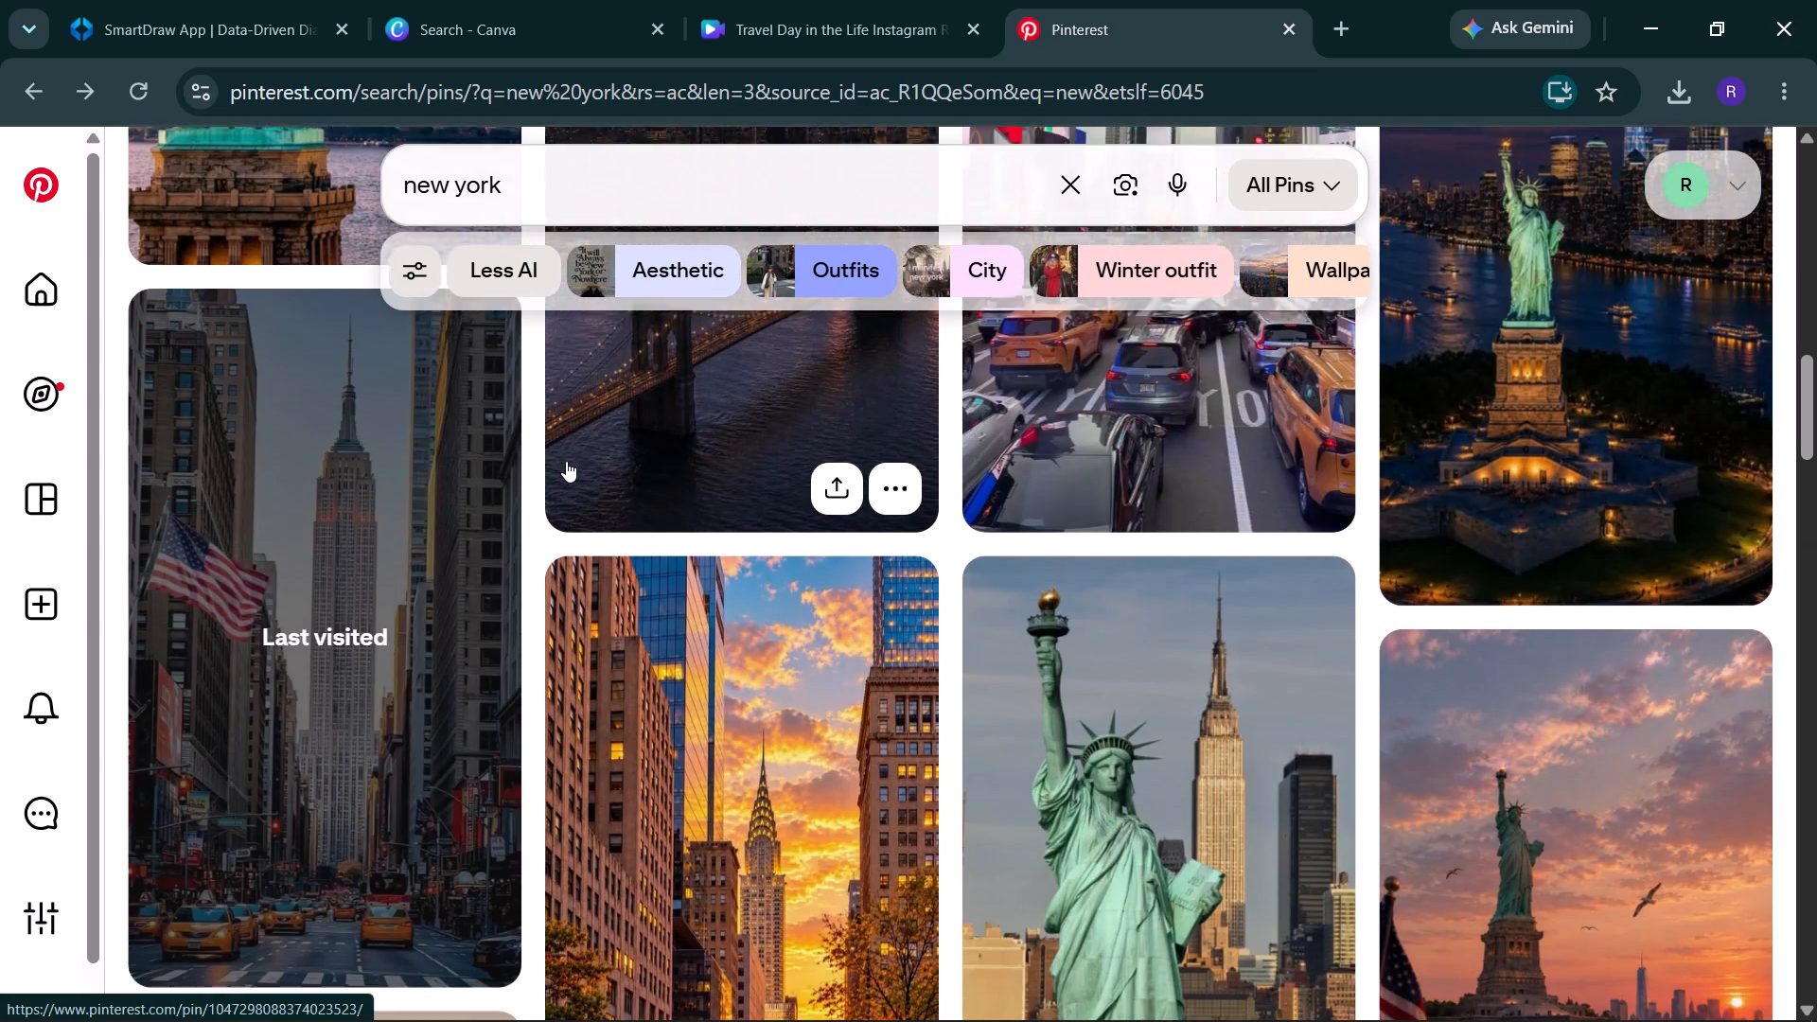
{"action": "key", "text": "Down"}
{"action": "key", "text": "Down"}
{"action": "key", "text": "Down"}
{"action": "key", "text": "Down"}
{"action": "key", "text": "Down"}
{"action": "key", "text": "Down"}
{"action": "key", "text": "Down"}
{"action": "key", "text": "Down"}
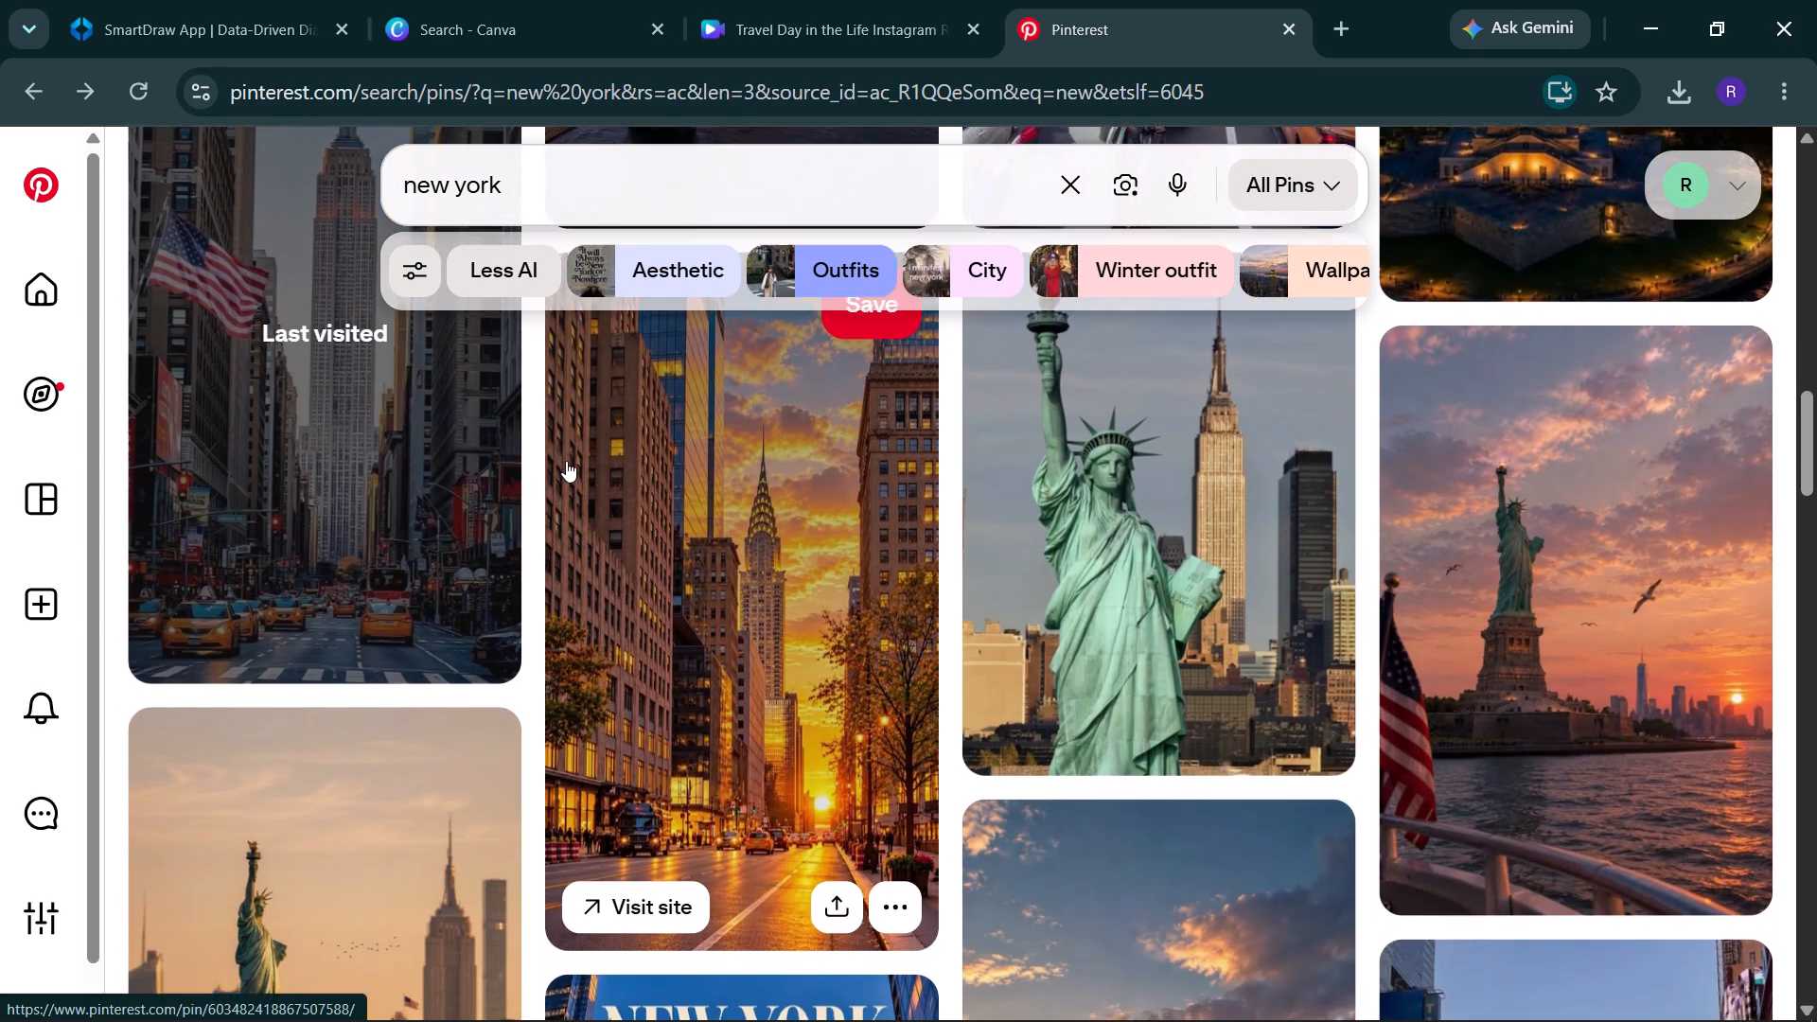
{"action": "key", "text": "Down"}
{"action": "key", "text": "Down"}
{"action": "key", "text": "Down"}
{"action": "key", "text": "Down"}
{"action": "key", "text": "Down"}
{"action": "key", "text": "Down"}
{"action": "key", "text": "Down"}
{"action": "key", "text": "Down"}
{"action": "key", "text": "Down"}
{"action": "key", "text": "Down"}
{"action": "key", "text": "Down"}
{"action": "key", "text": "Down"}
{"action": "key", "text": "Down"}
{"action": "key", "text": "Down"}
{"action": "key", "text": "Down"}
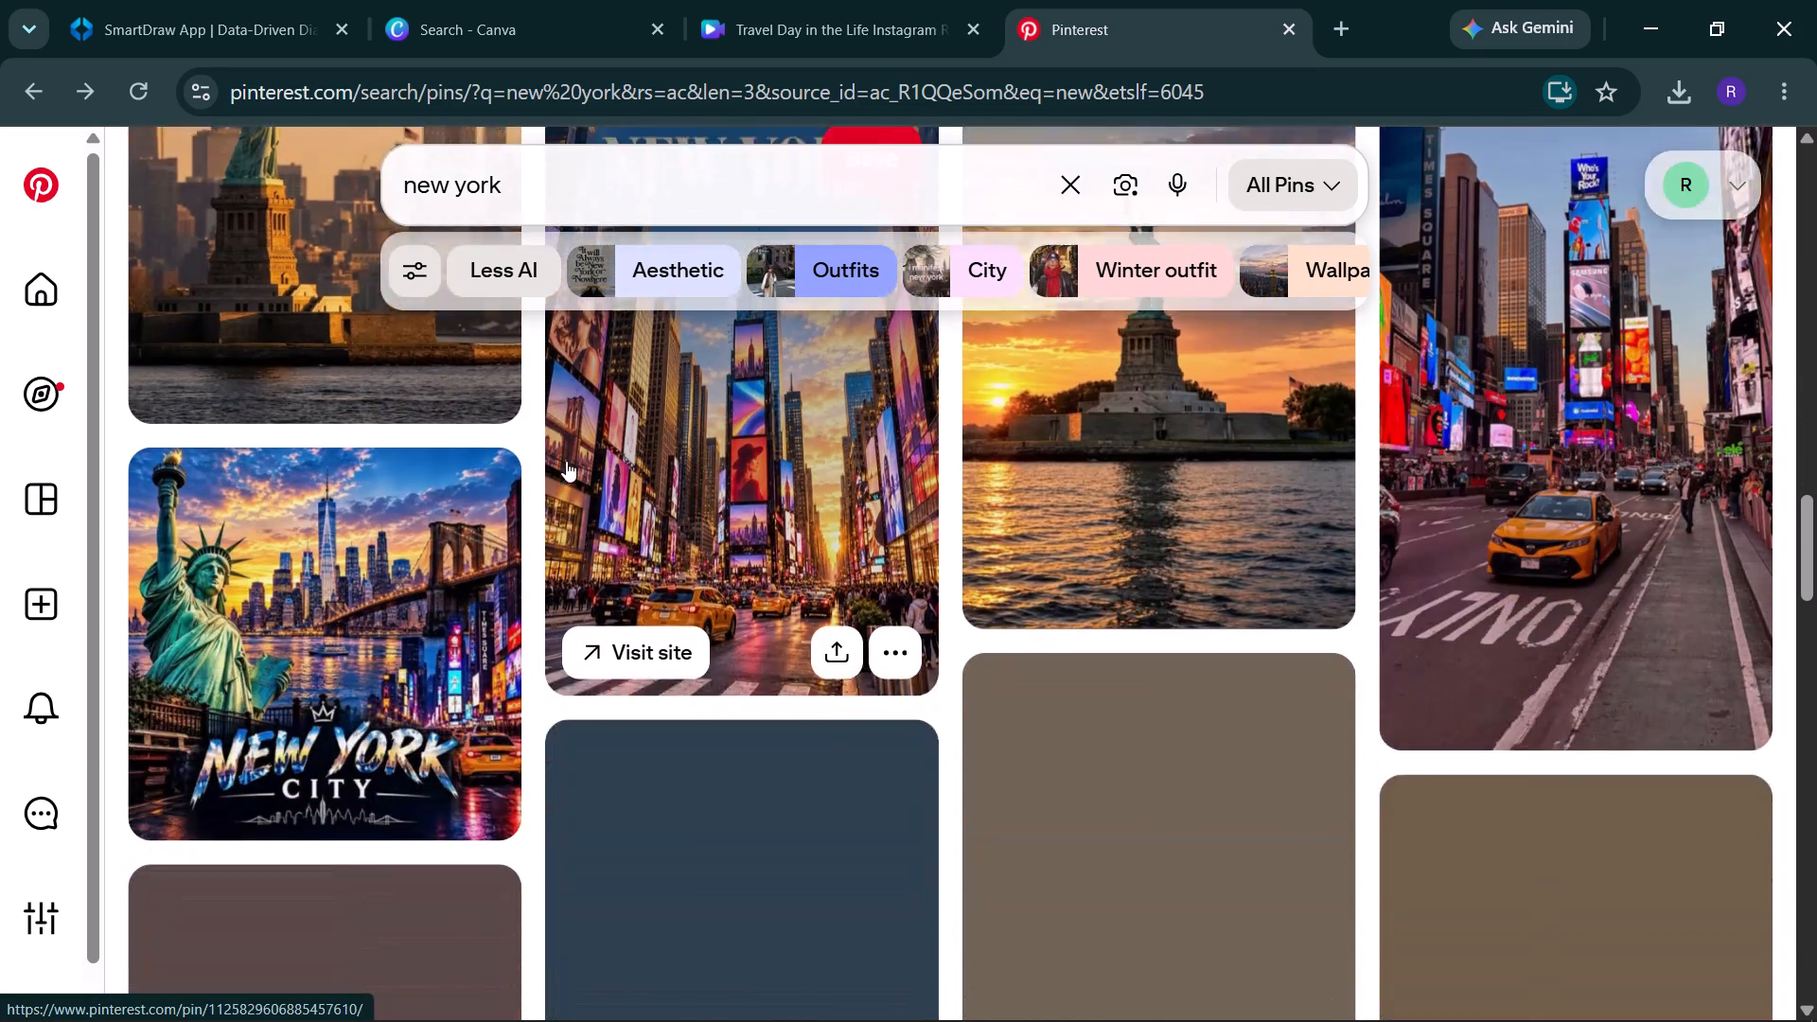
{"action": "key", "text": "Down"}
{"action": "key", "text": "Down"}
{"action": "key", "text": "Down"}
{"action": "key", "text": "Down"}
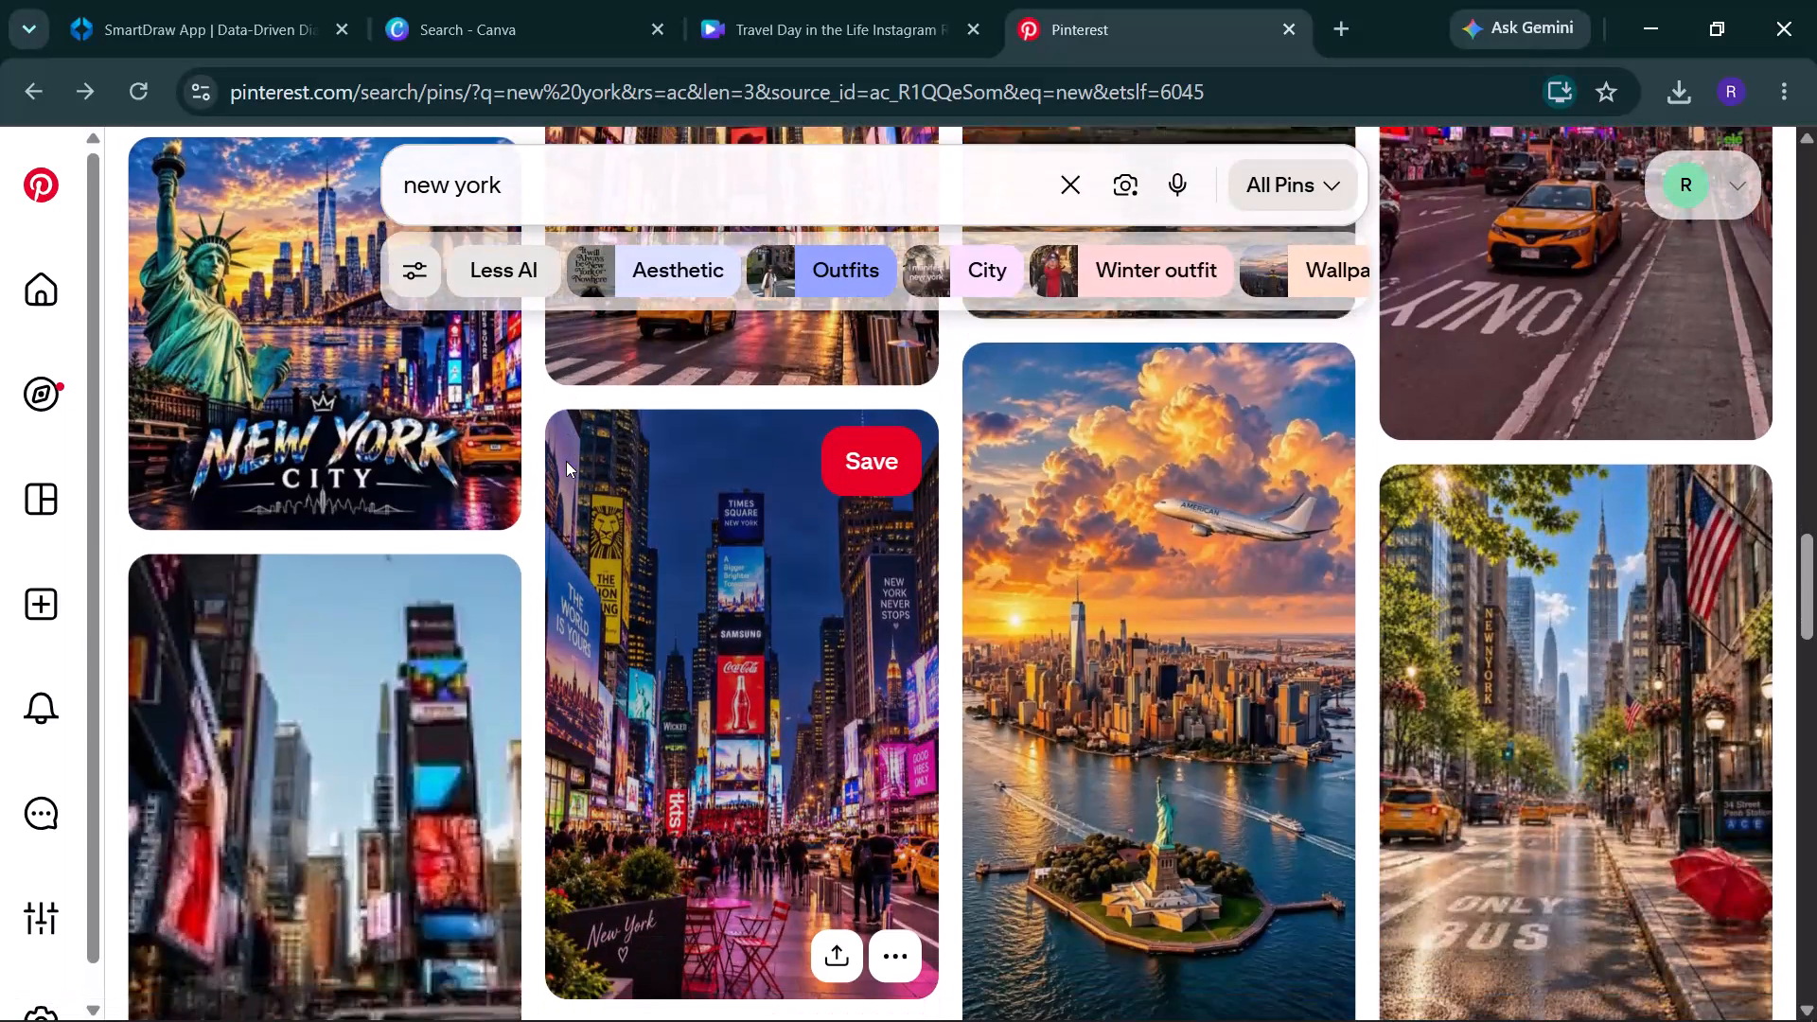
{"action": "key", "text": "Down"}
{"action": "key", "text": "Down"}
{"action": "key", "text": "Down"}
{"action": "key", "text": "Down"}
{"action": "key", "text": "Down"}
{"action": "key", "text": "Down"}
{"action": "key", "text": "Down"}
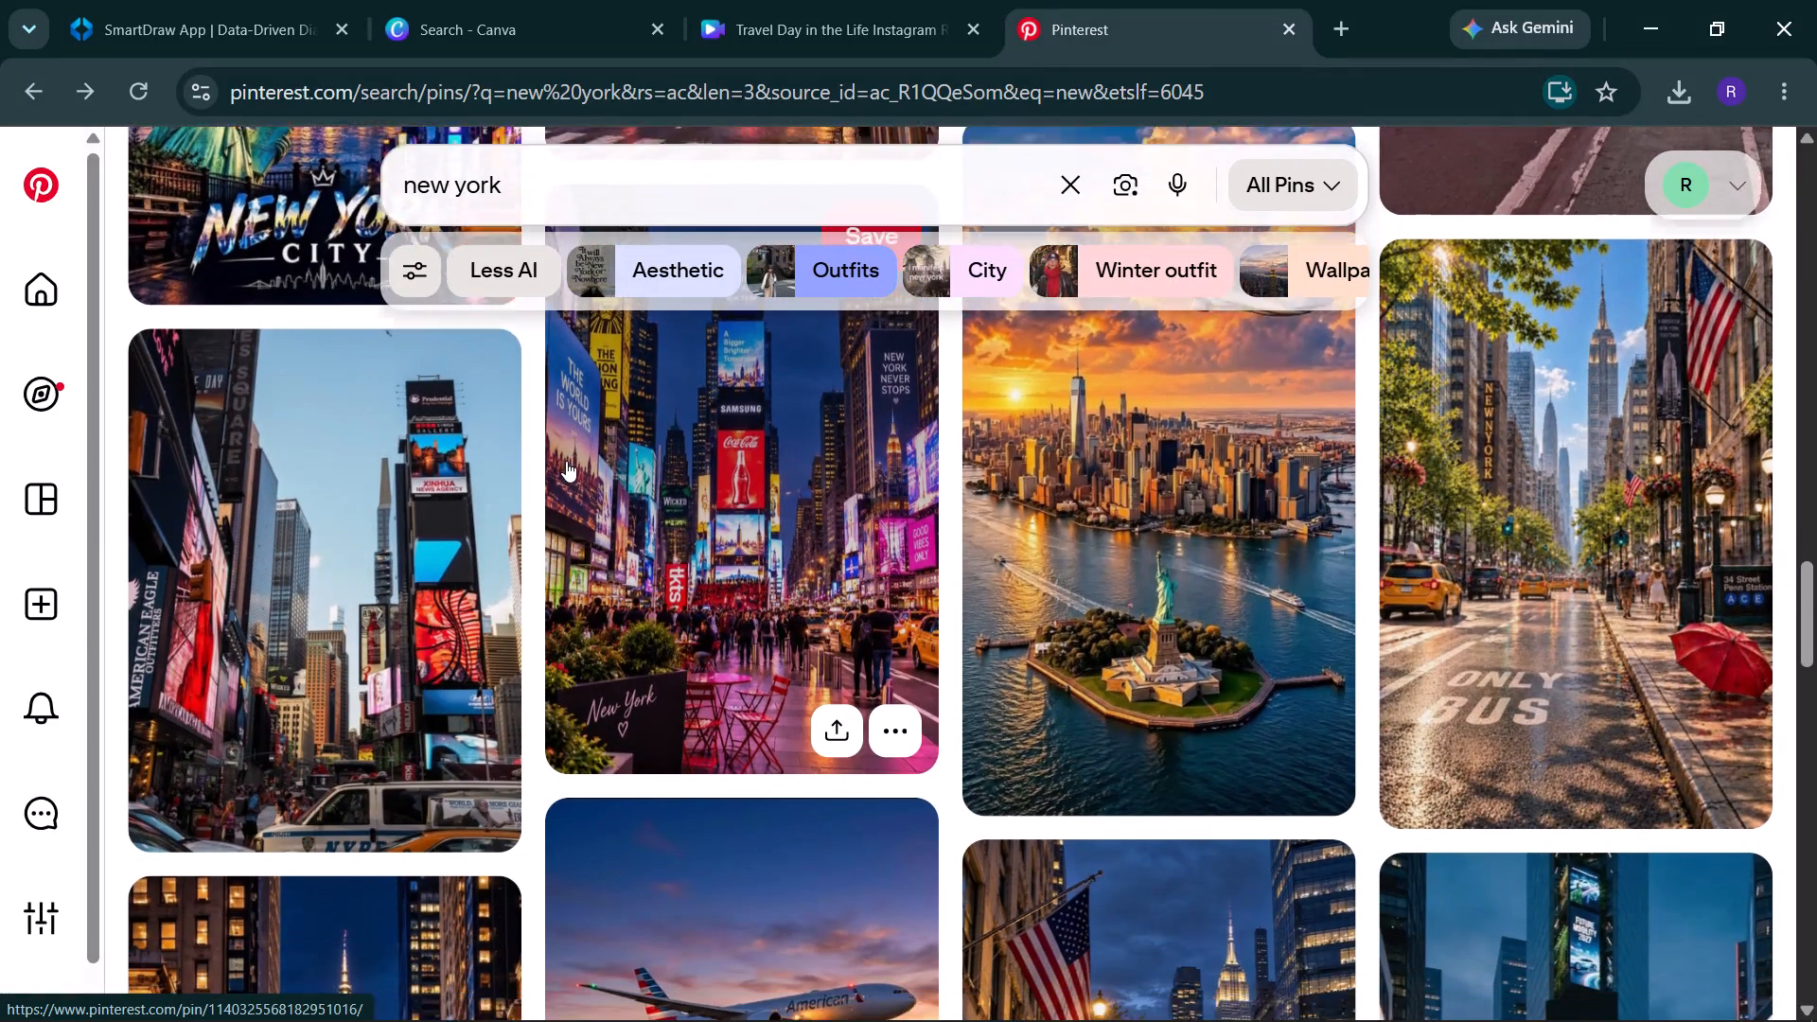
{"action": "key", "text": "Down"}
{"action": "key", "text": "Down"}
{"action": "key", "text": "Down"}
{"action": "key", "text": "Down"}
{"action": "key", "text": "Down"}
{"action": "key", "text": "Down"}
{"action": "key", "text": "Down"}
{"action": "key", "text": "Down"}
{"action": "key", "text": "Down"}
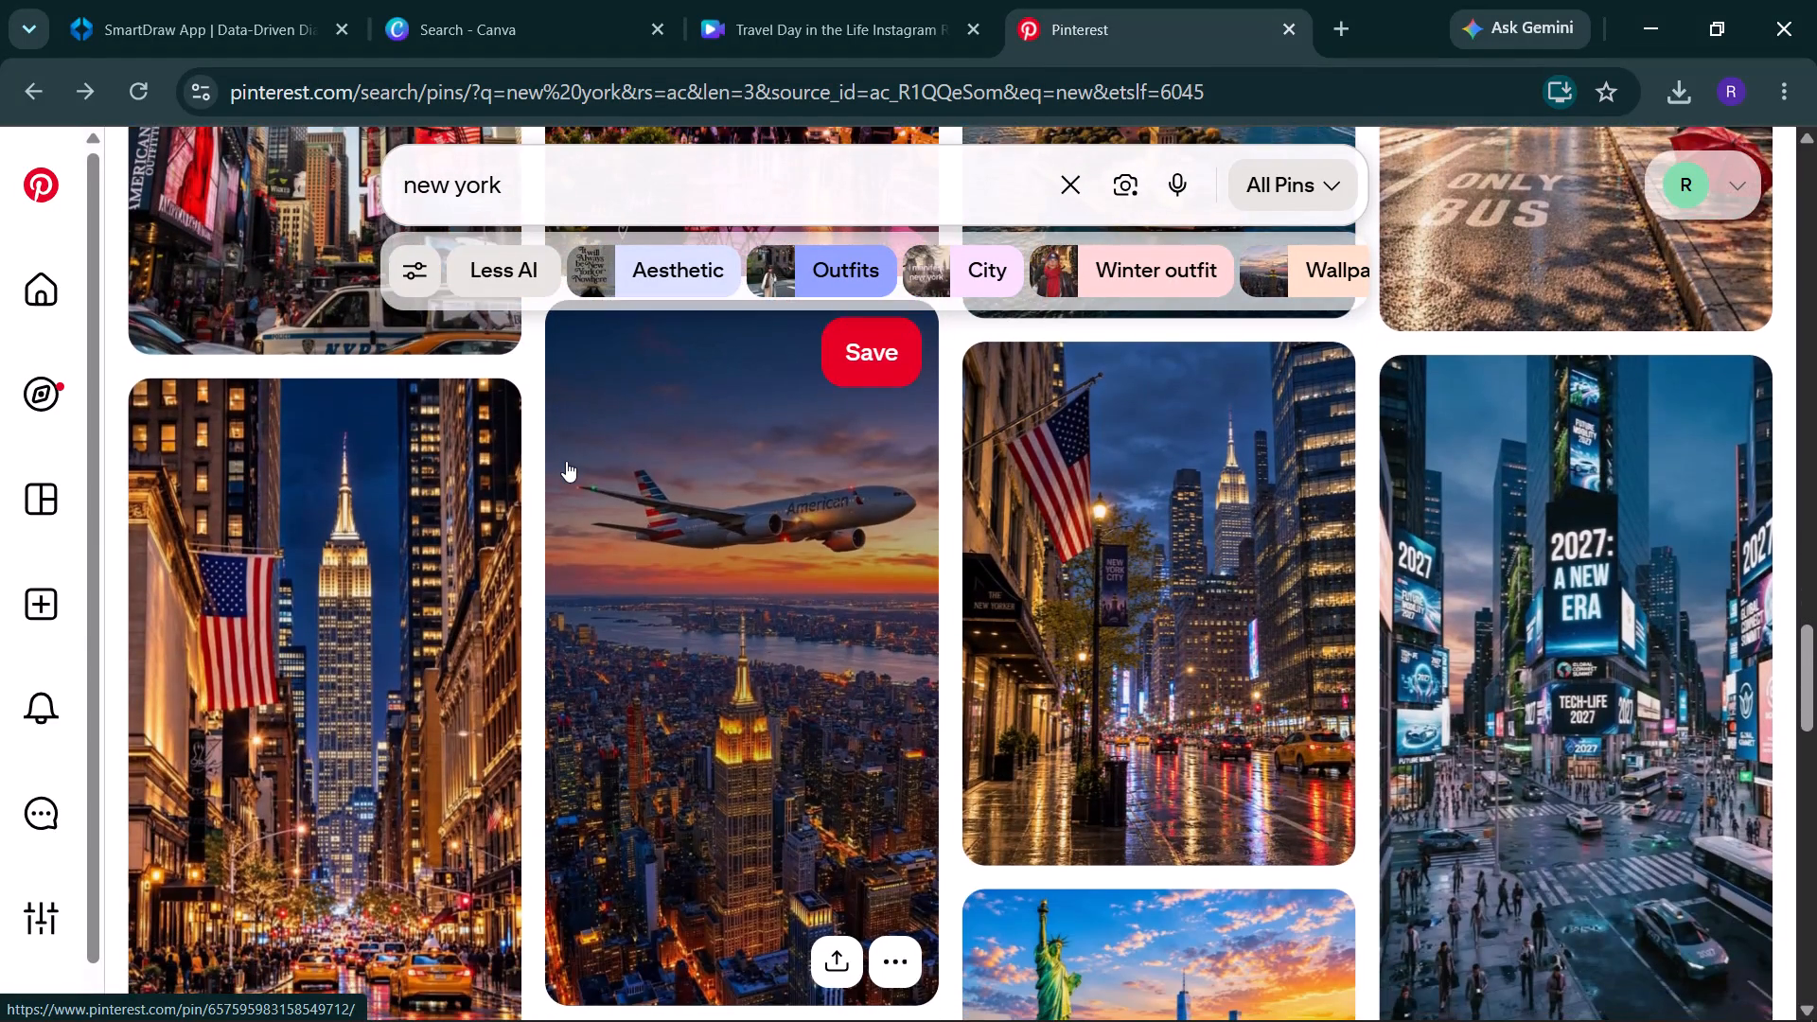
{"action": "key", "text": "Down"}
{"action": "key", "text": "Down"}
{"action": "key", "text": "Down"}
{"action": "key", "text": "Down"}
{"action": "key", "text": "Down"}
{"action": "key", "text": "Down"}
{"action": "key", "text": "Down"}
{"action": "key", "text": "Down"}
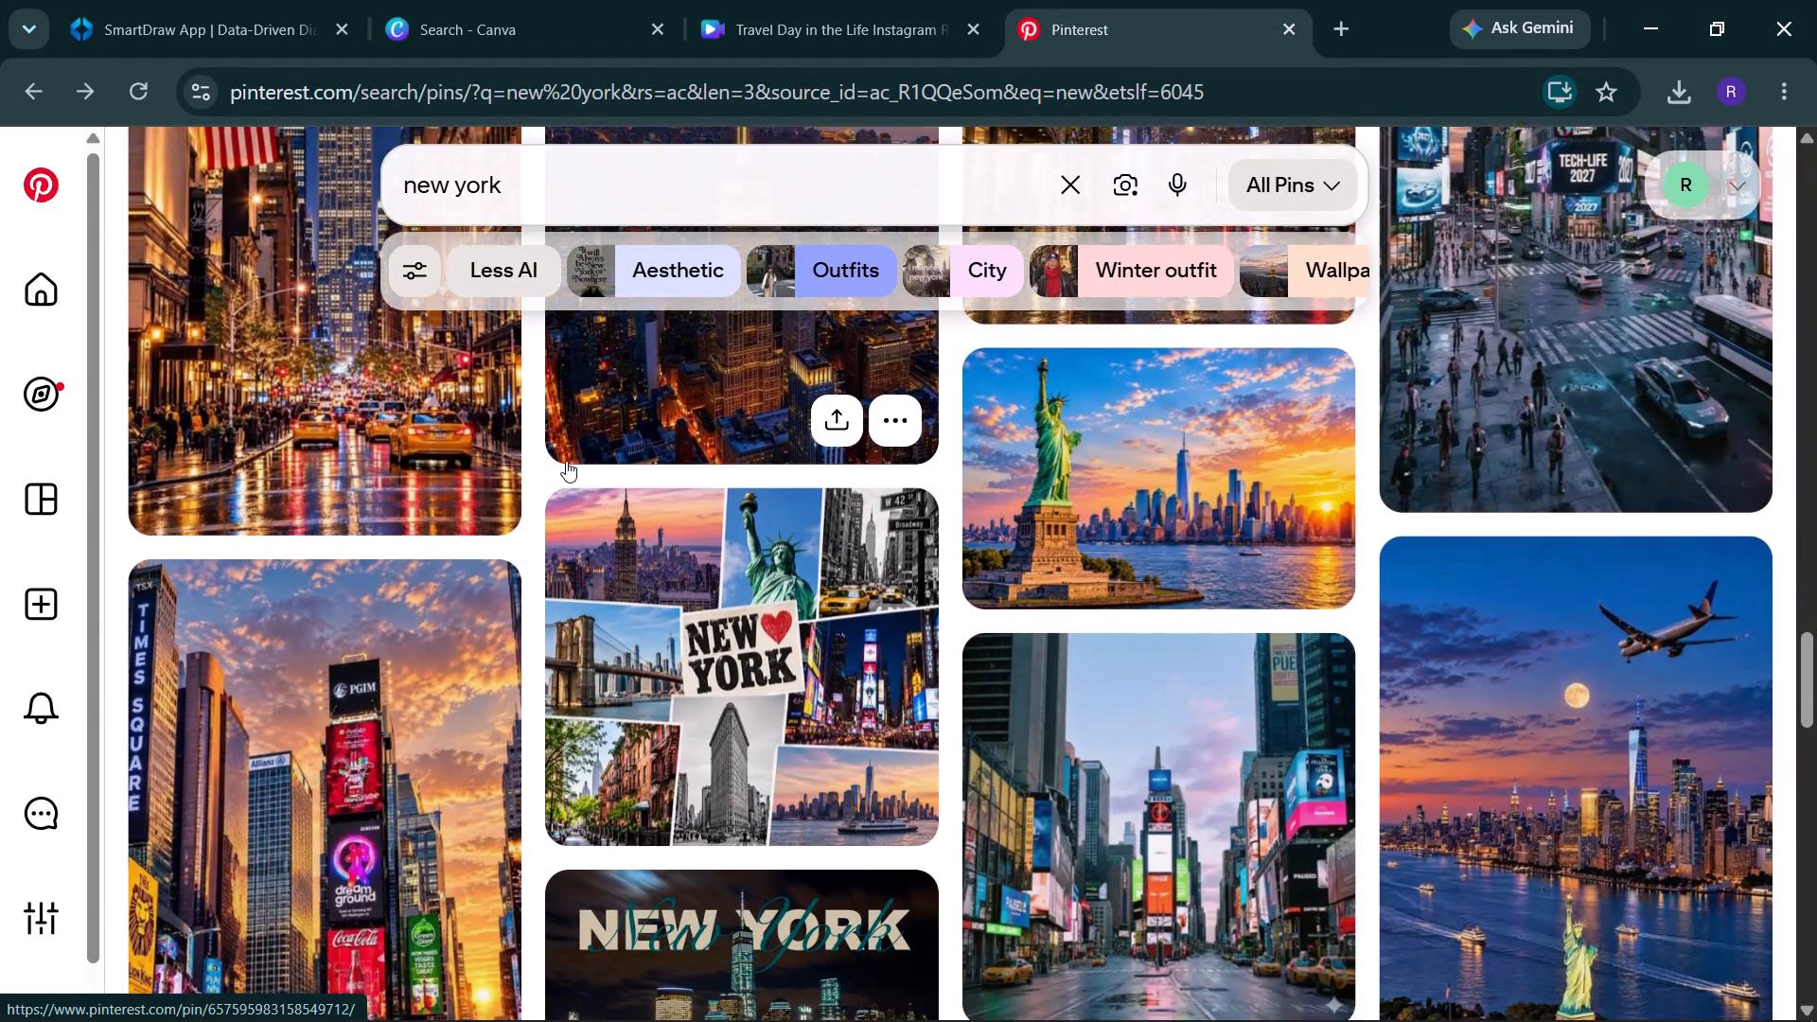
{"action": "key", "text": "Down"}
{"action": "key", "text": "Down"}
{"action": "key", "text": "Down"}
{"action": "key", "text": "Down"}
{"action": "key", "text": "Down"}
{"action": "key", "text": "Down"}
{"action": "key", "text": "Down"}
{"action": "key", "text": "Down"}
{"action": "key", "text": "Down"}
{"action": "key", "text": "Down"}
{"action": "key", "text": "Down"}
{"action": "key", "text": "Down"}
{"action": "key", "text": "Down"}
{"action": "key", "text": "Down"}
{"action": "key", "text": "Down"}
{"action": "key", "text": "Down"}
{"action": "key", "text": "Down"}
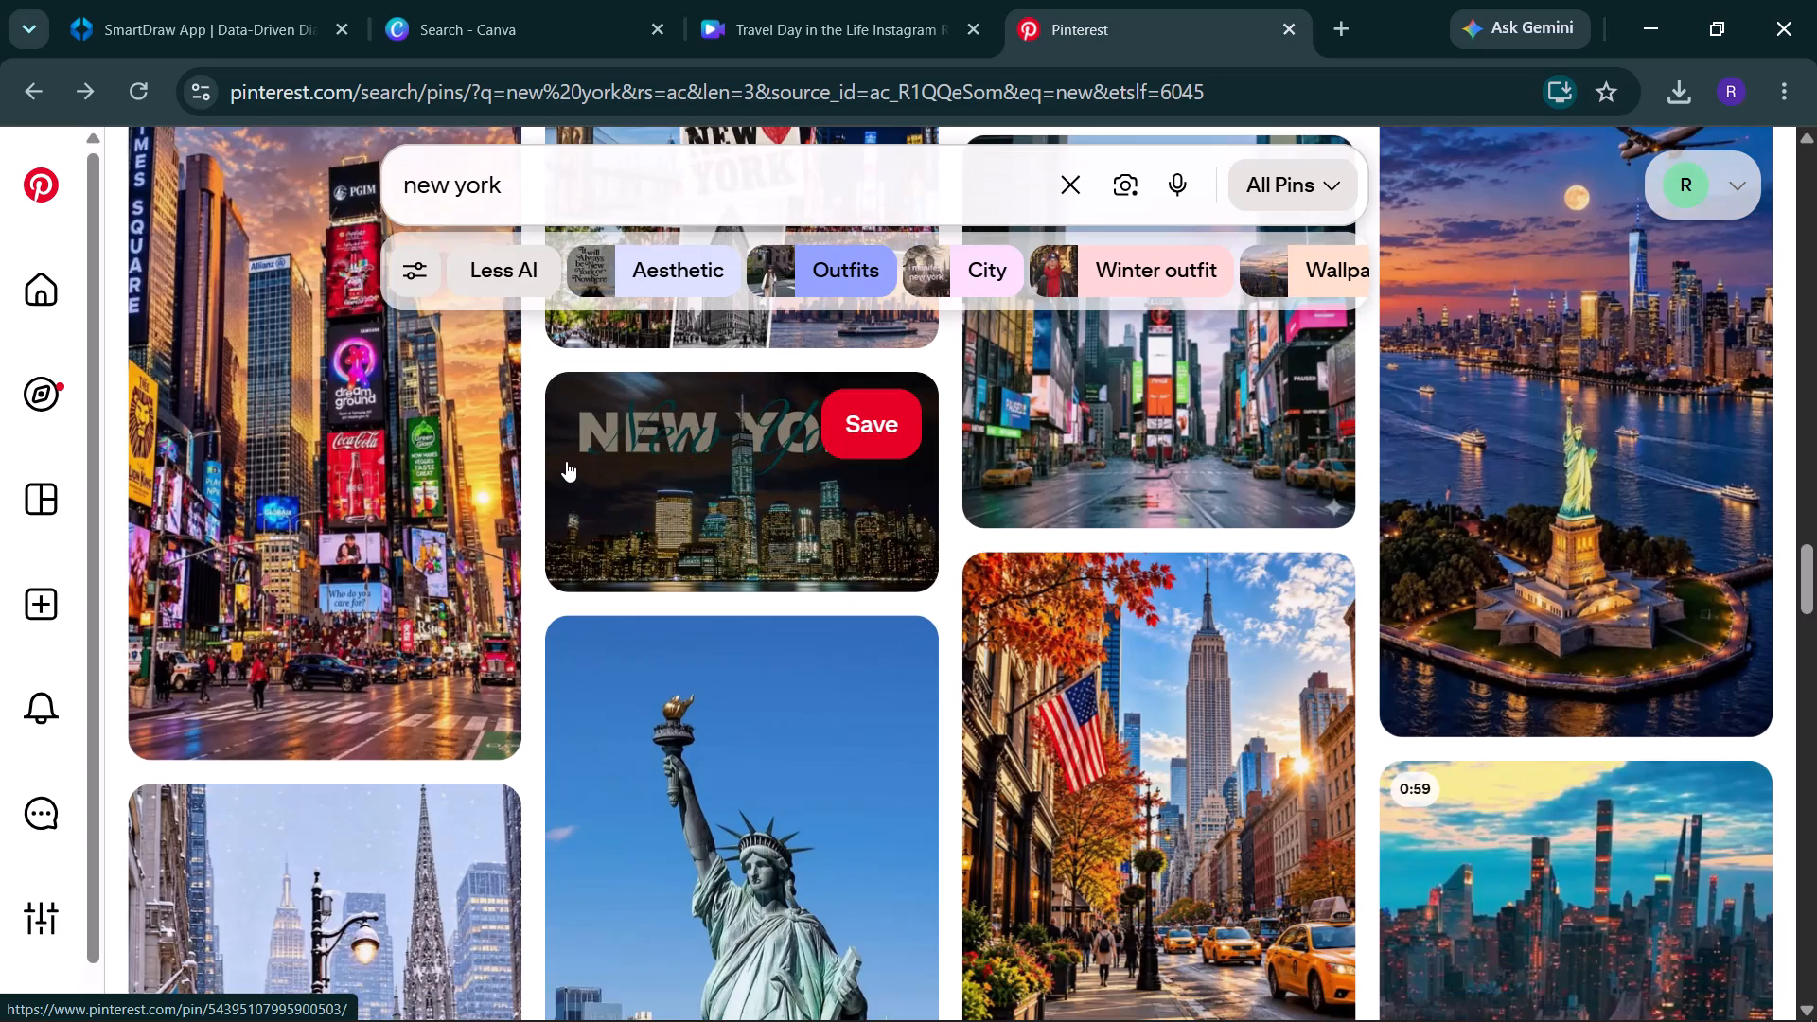
{"action": "key", "text": "Down"}
{"action": "key", "text": "Down"}
{"action": "key", "text": "Down"}
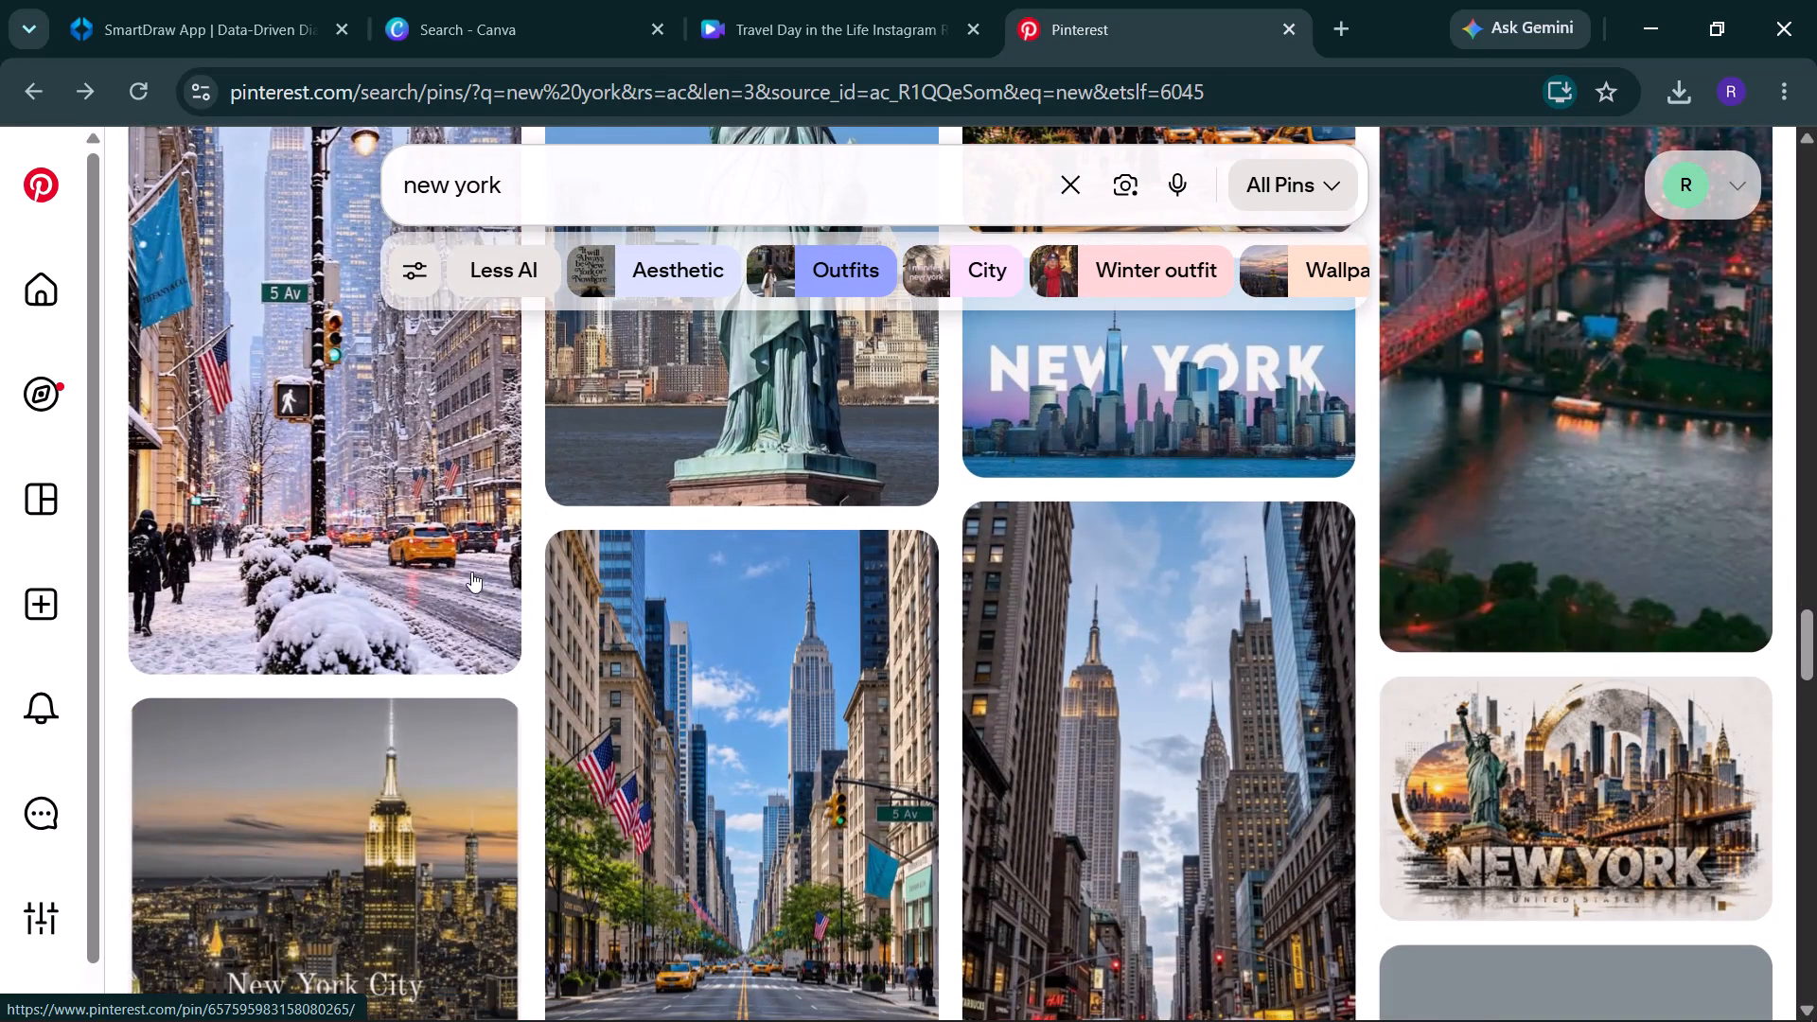
Download the image of the snowy 5 Av street scene with the yellow taxi.
{"action": "left_click", "coordinate": [490, 636]}
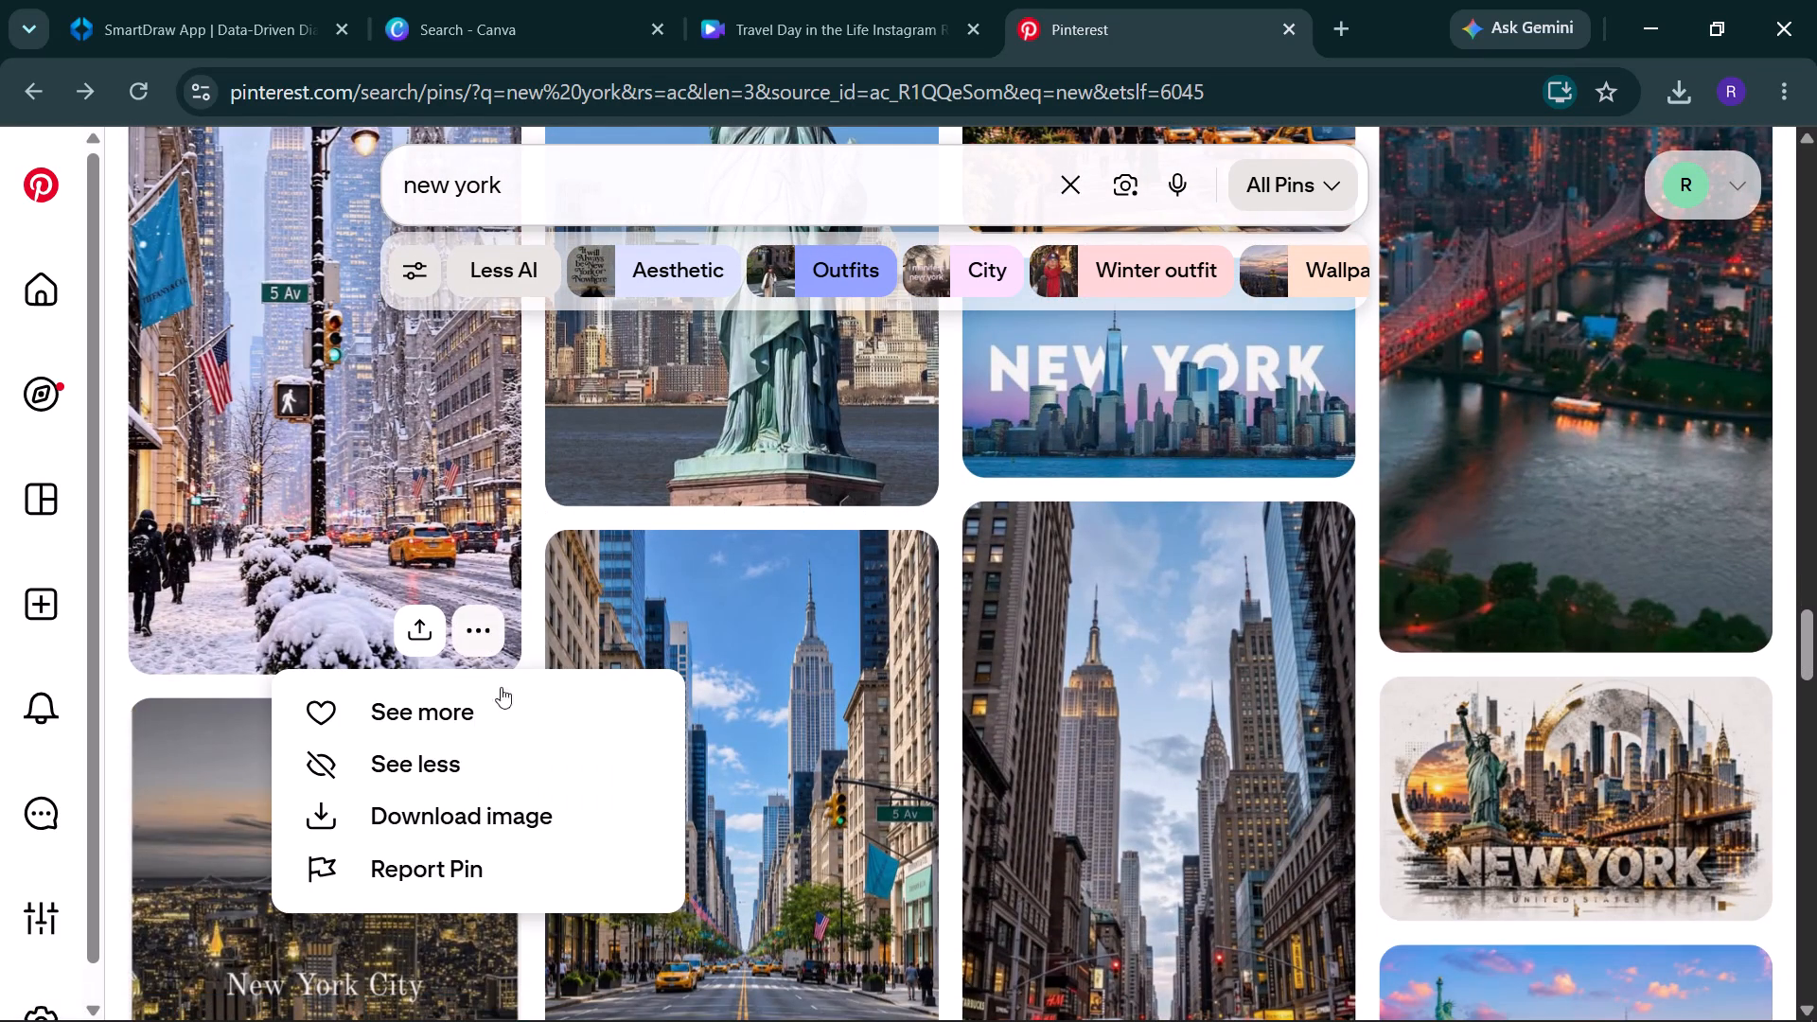
{"action": "left_click", "coordinate": [491, 813]}
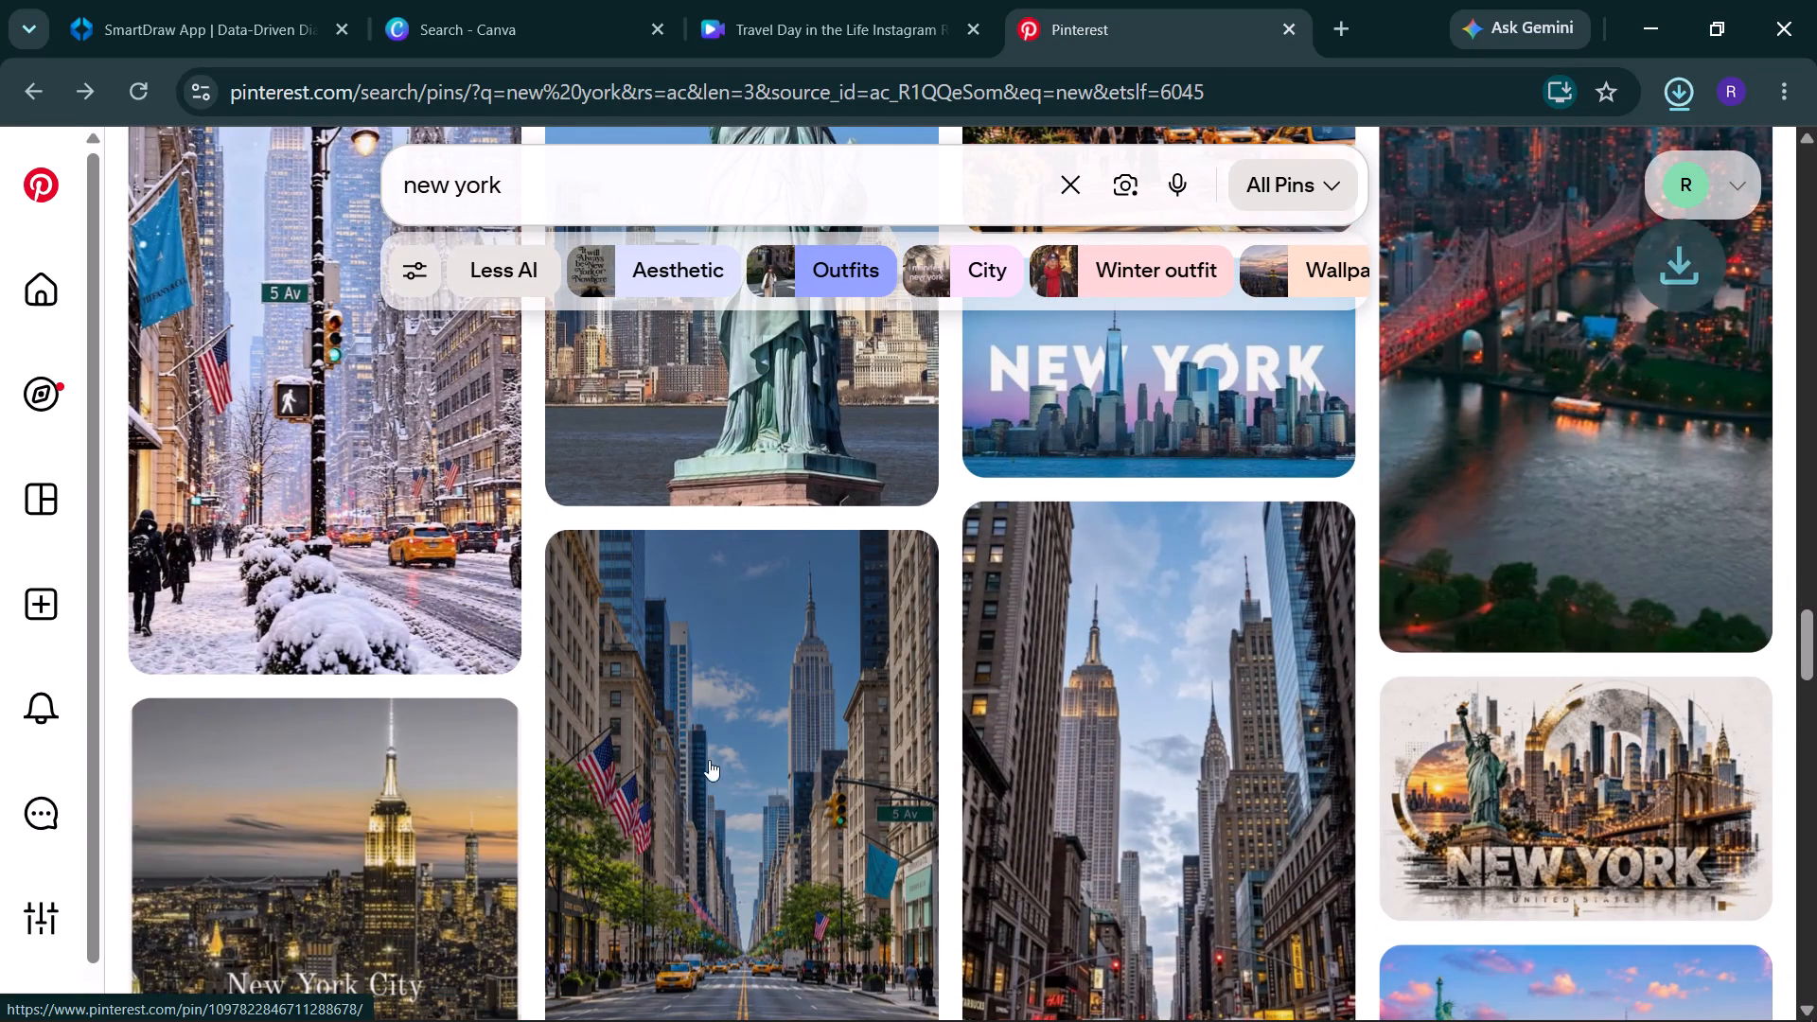
Download the evening skyline image captioned "New York City" with the lit Empire State Building.
{"action": "key", "text": "Down"}
{"action": "key", "text": "Down"}
{"action": "key", "text": "Down"}
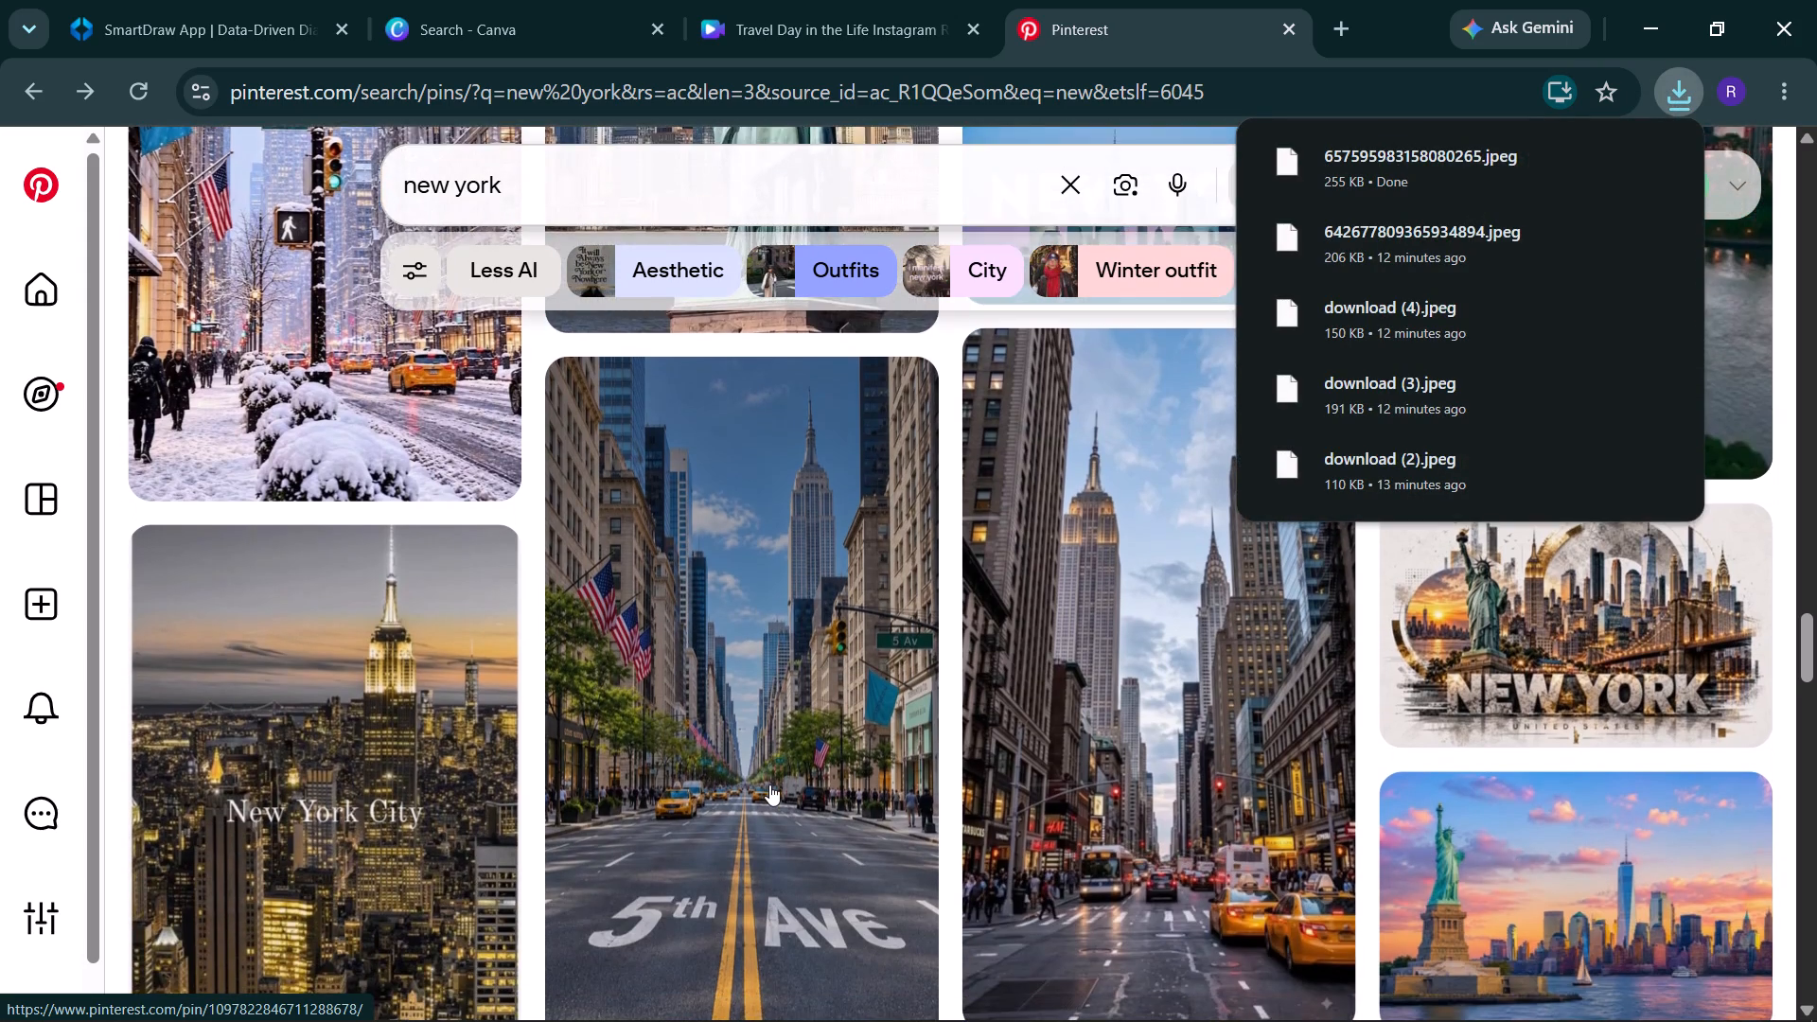
{"action": "key", "text": "Down"}
{"action": "key", "text": "Down"}
{"action": "key", "text": "Down"}
{"action": "key", "text": "Down"}
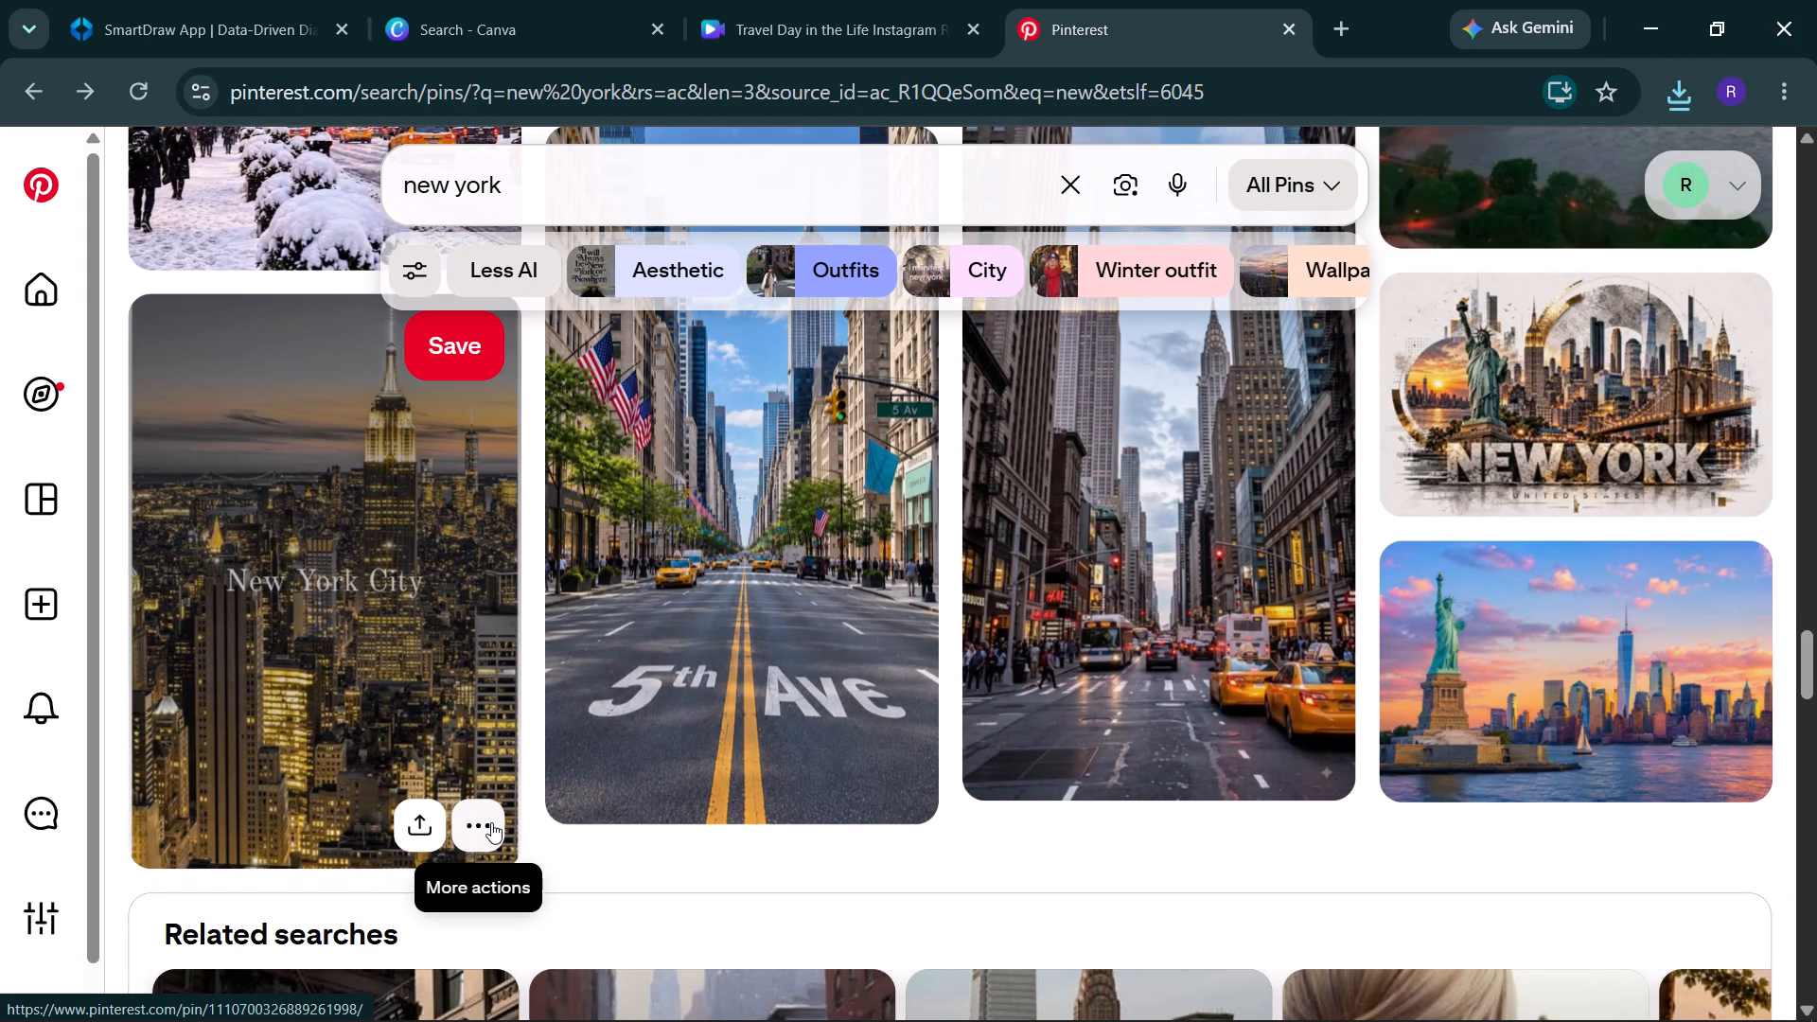
{"action": "left_click", "coordinate": [491, 822]}
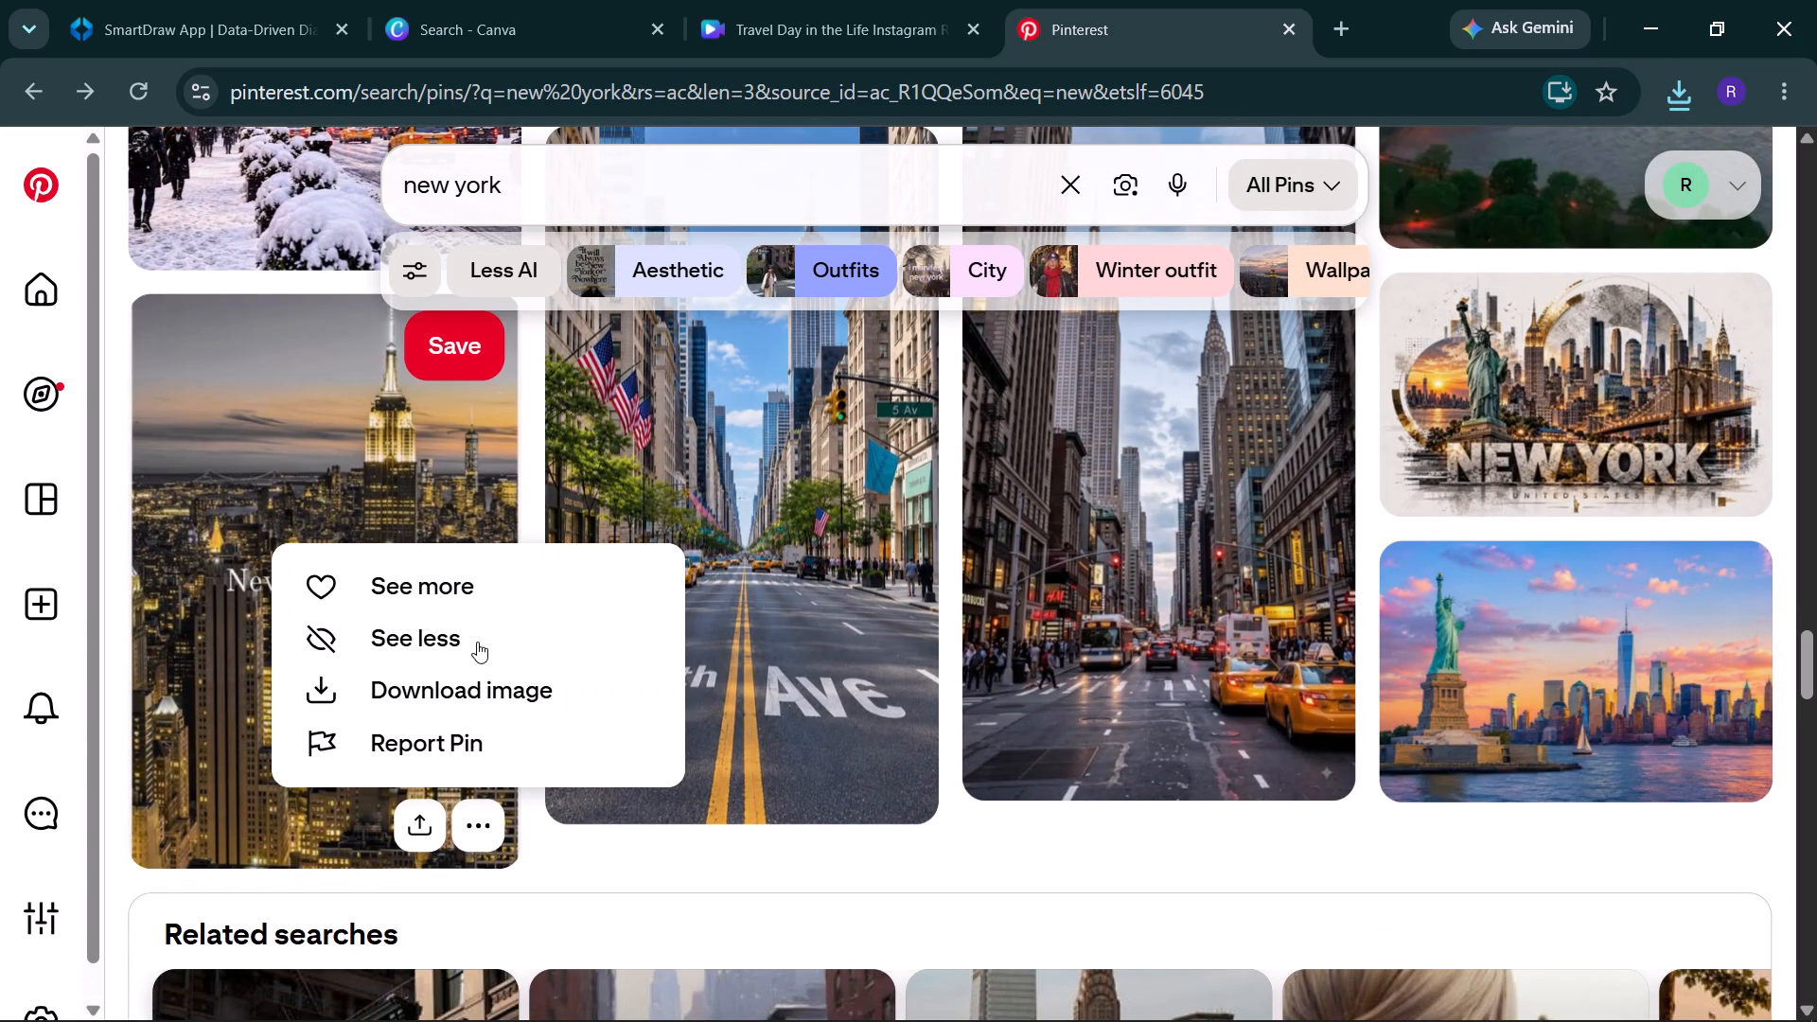
{"action": "left_click", "coordinate": [481, 687]}
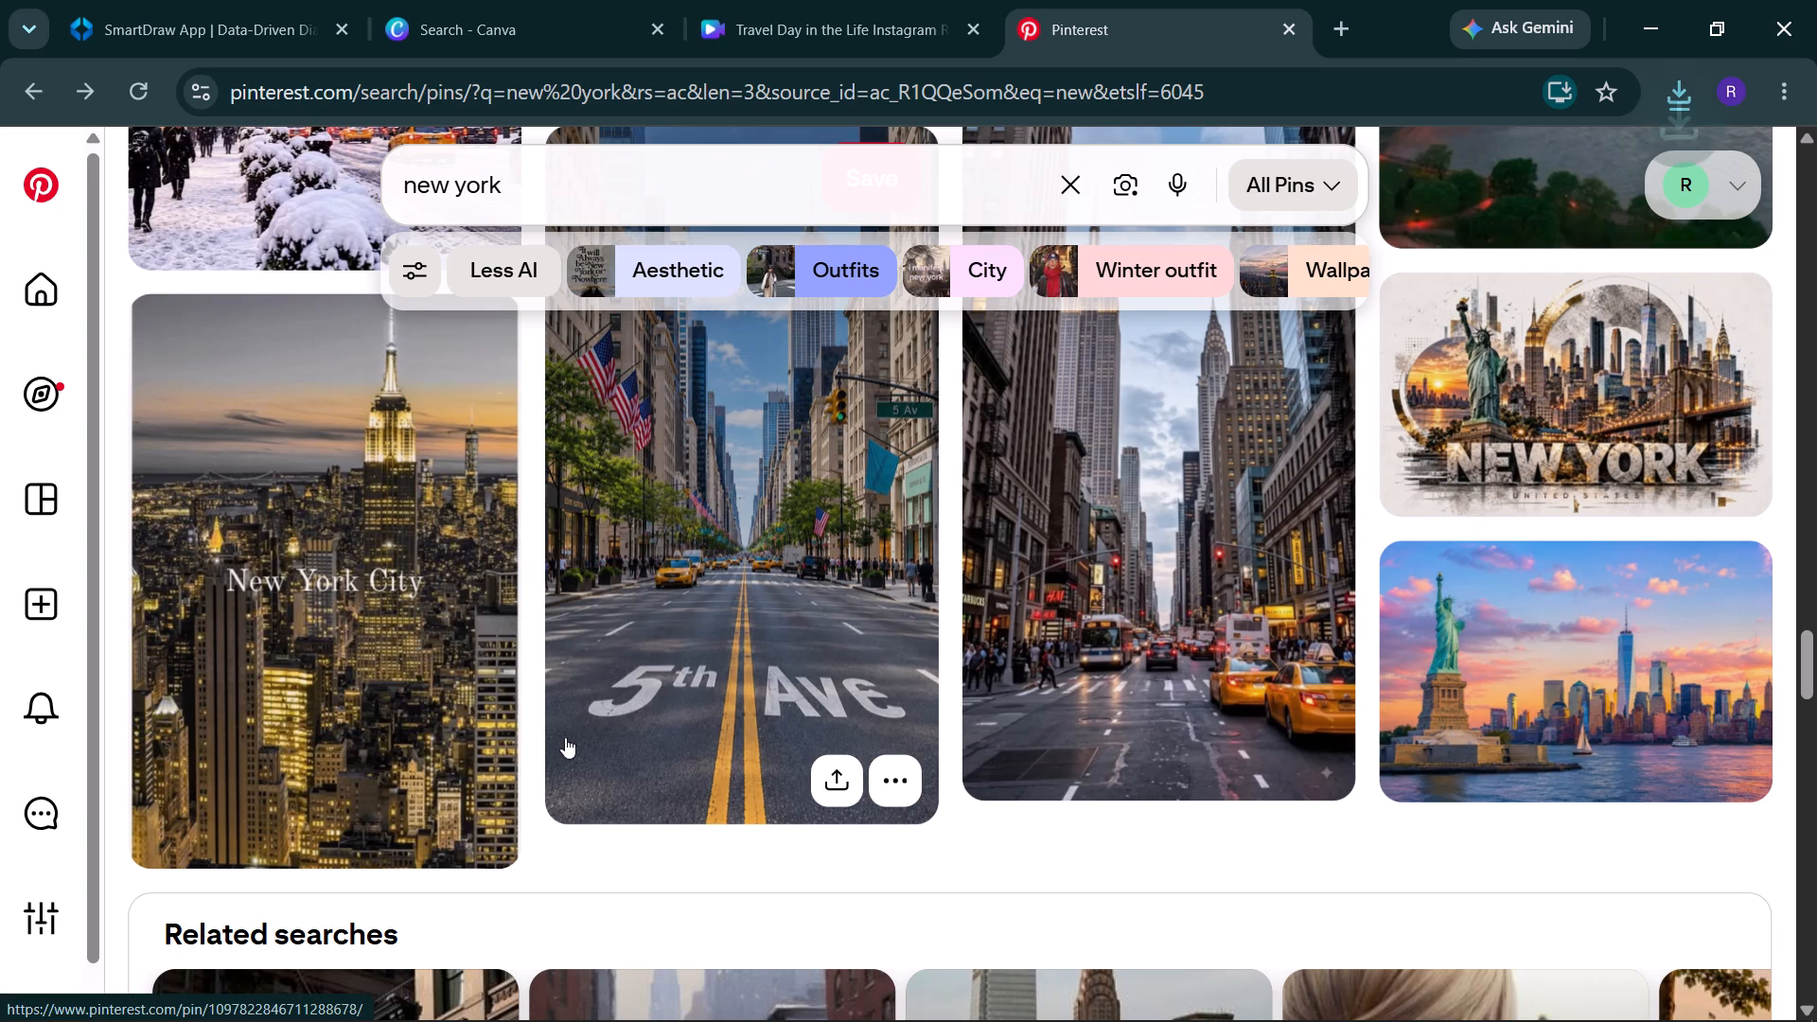
Look through the pins beyond the related searches for further New York pictures.
{"action": "key", "text": "Down"}
{"action": "key", "text": "Down"}
{"action": "key", "text": "Down"}
{"action": "key", "text": "Down"}
{"action": "key", "text": "Down"}
{"action": "key", "text": "Down"}
{"action": "key", "text": "Down"}
{"action": "key", "text": "Down"}
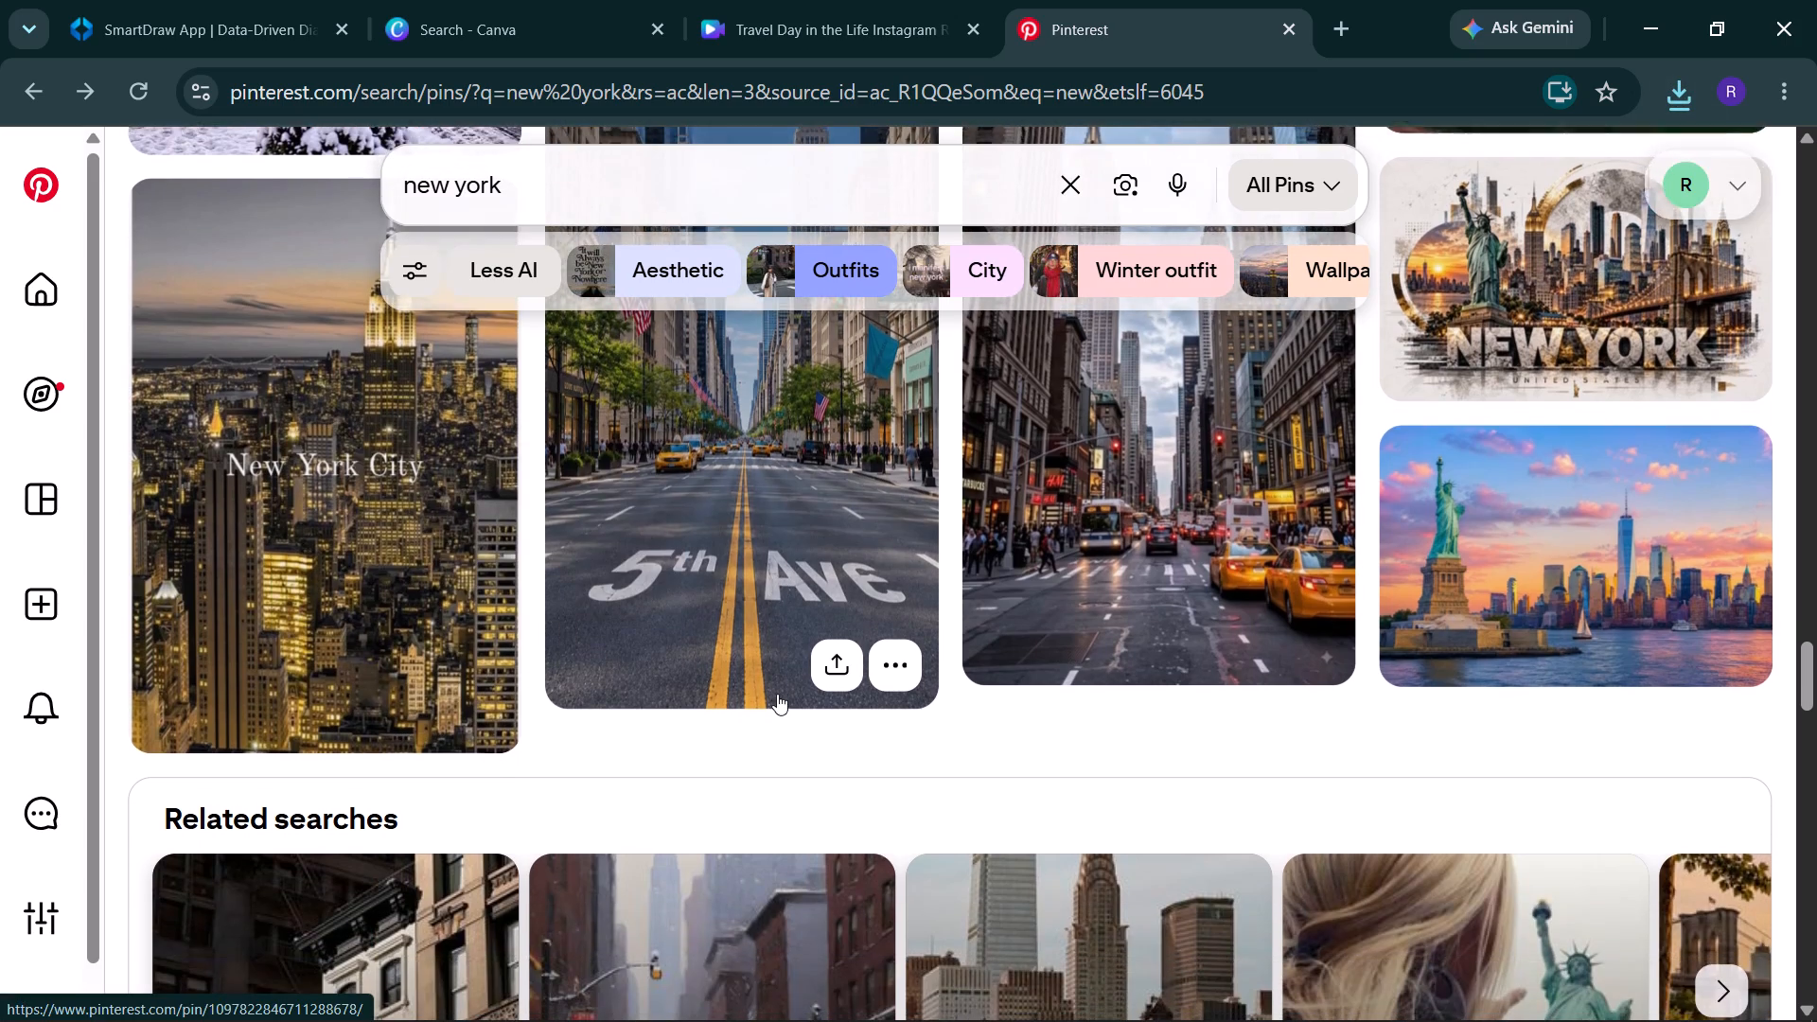
{"action": "key", "text": "Down"}
{"action": "key", "text": "Down"}
{"action": "key", "text": "Down"}
{"action": "key", "text": "Down"}
{"action": "key", "text": "Down"}
{"action": "key", "text": "Down"}
{"action": "key", "text": "Down"}
{"action": "key", "text": "Down"}
{"action": "key", "text": "Down"}
{"action": "key", "text": "Down"}
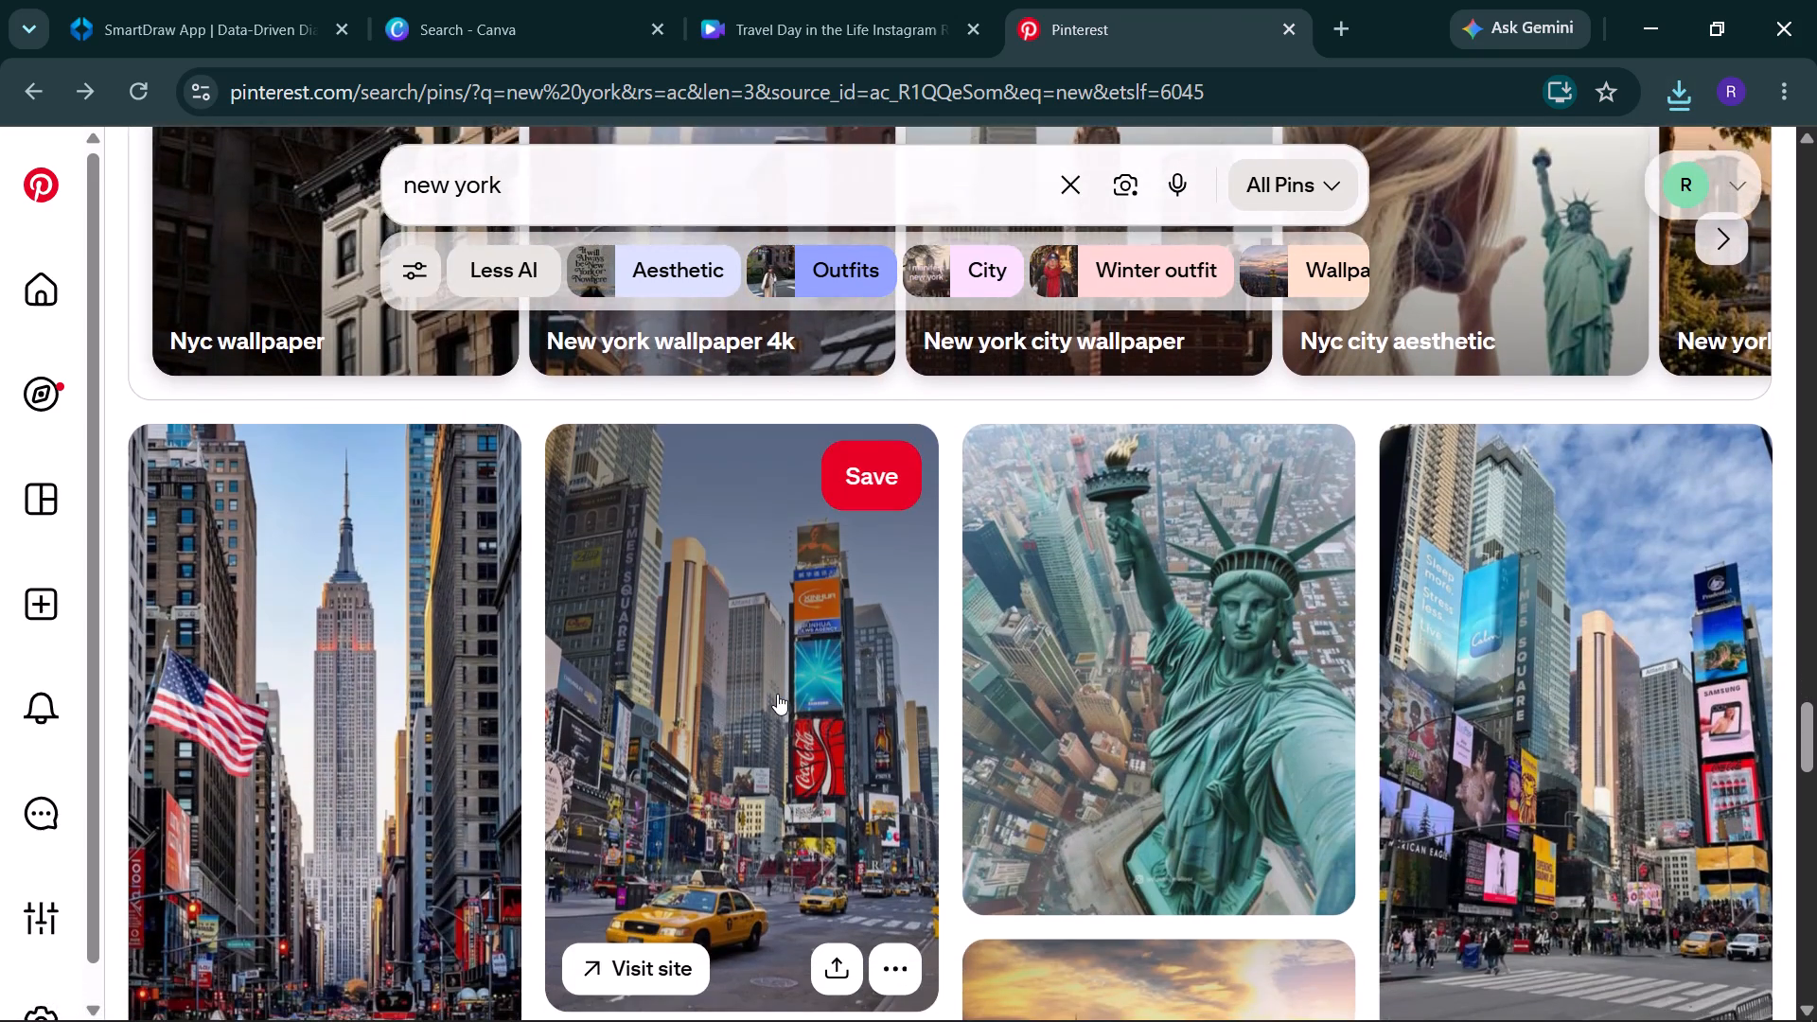
{"action": "key", "text": "Down"}
{"action": "key", "text": "Down"}
{"action": "key", "text": "Down"}
{"action": "key", "text": "Down"}
{"action": "key", "text": "Down"}
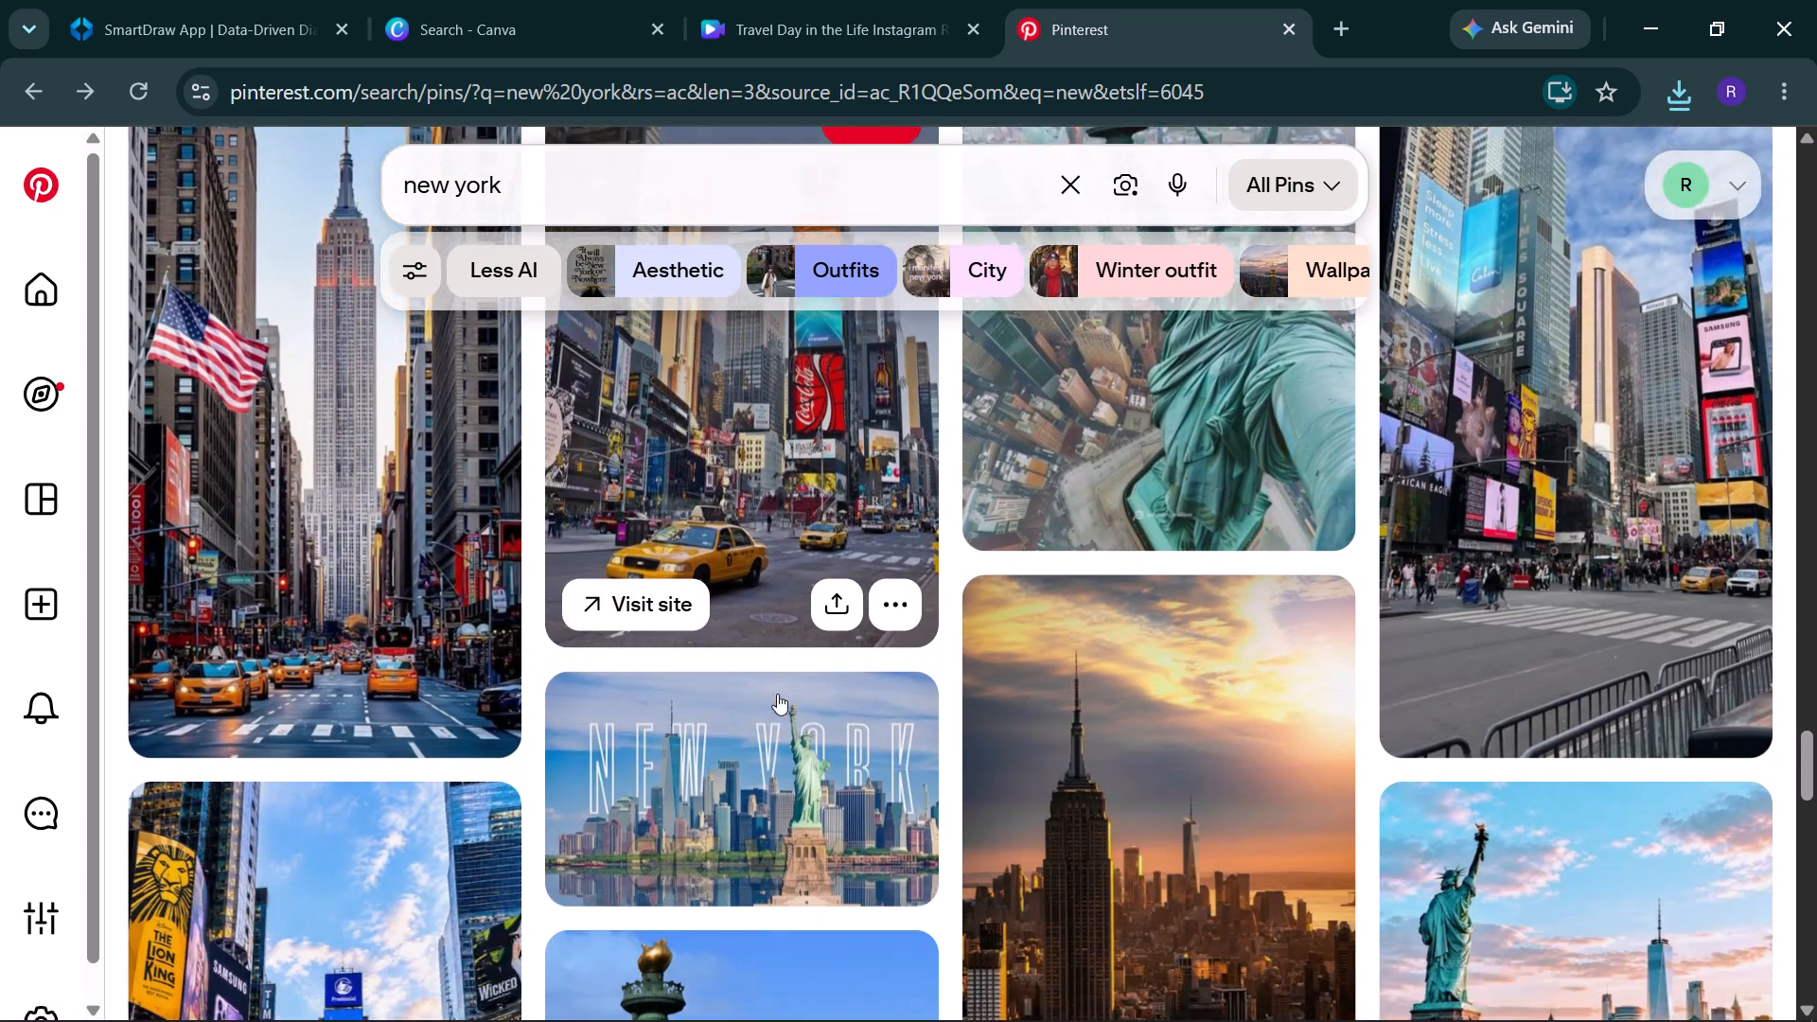
{"action": "key", "text": "Down"}
{"action": "key", "text": "Down"}
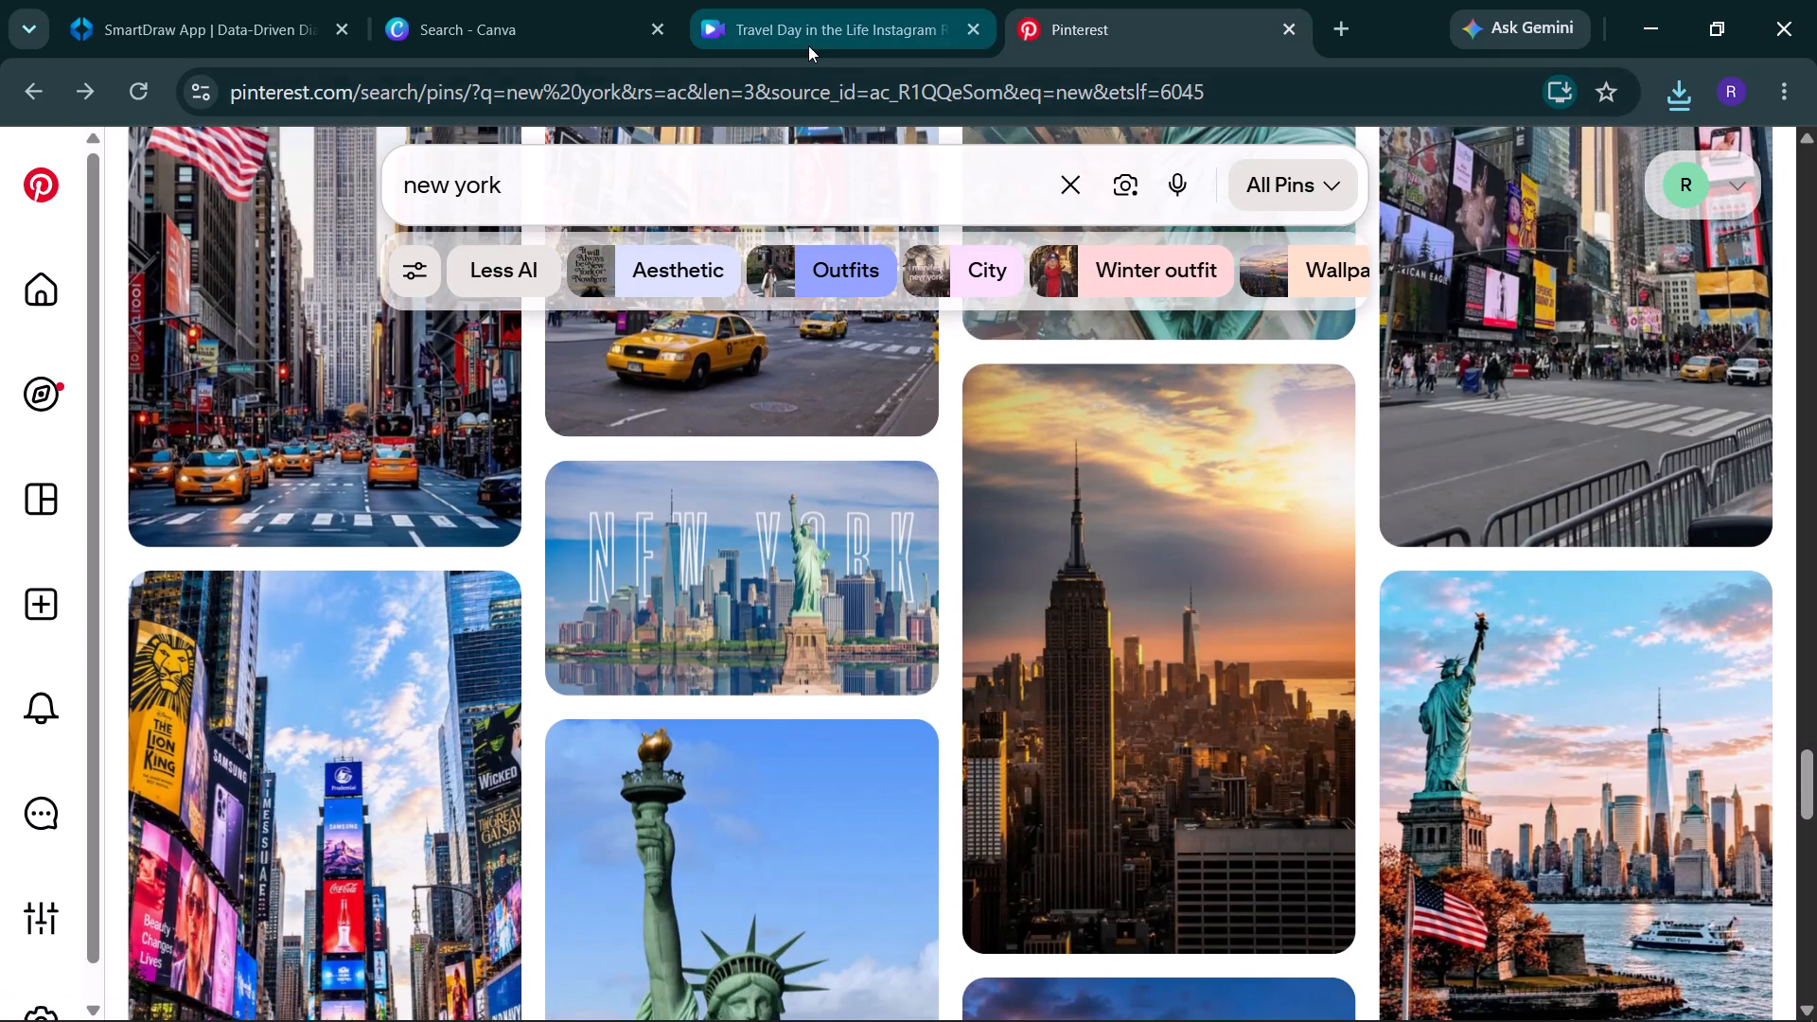
{"action": "left_click", "coordinate": [808, 45]}
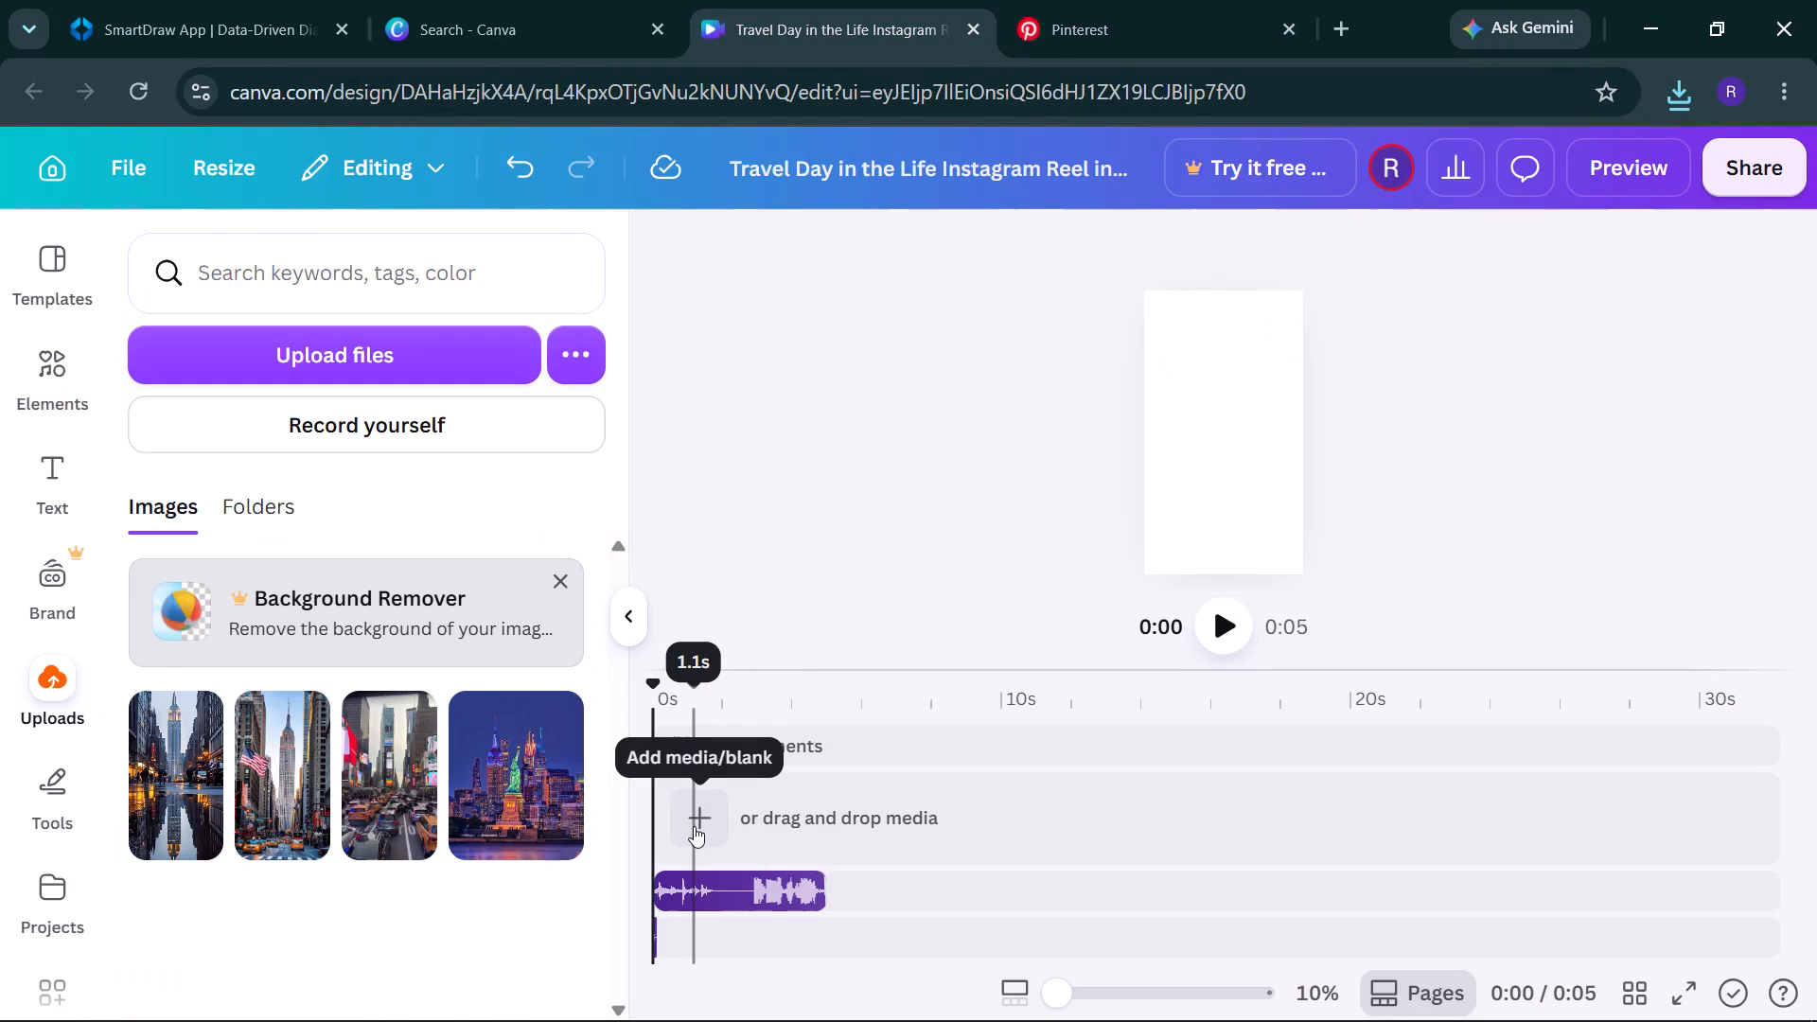
{"action": "left_click", "coordinate": [694, 827]}
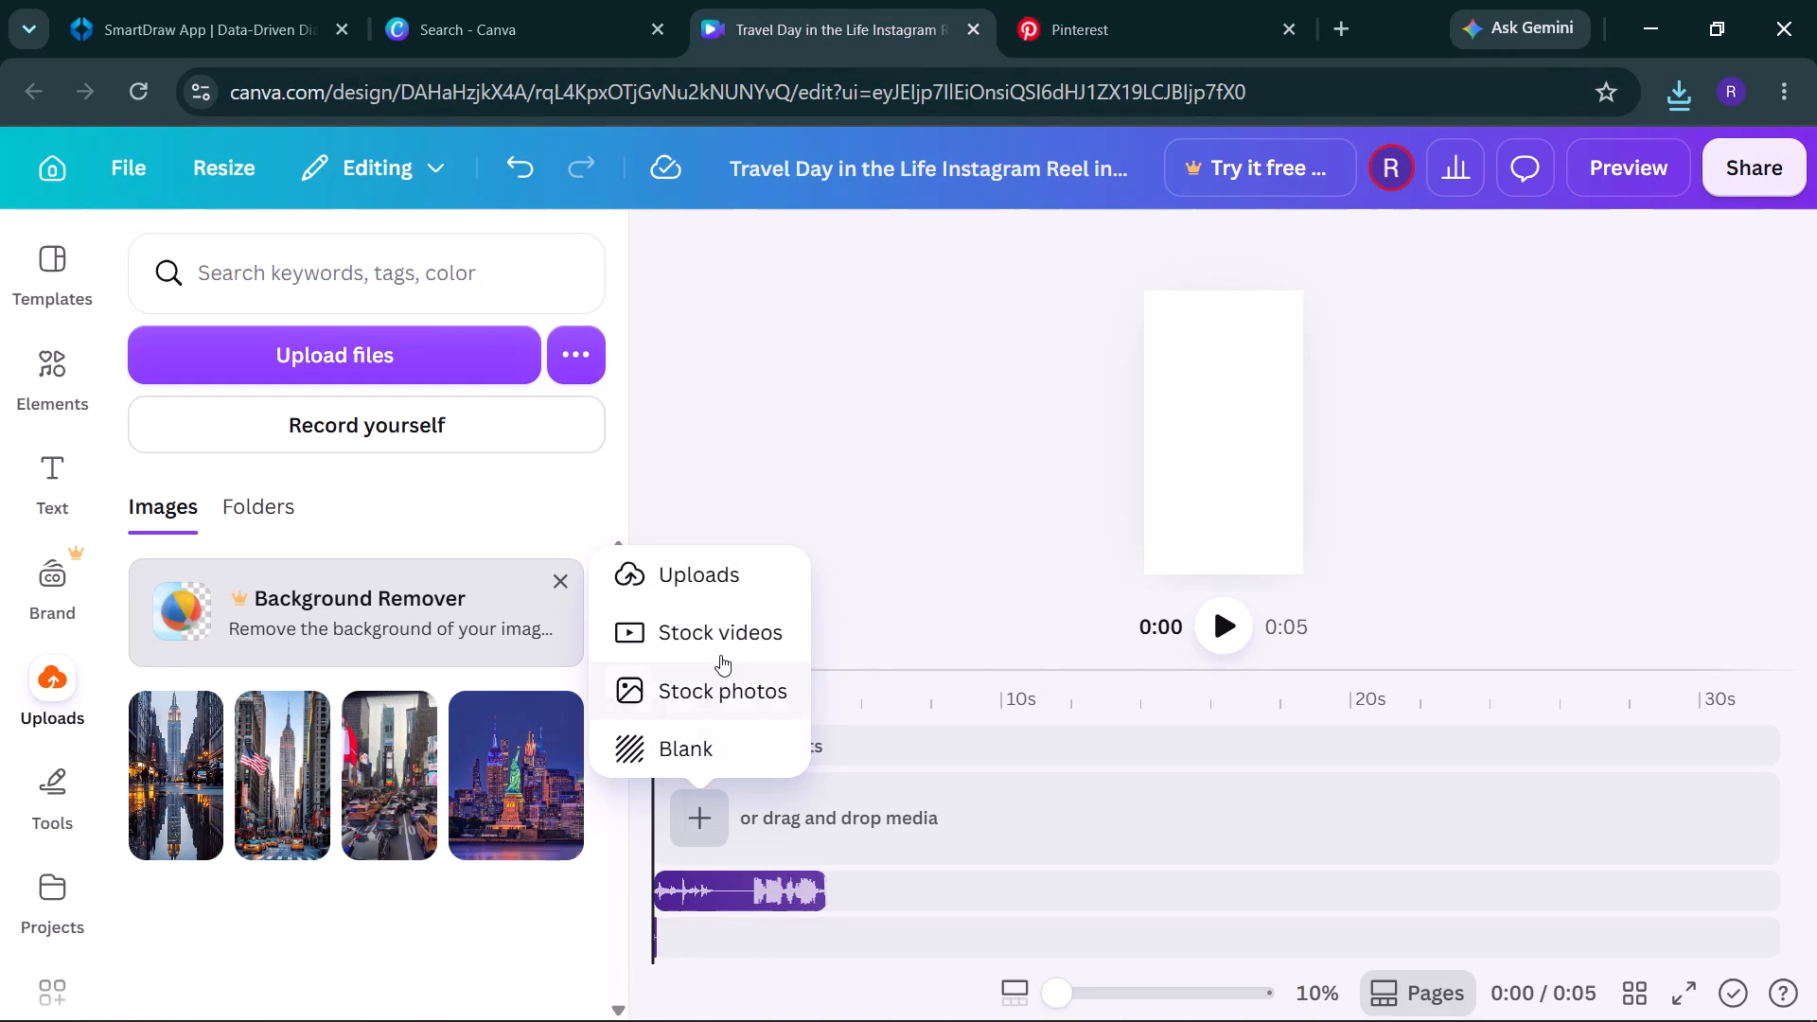
{"action": "left_click", "coordinate": [440, 327]}
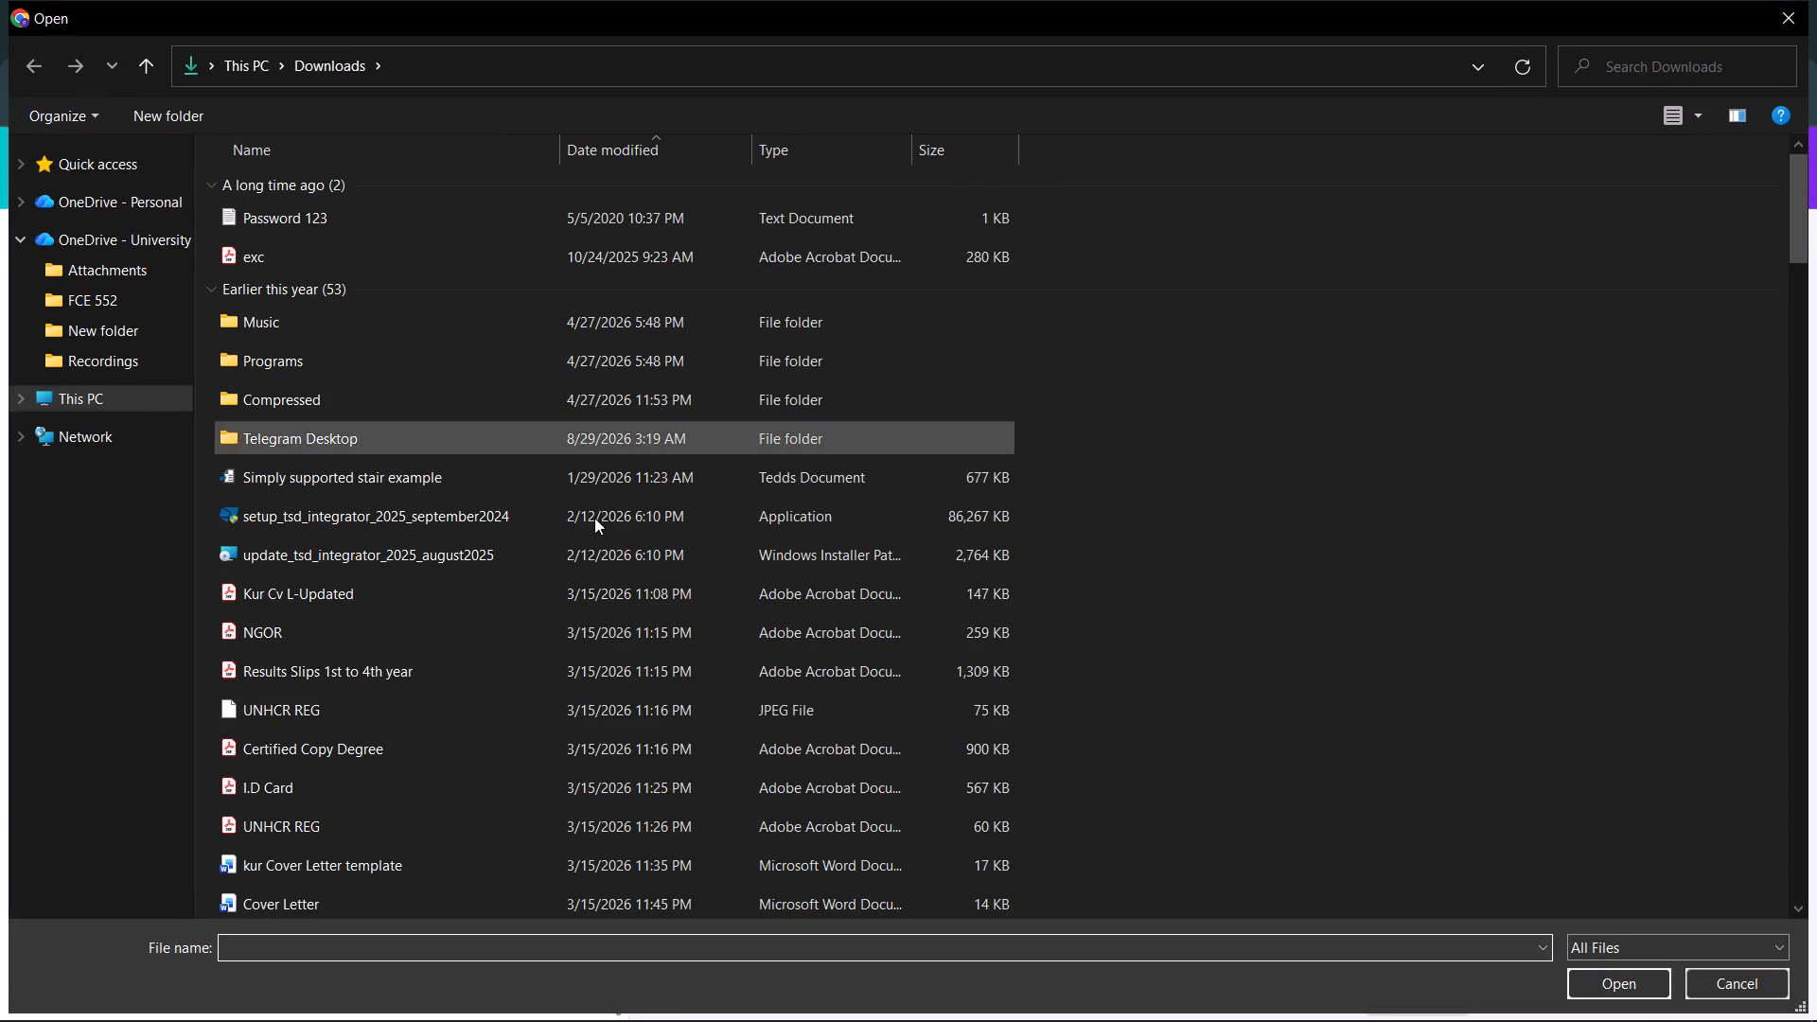
{"action": "key", "text": "Down"}
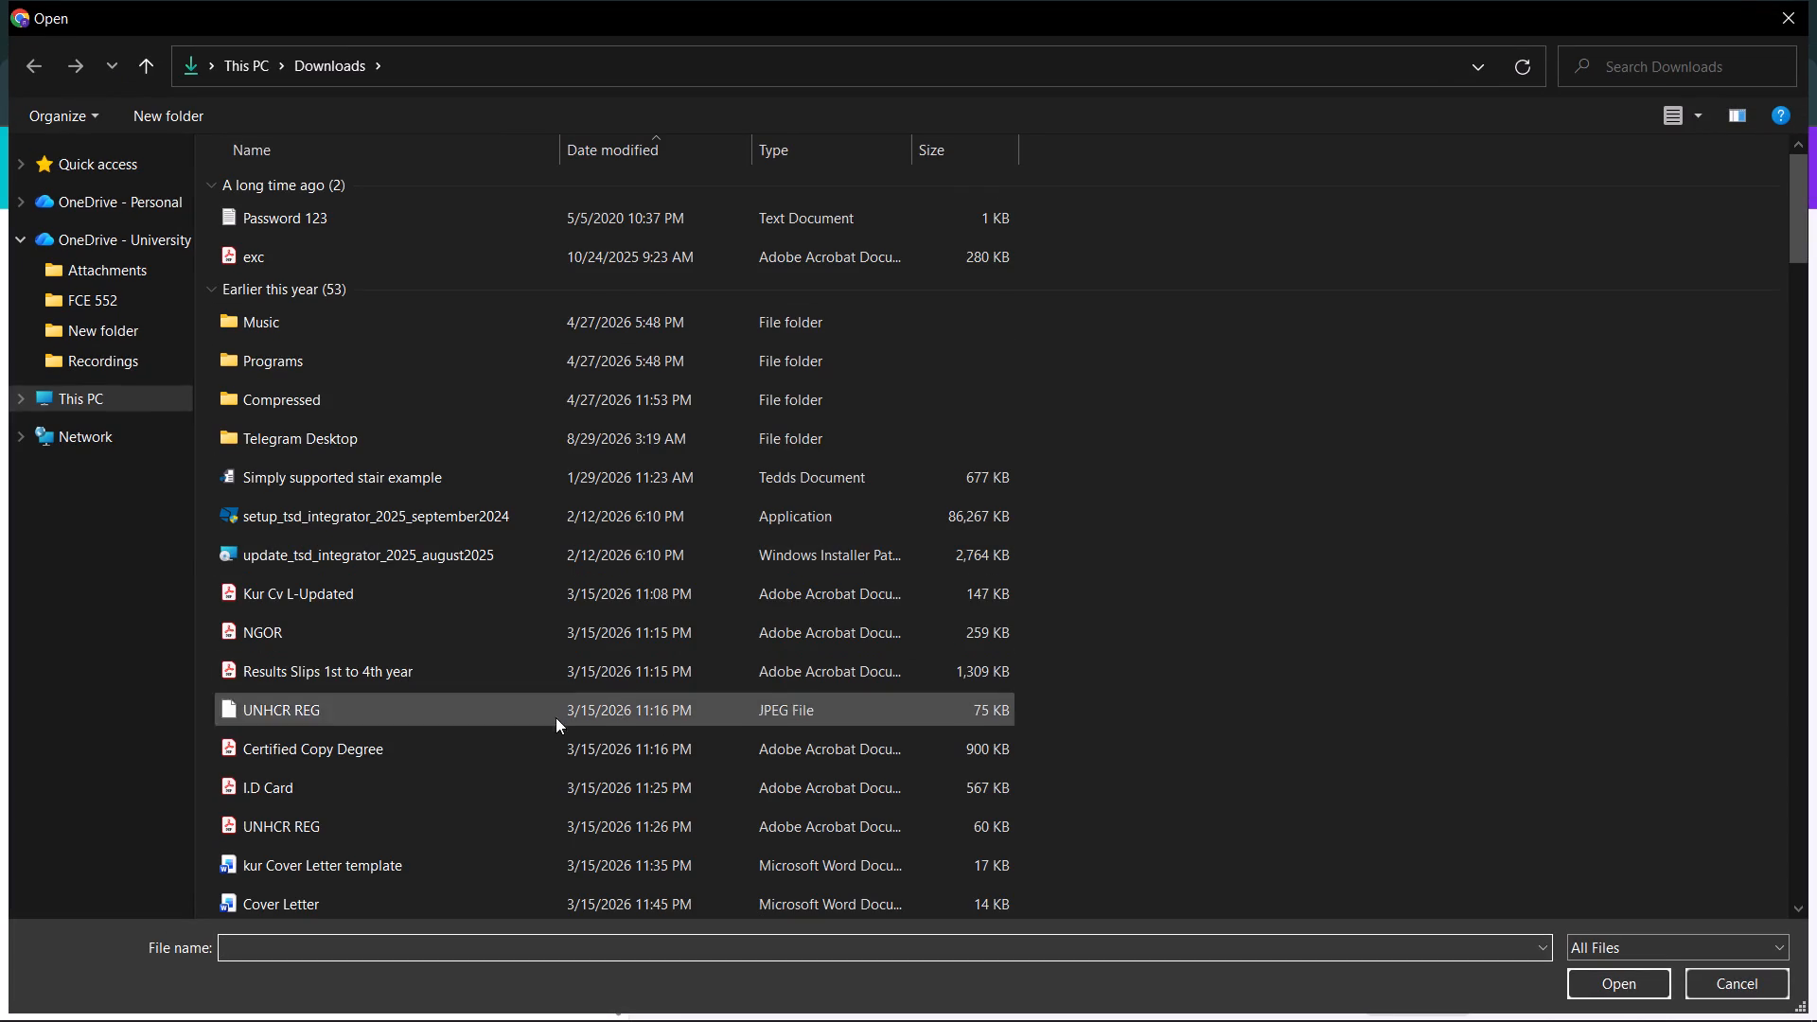
{"action": "left_click", "coordinate": [544, 761]}
{"action": "key", "text": "Down"}
{"action": "key", "text": "Down"}
{"action": "key", "text": "Down"}
{"action": "key", "text": "Down"}
{"action": "key", "text": "Down"}
{"action": "key", "text": "Down"}
{"action": "key", "text": "Down"}
{"action": "key", "text": "Down"}
{"action": "key", "text": "Down"}
{"action": "key", "text": "Down"}
{"action": "key", "text": "Down"}
{"action": "key", "text": "Down"}
{"action": "key", "text": "Down"}
{"action": "key", "text": "Down"}
{"action": "key", "text": "Down"}
{"action": "key", "text": "Down"}
{"action": "key", "text": "Down"}
{"action": "key", "text": "Down"}
{"action": "key", "text": "Down"}
{"action": "key", "text": "Down"}
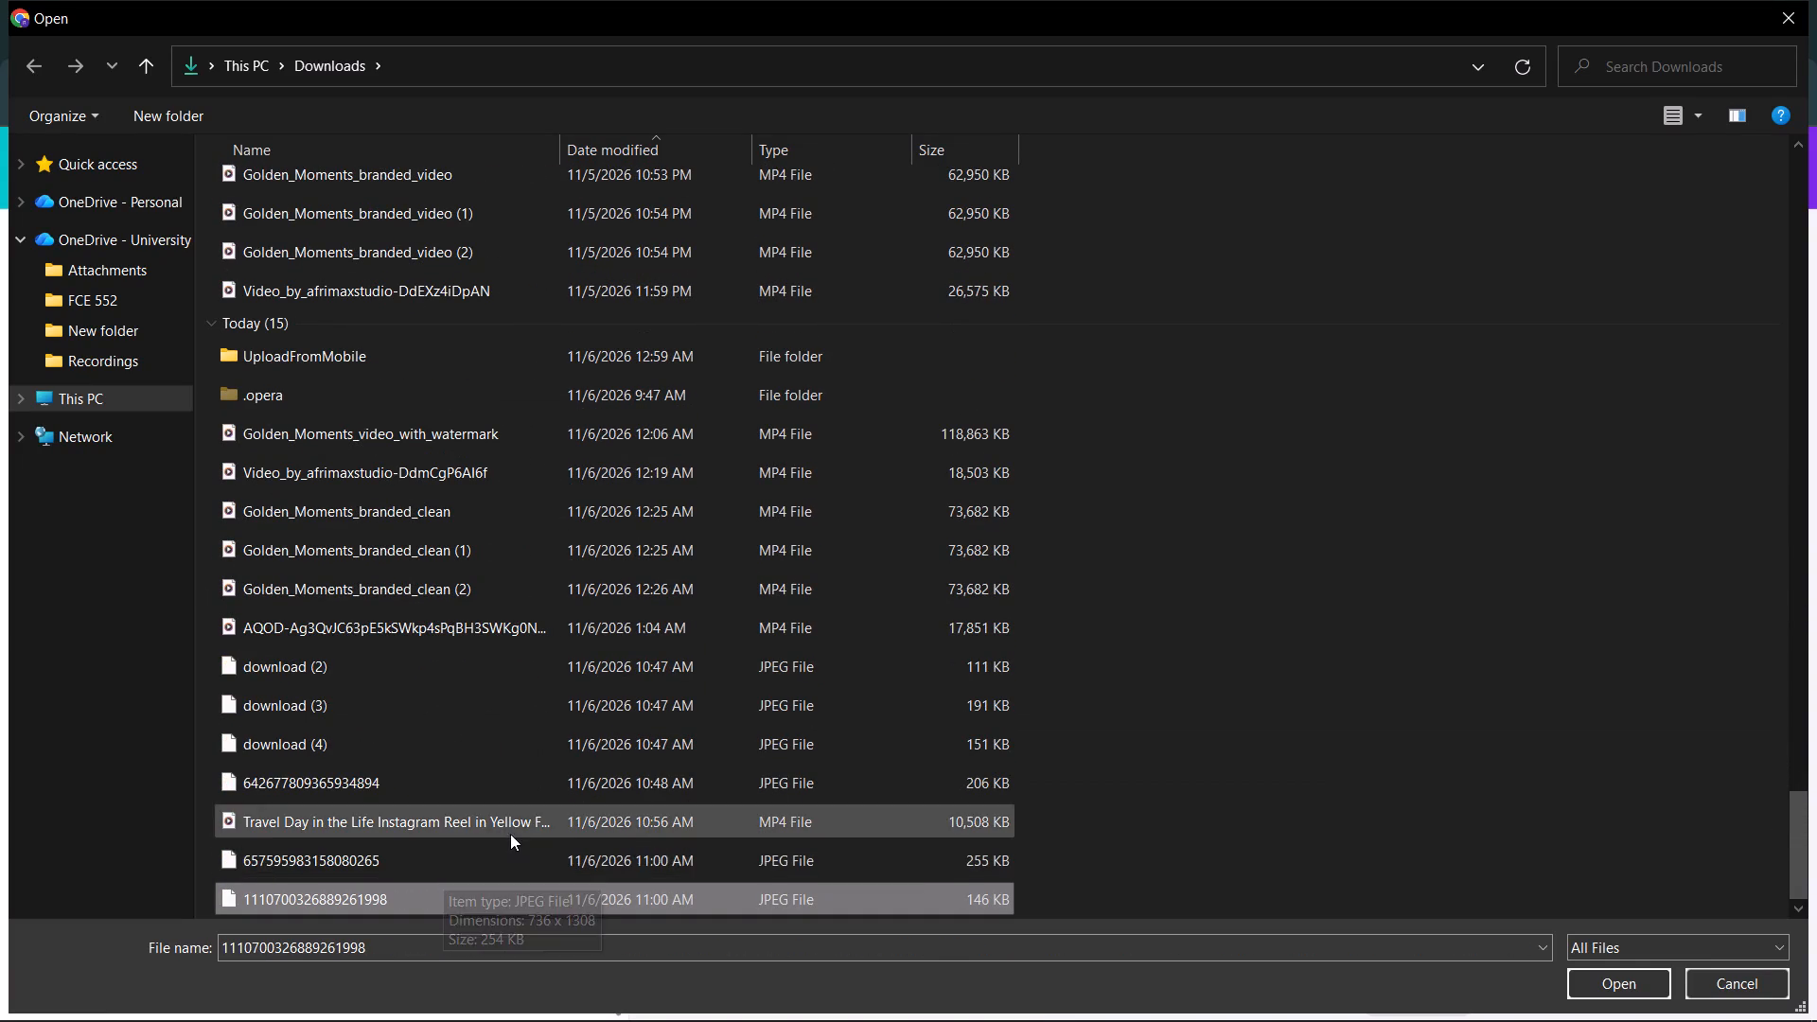
{"action": "left_click", "coordinate": [484, 869]}
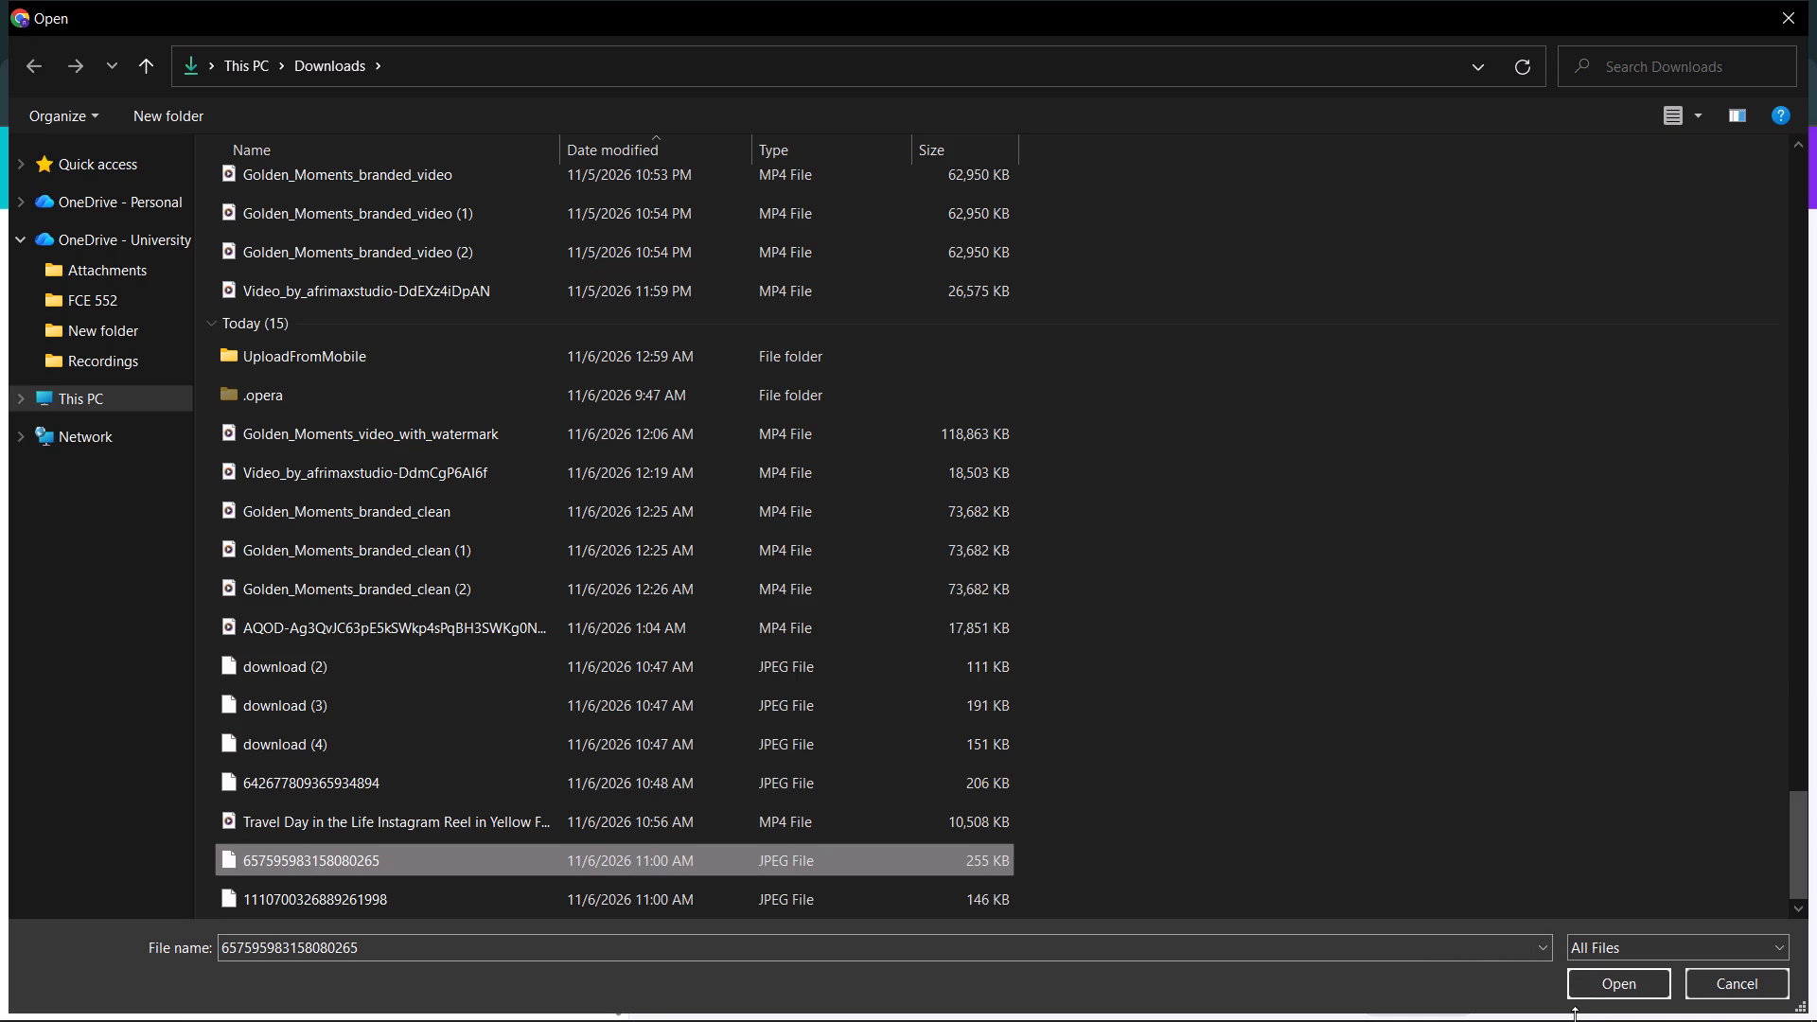
{"action": "left_click", "coordinate": [1584, 994]}
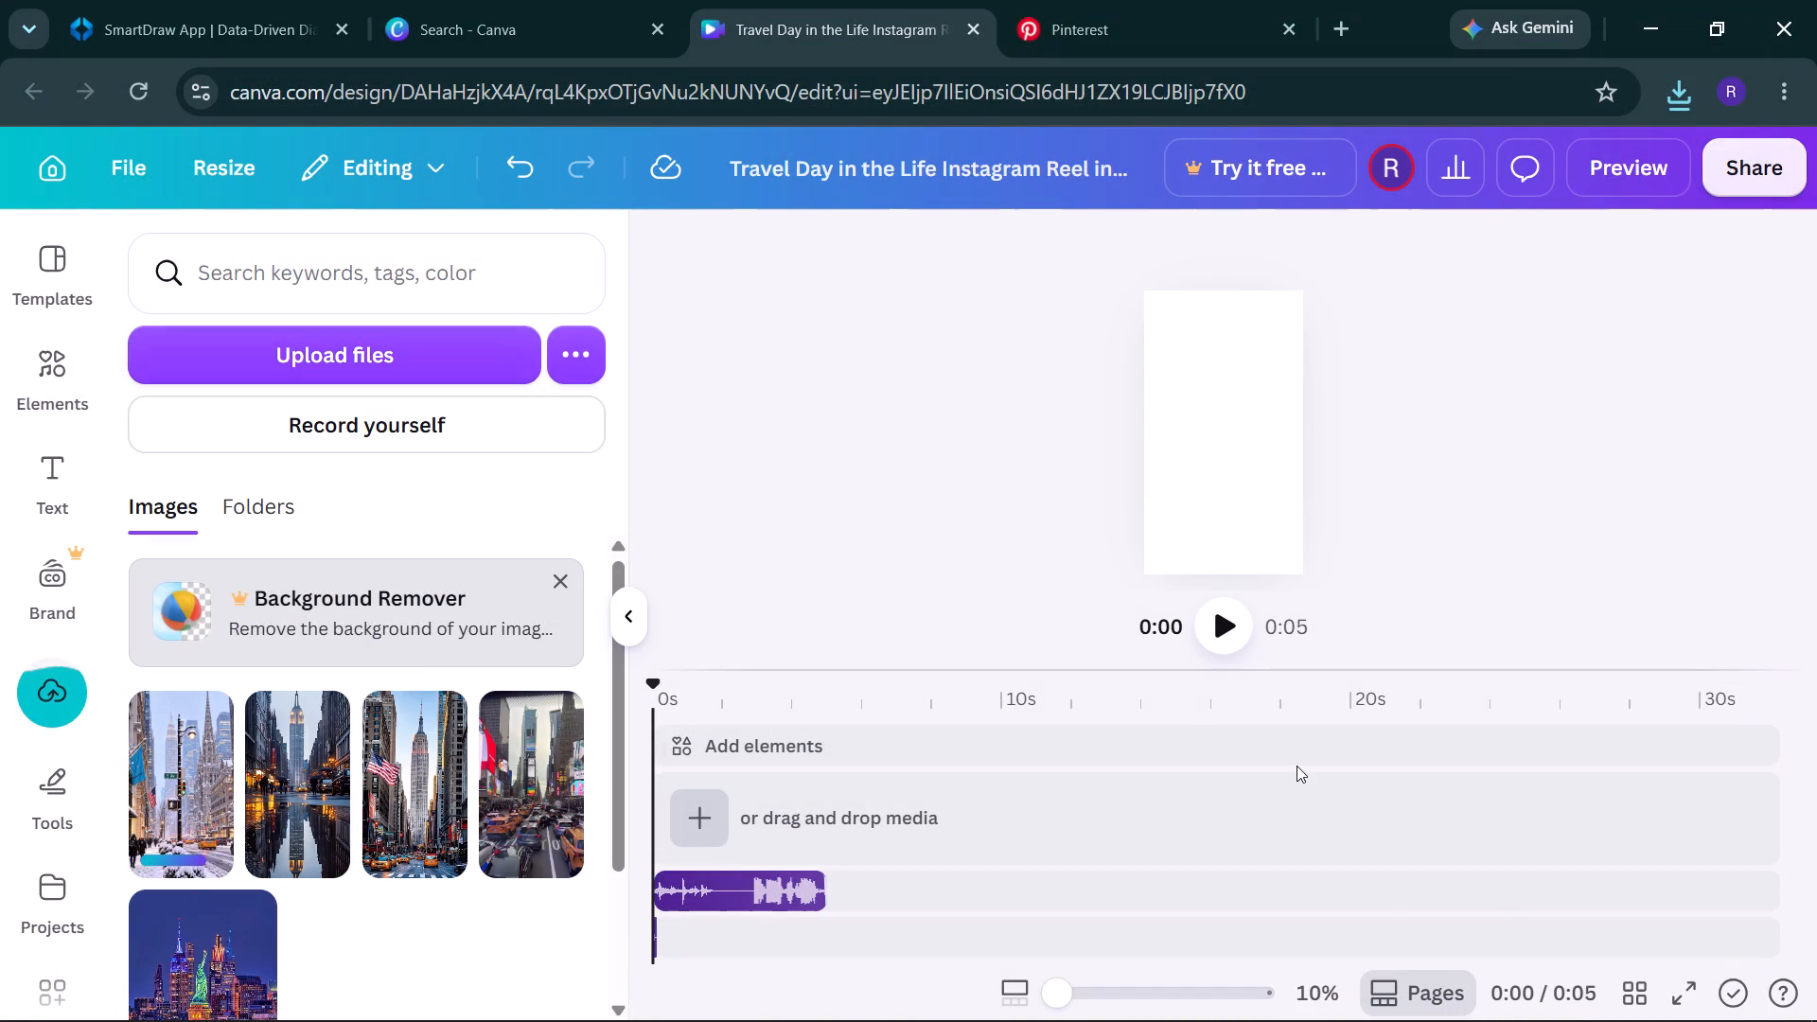
{"action": "left_click", "coordinate": [516, 364]}
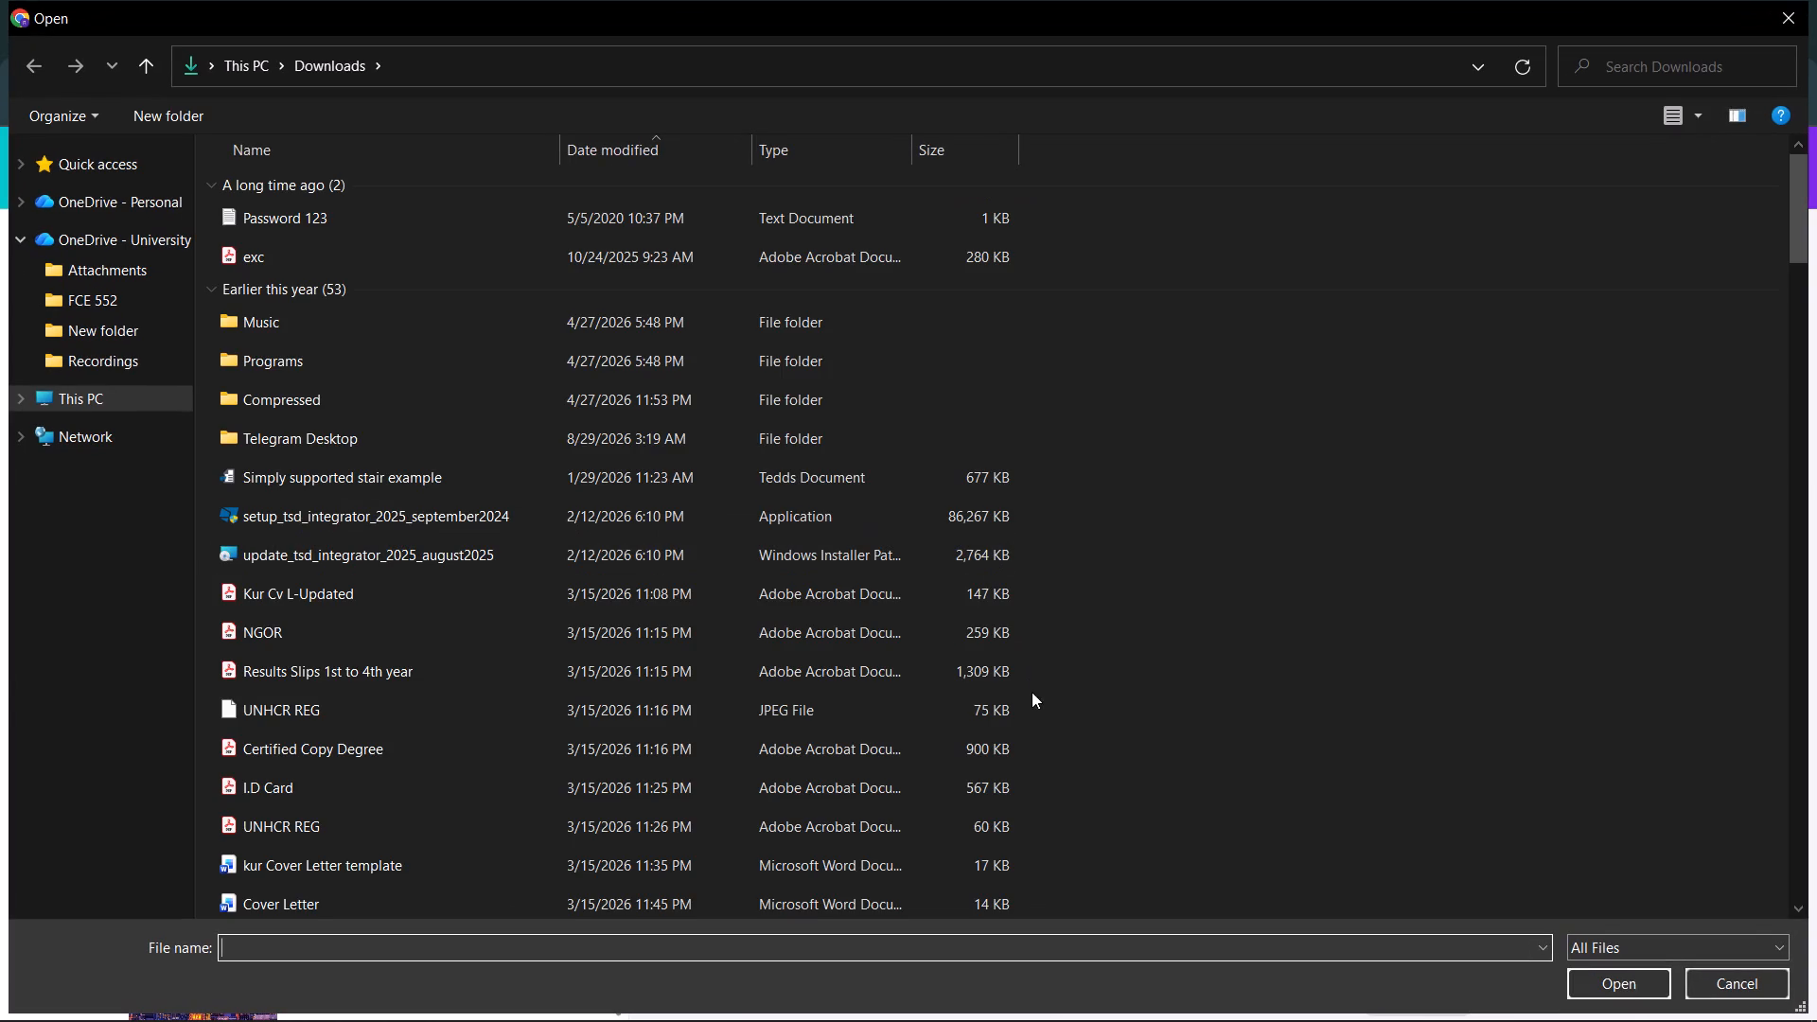
{"action": "left_click", "coordinate": [944, 719]}
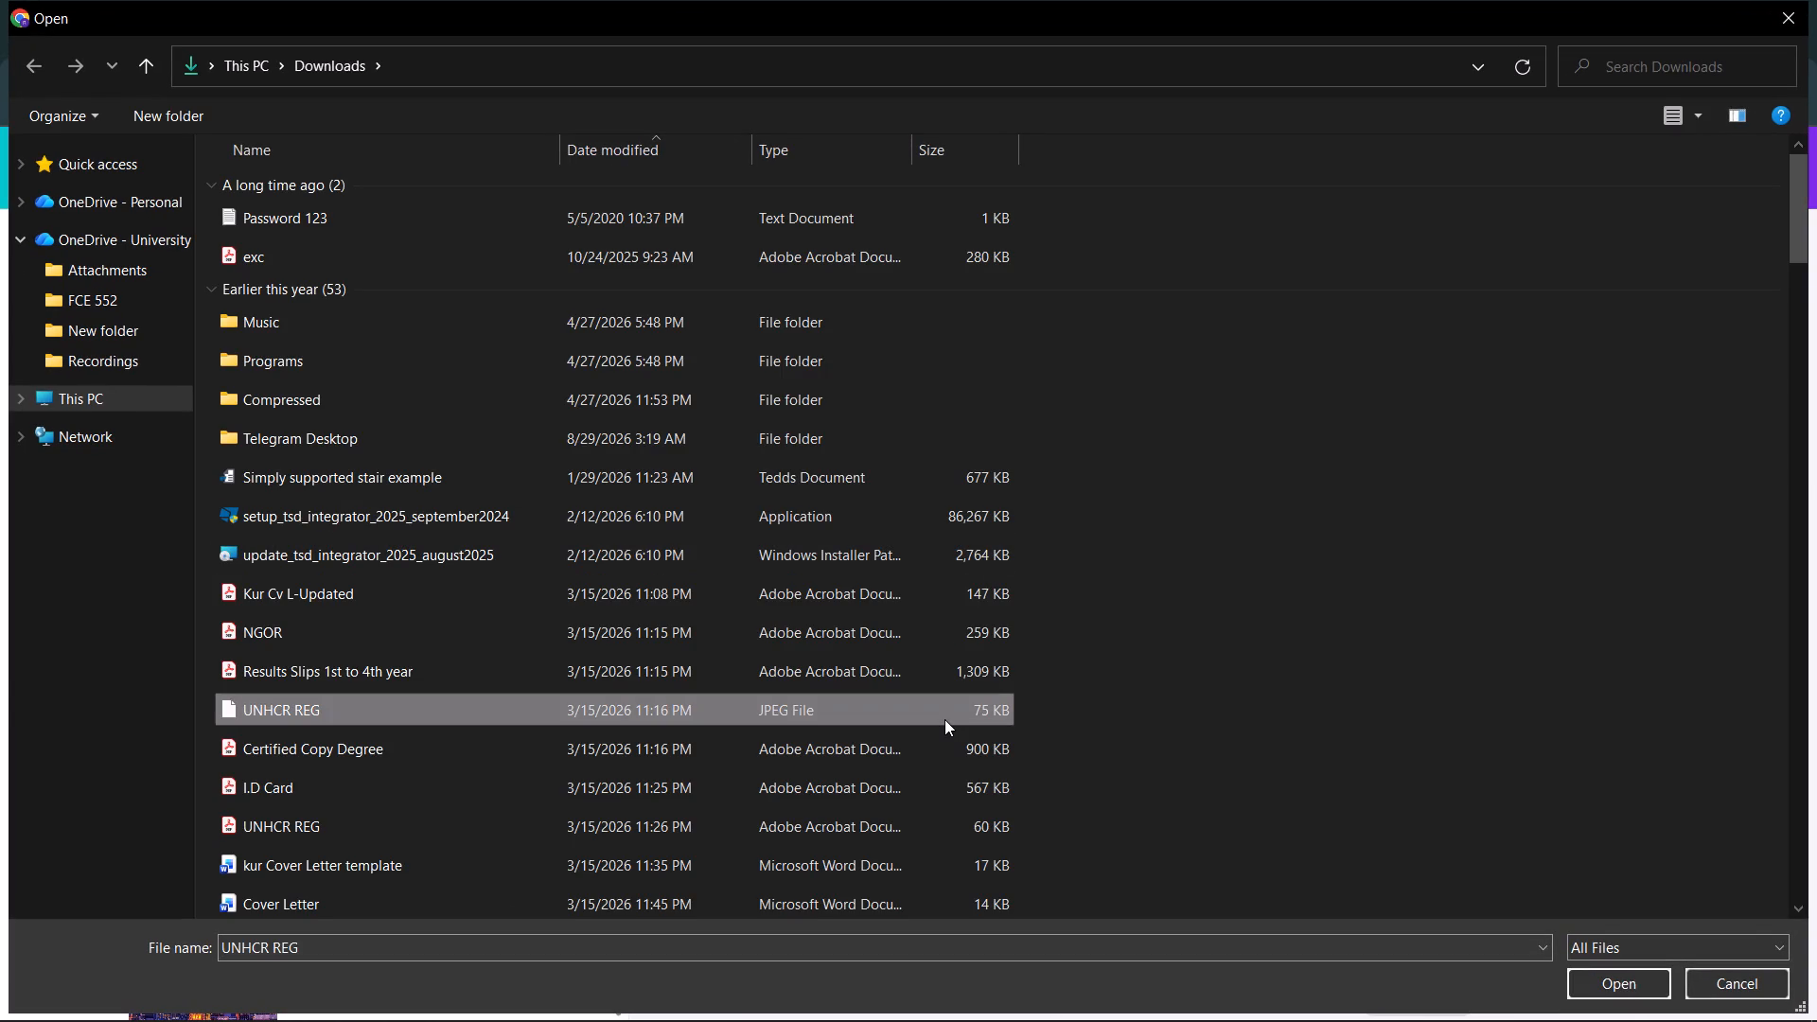
{"action": "key", "text": "Down"}
{"action": "key", "text": "Down"}
{"action": "key", "text": "Down"}
{"action": "key", "text": "Down"}
{"action": "key", "text": "Down"}
{"action": "key", "text": "Down"}
{"action": "key", "text": "Down"}
{"action": "key", "text": "Down"}
{"action": "key", "text": "Down"}
{"action": "key", "text": "Down"}
{"action": "key", "text": "Down"}
{"action": "key", "text": "Down"}
{"action": "key", "text": "Down"}
{"action": "key", "text": "Down"}
{"action": "key", "text": "Down"}
{"action": "key", "text": "Down"}
{"action": "key", "text": "Down"}
{"action": "key", "text": "Down"}
{"action": "key", "text": "Down"}
{"action": "key", "text": "Down"}
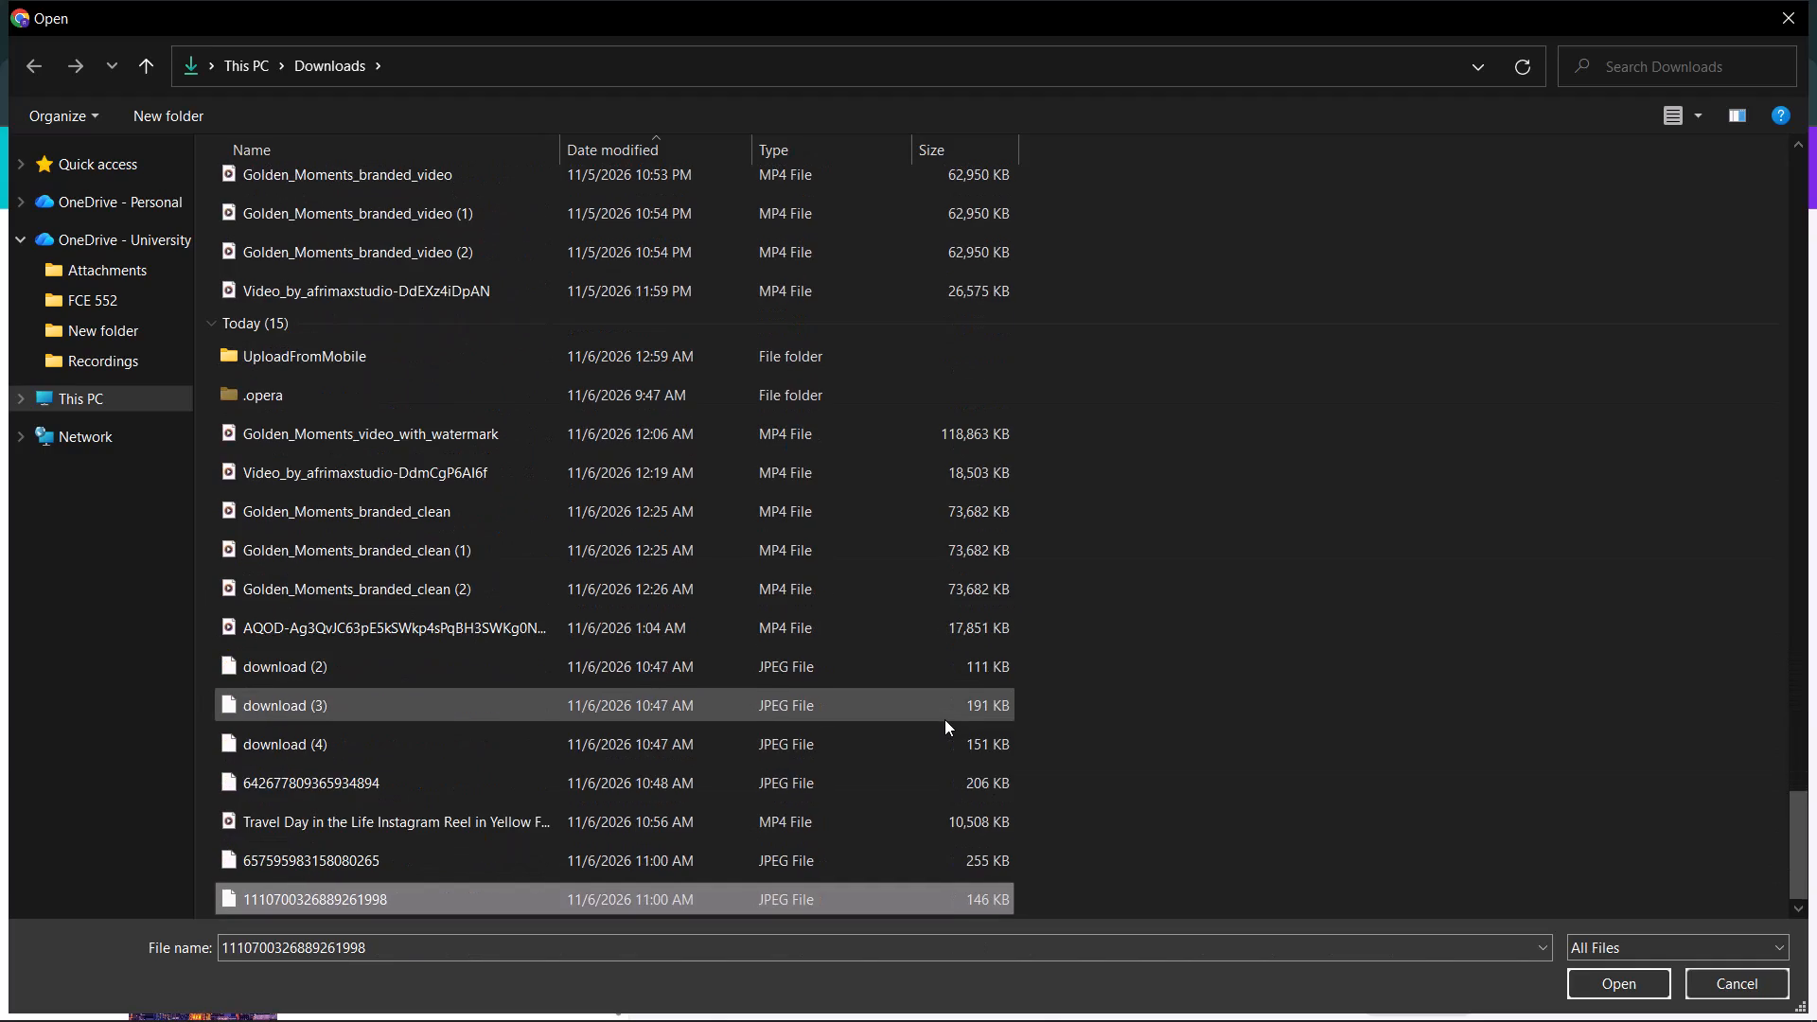
{"action": "left_click", "coordinate": [826, 906]}
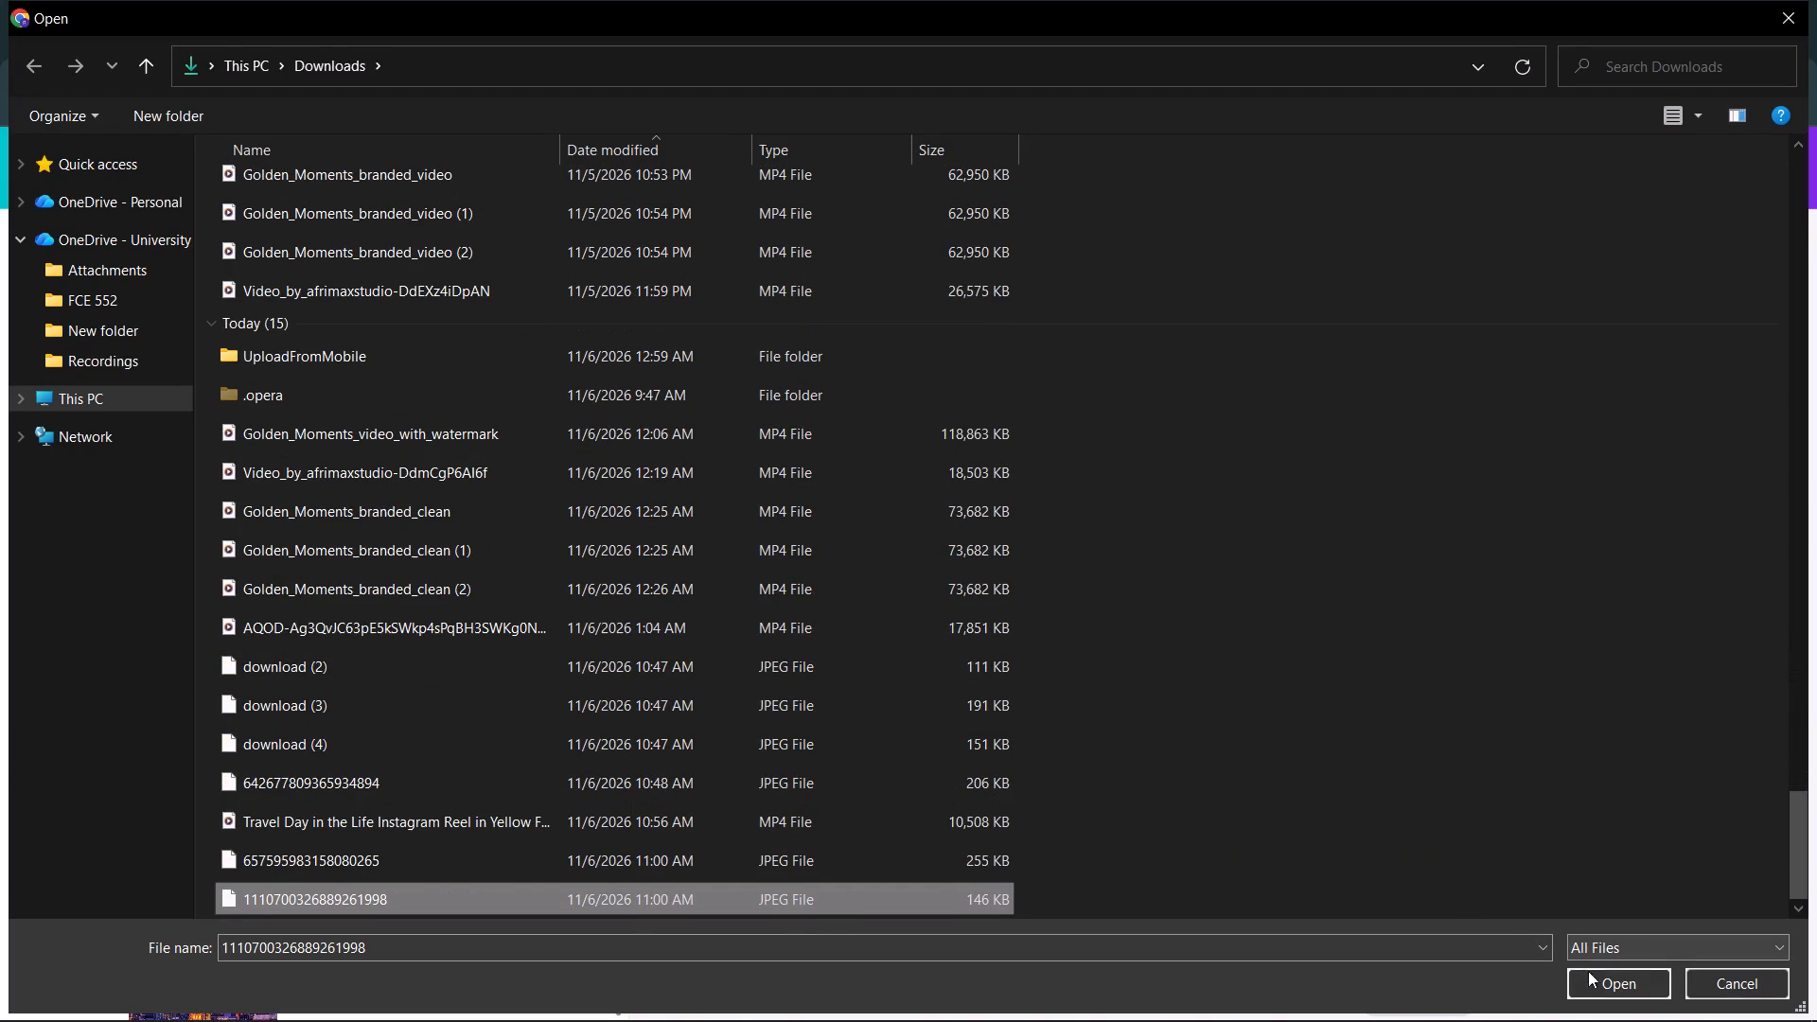
{"action": "left_click", "coordinate": [1592, 979]}
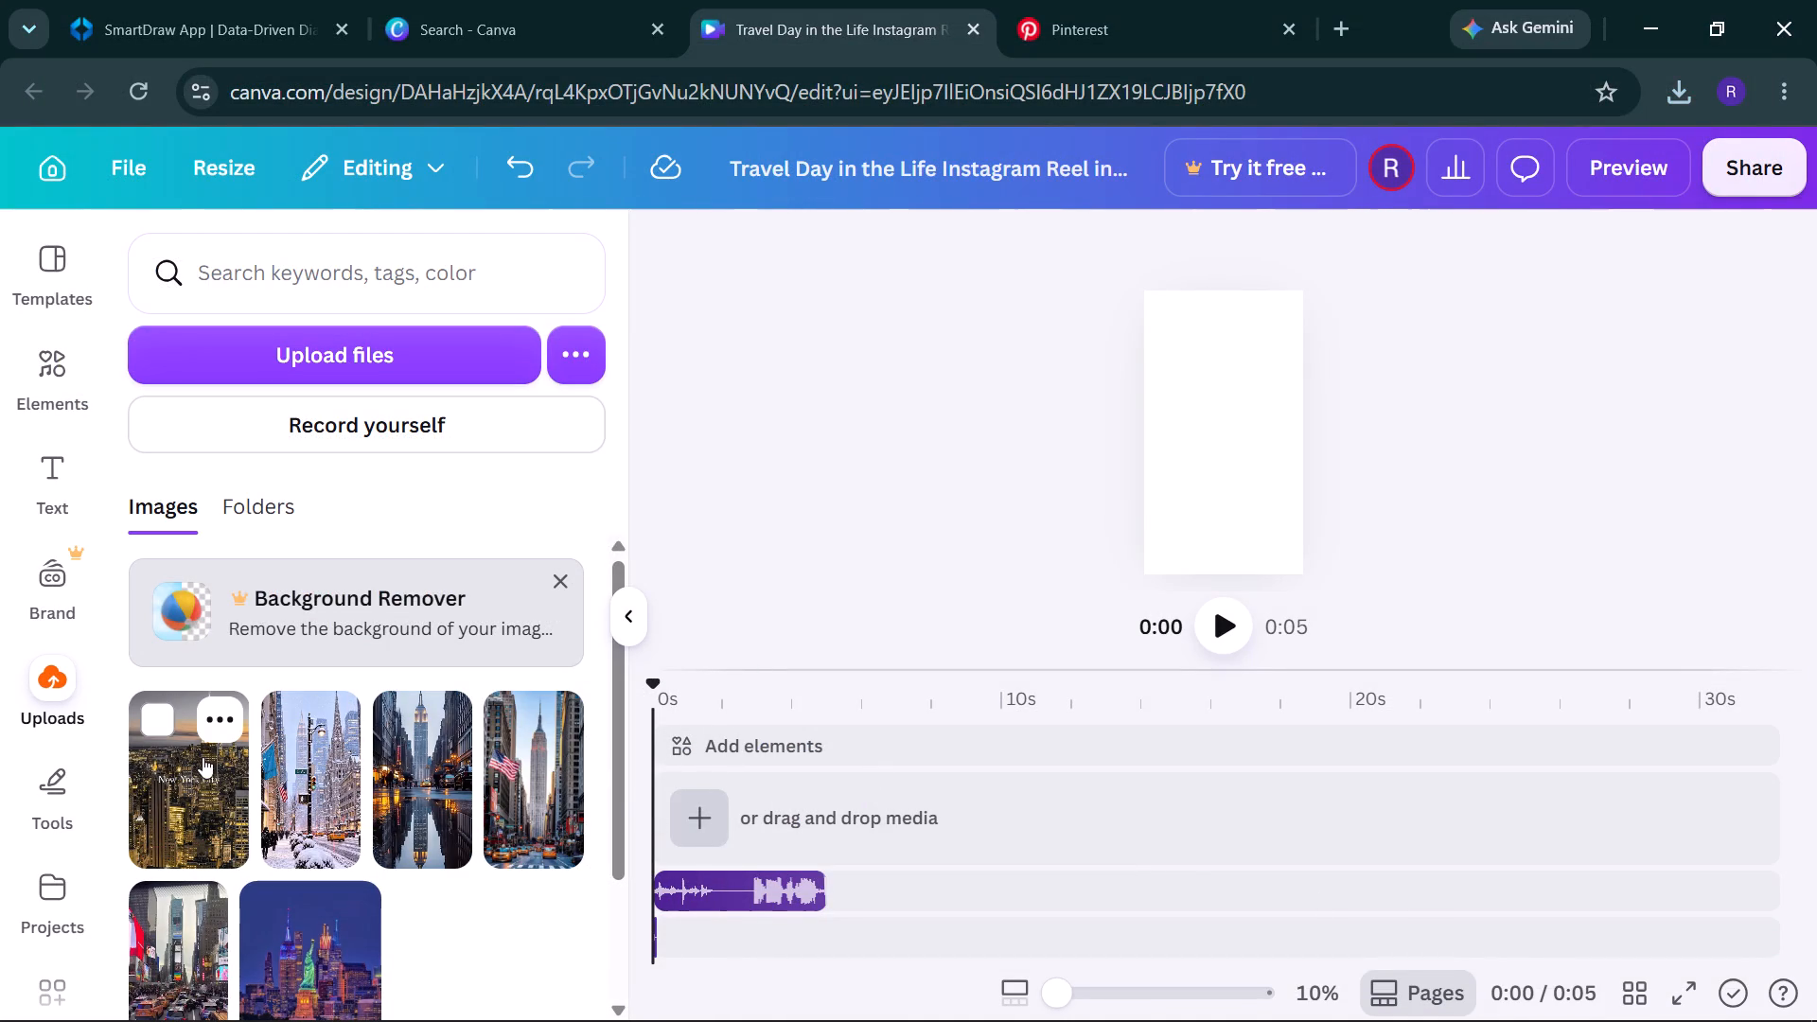
Add the uploaded "New York City" evening skyline image to the empty timeline as the first clip.
{"action": "left_click_drag", "start_coordinate": [221, 783], "coordinate": [363, 764]}
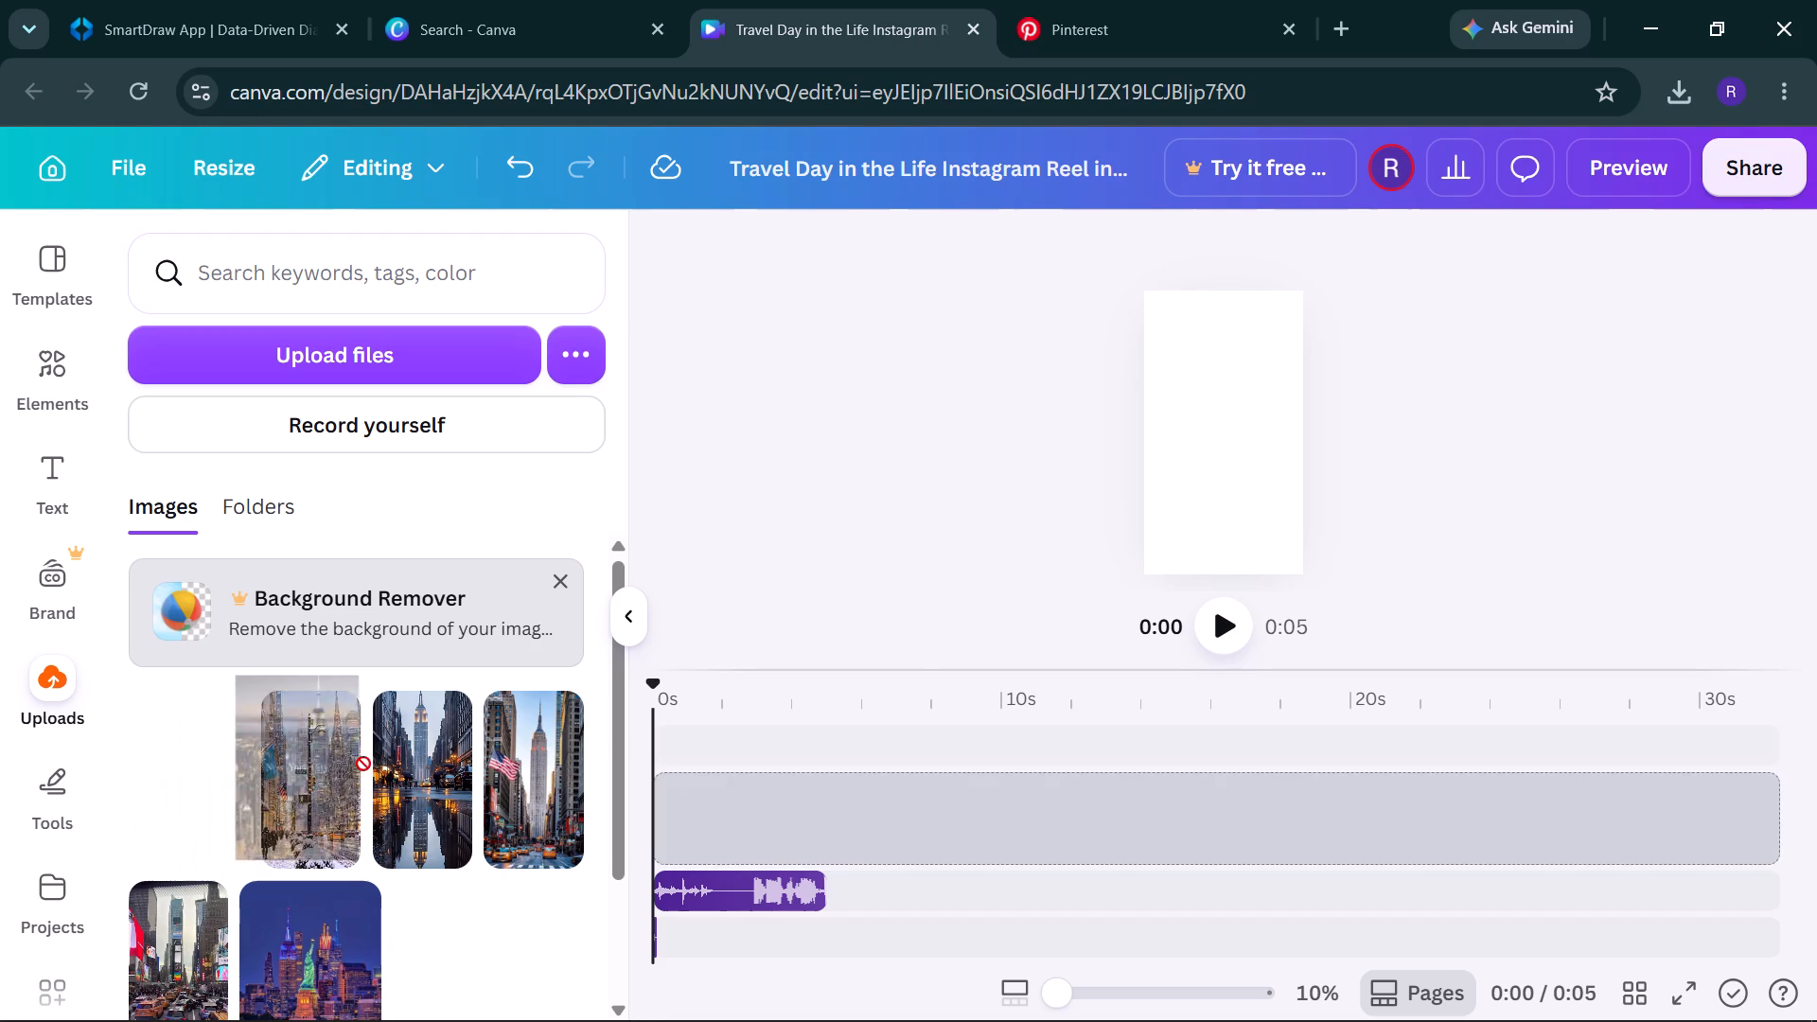
{"action": "left_click_drag", "start_coordinate": [363, 764], "coordinate": [701, 796]}
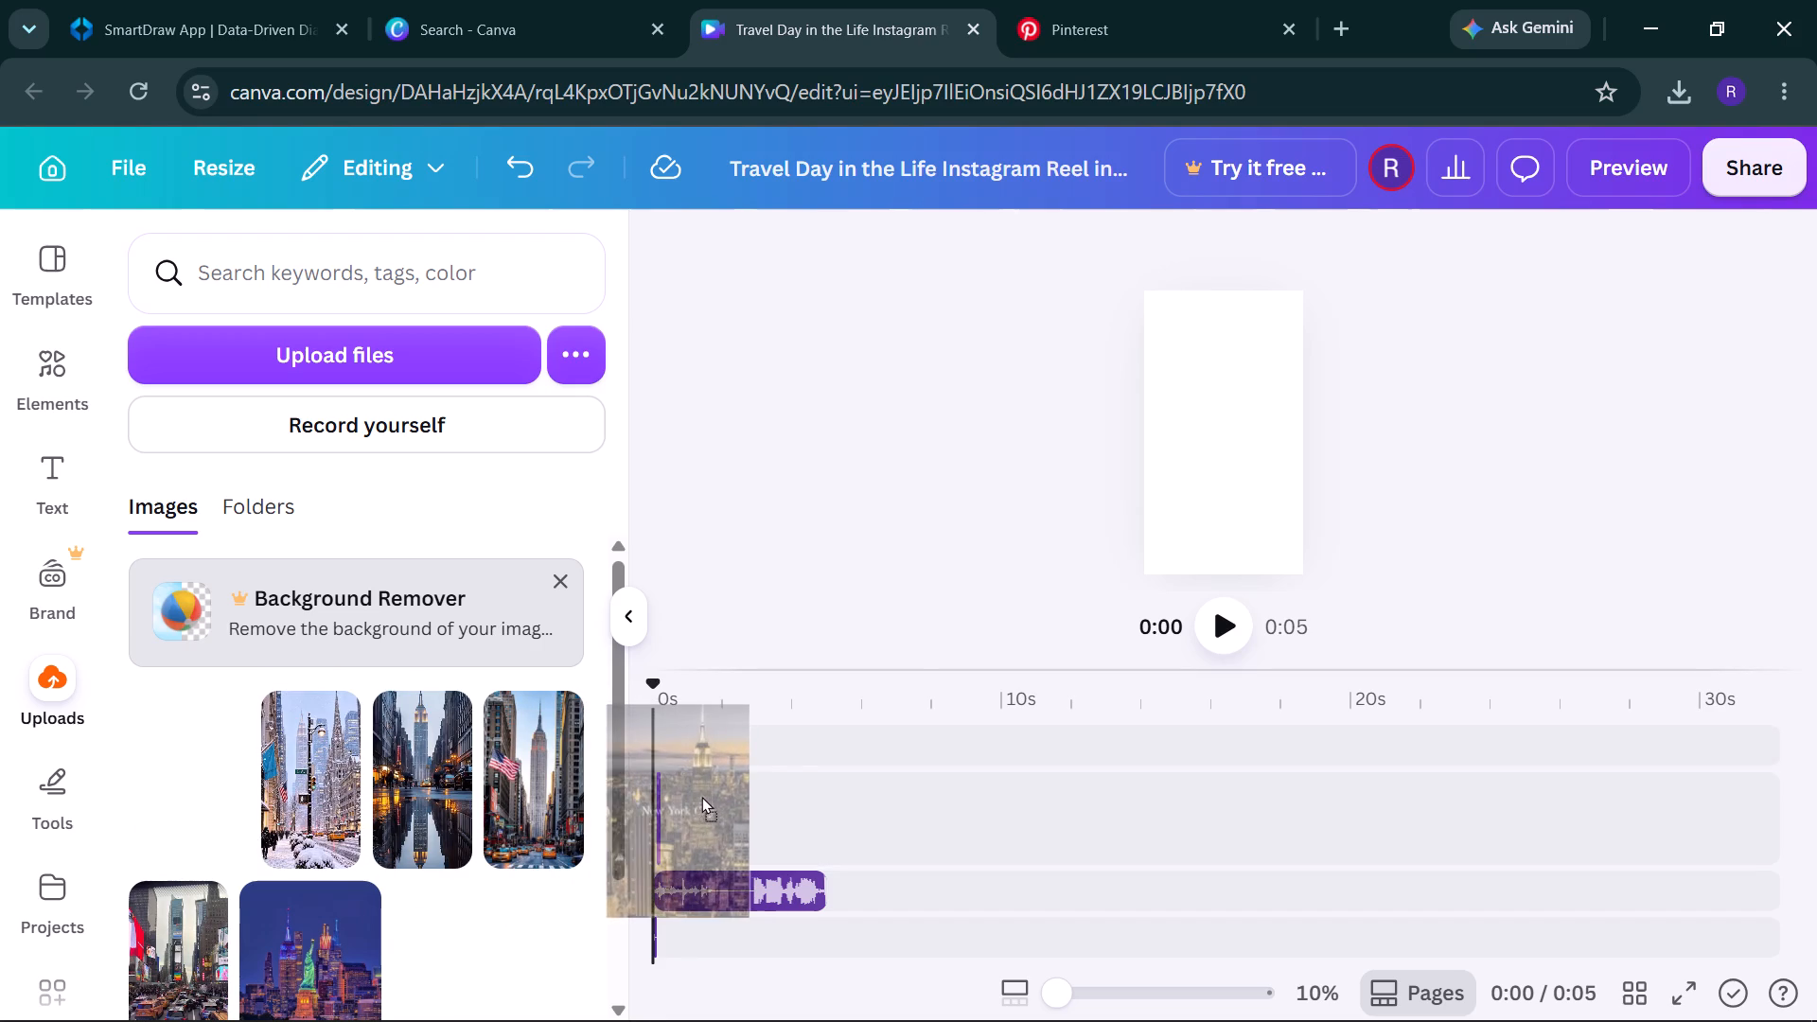
{"action": "left_click_drag", "start_coordinate": [701, 796], "coordinate": [749, 798]}
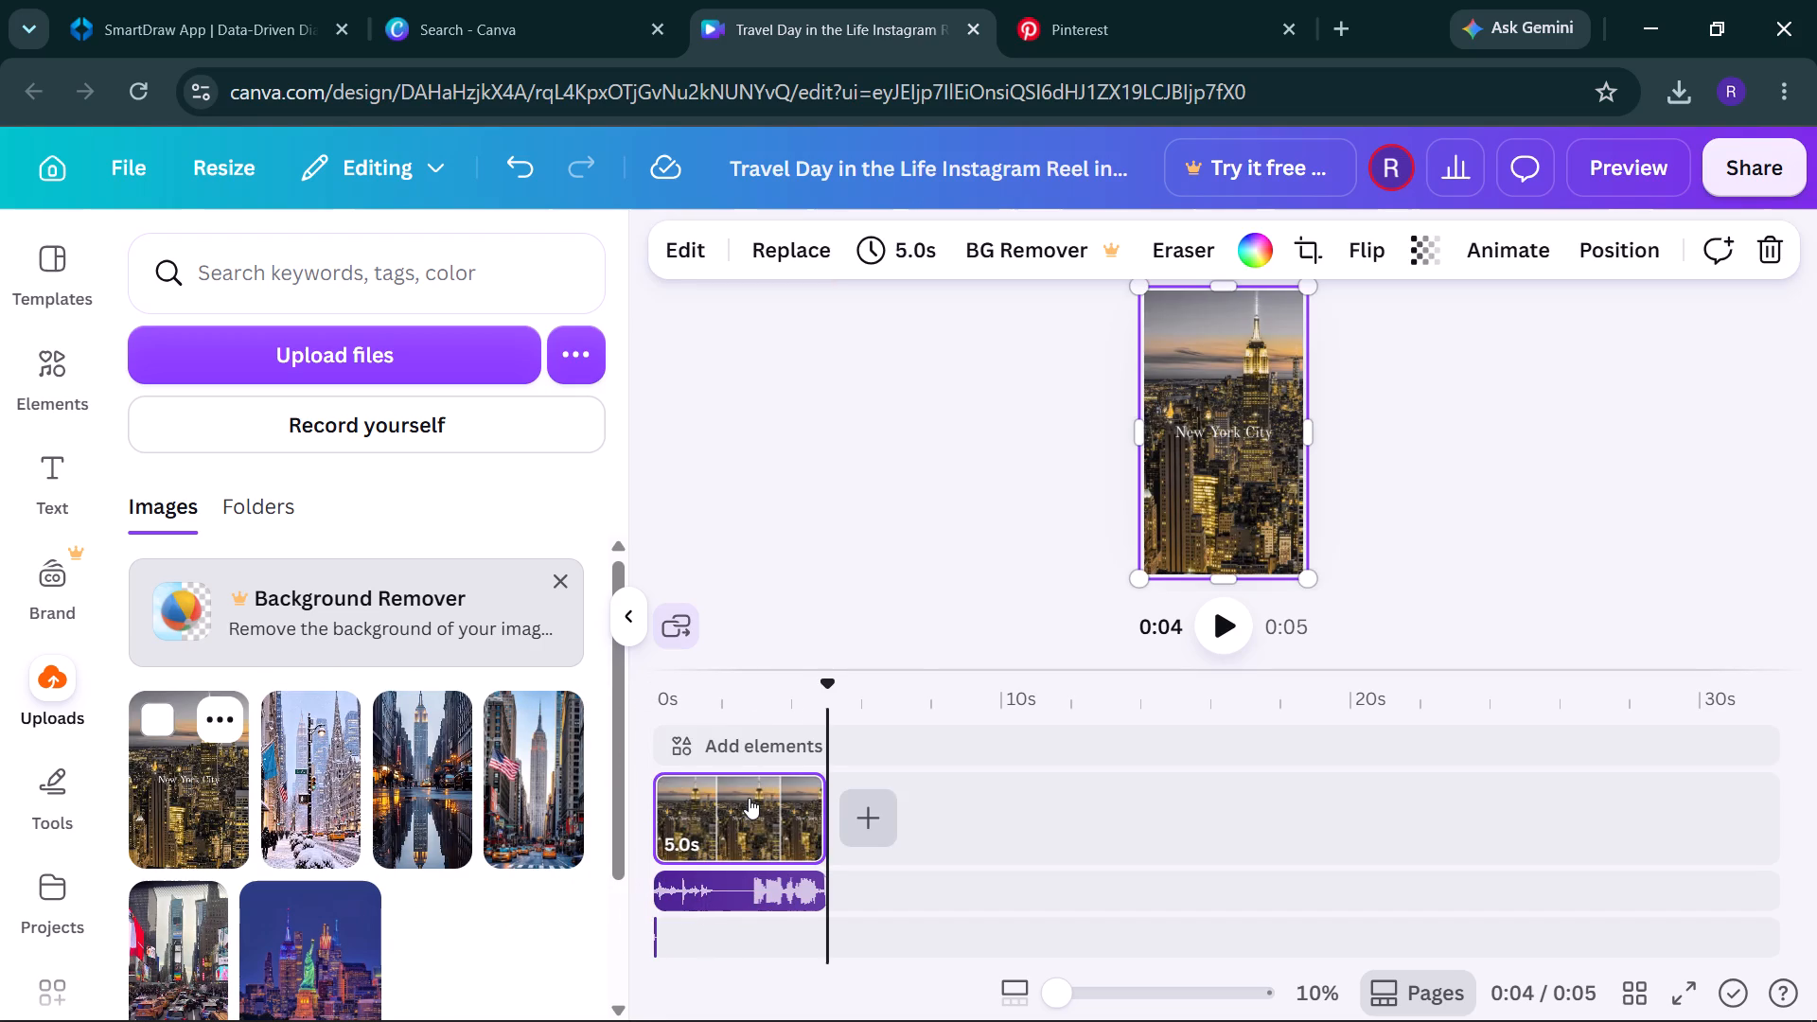
Trim the end of the evening skyline clip so it lasts 2.9 seconds, and play it back.
{"action": "left_click", "coordinate": [833, 823]}
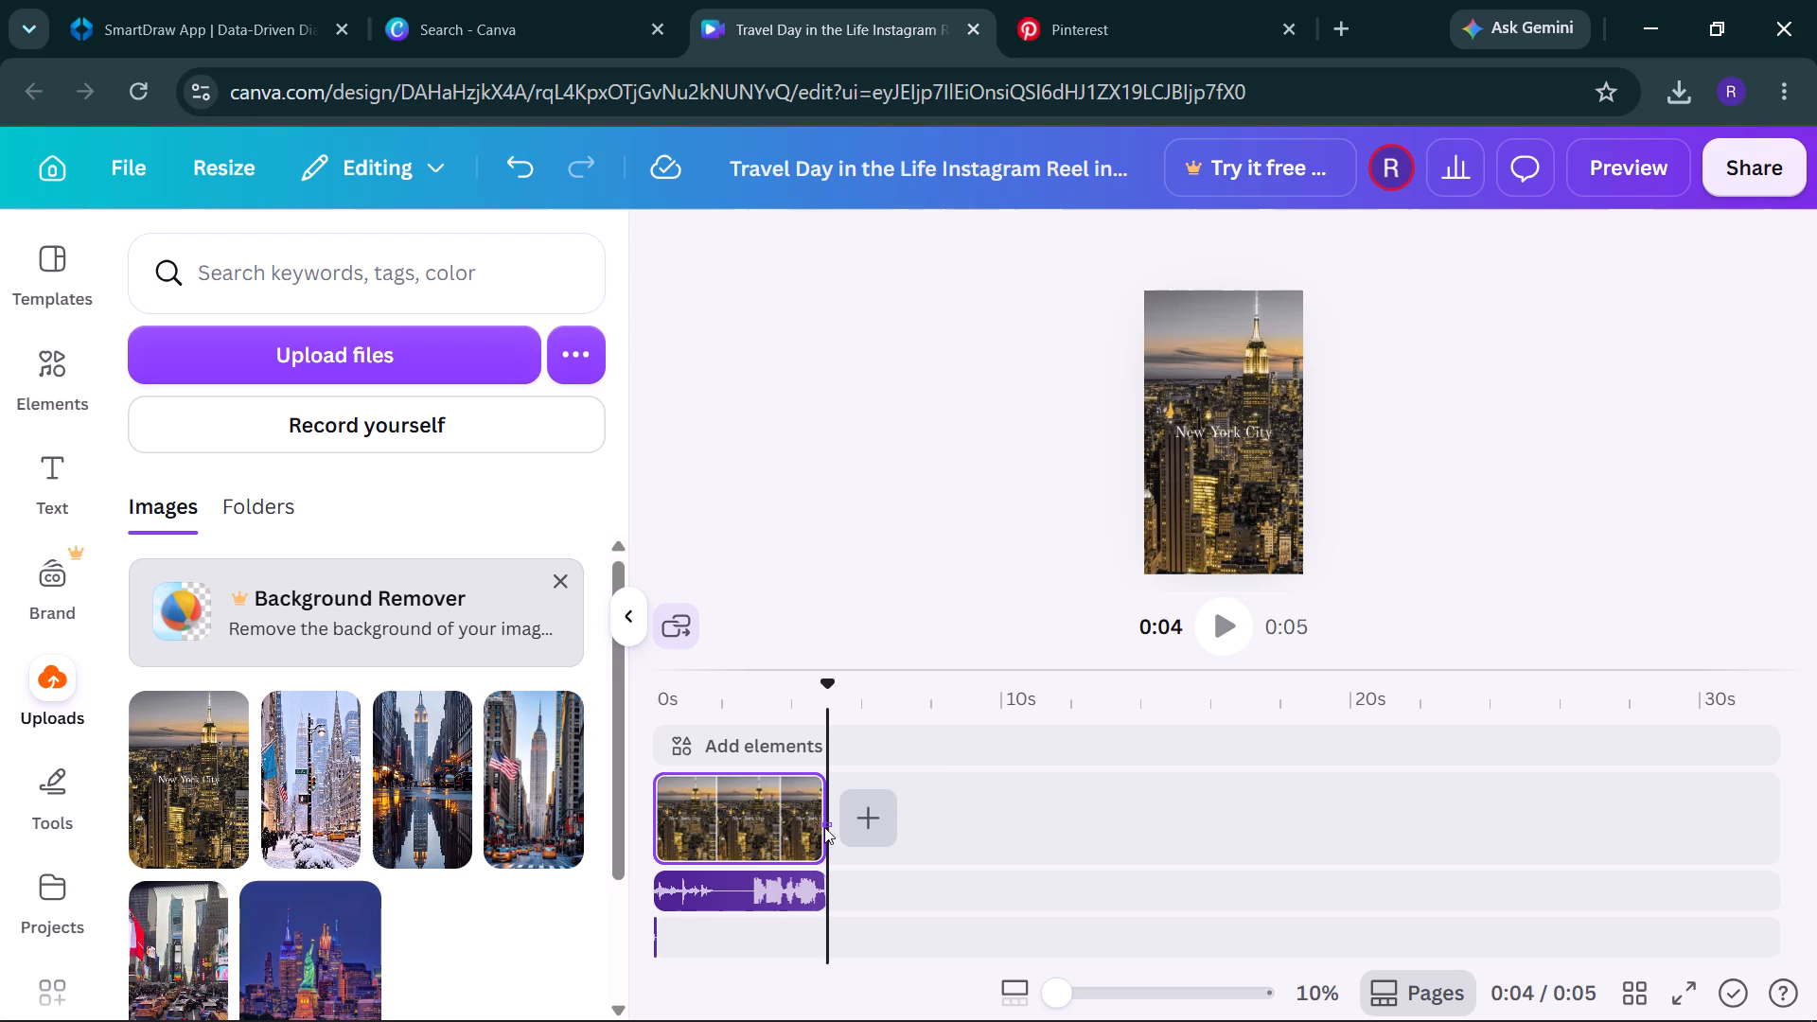
{"action": "triple_click", "coordinate": [832, 819]}
{"action": "left_click", "coordinate": [832, 819]}
{"action": "triple_click", "coordinate": [826, 824]}
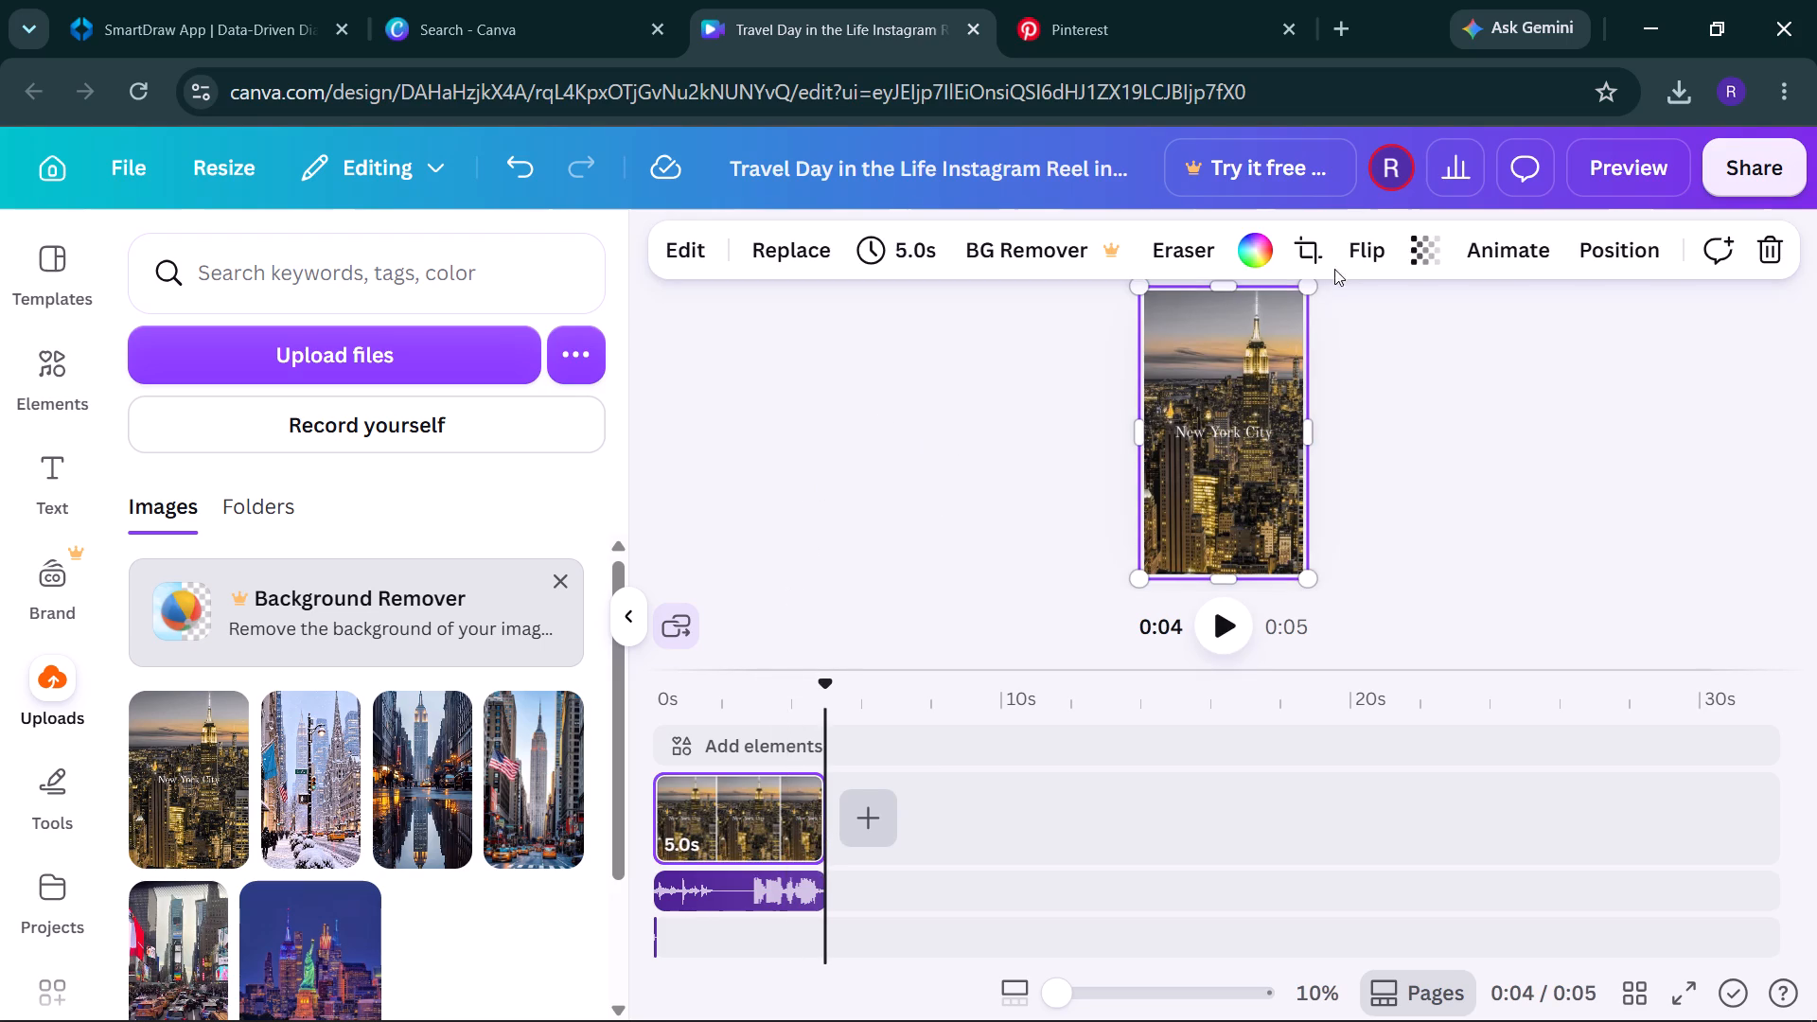
{"action": "left_click", "coordinate": [1232, 622]}
{"action": "left_click", "coordinate": [1232, 622]}
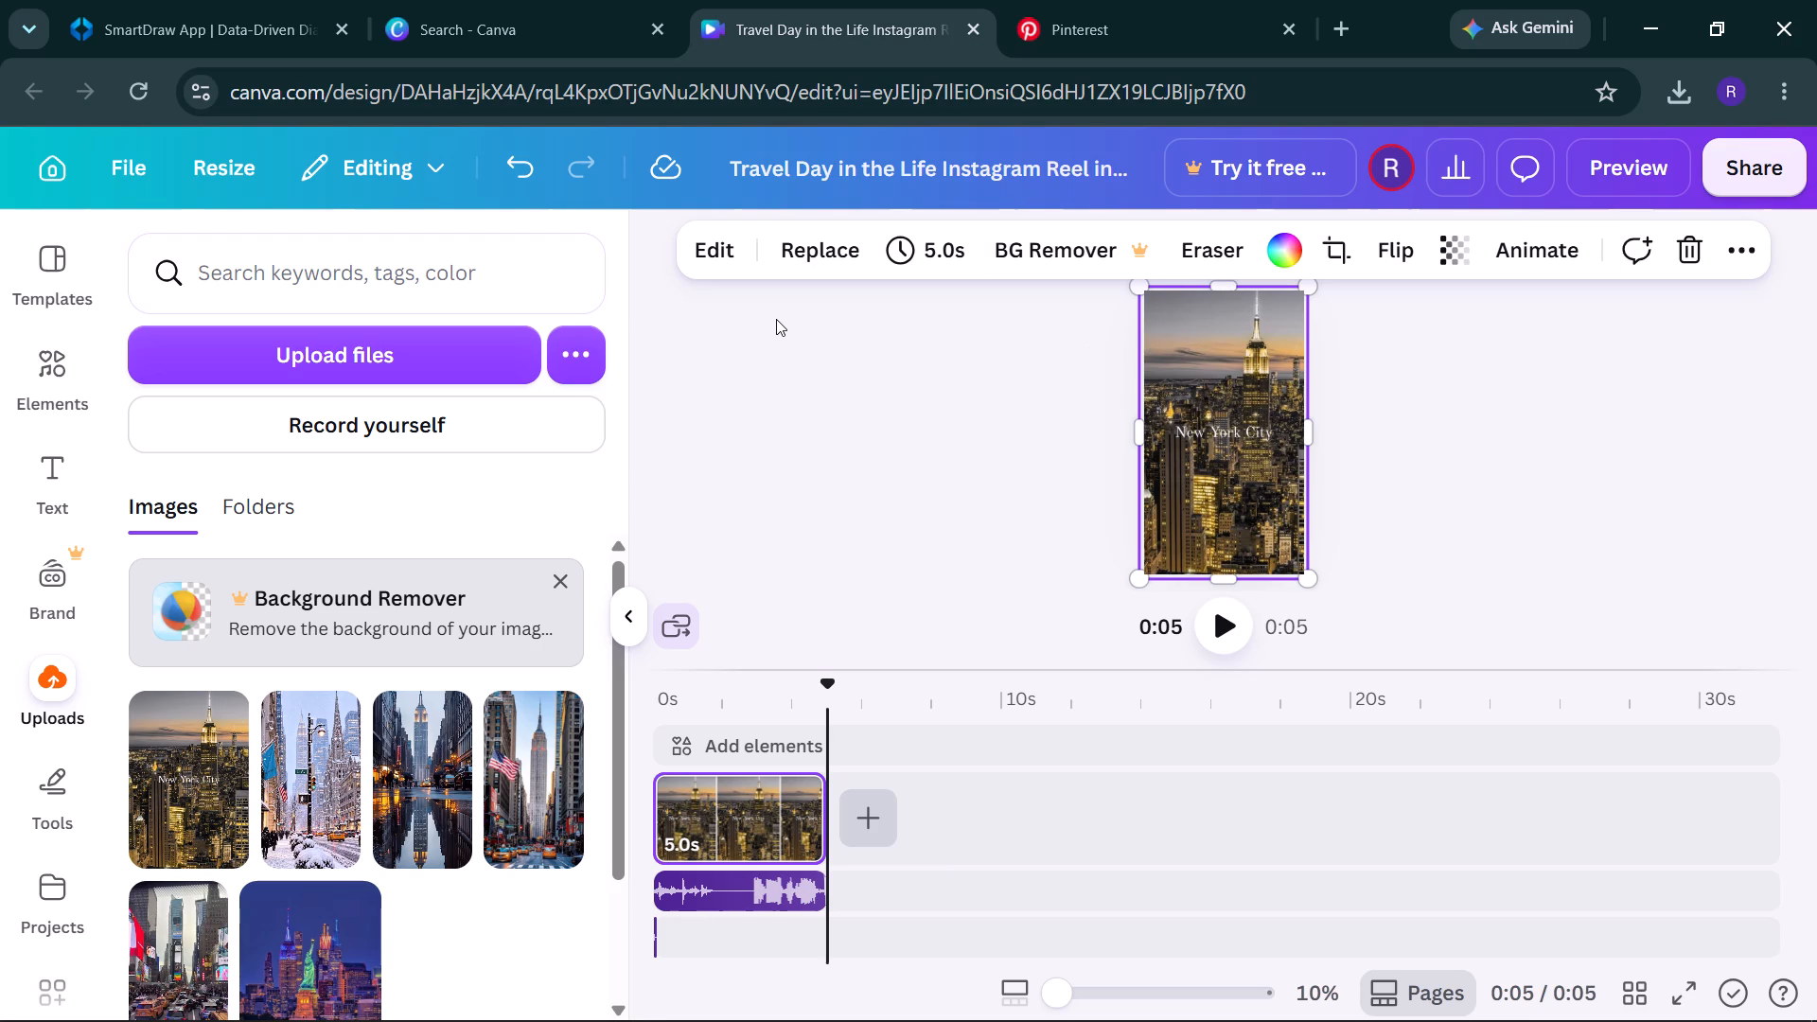
{"action": "left_click", "coordinate": [856, 822]}
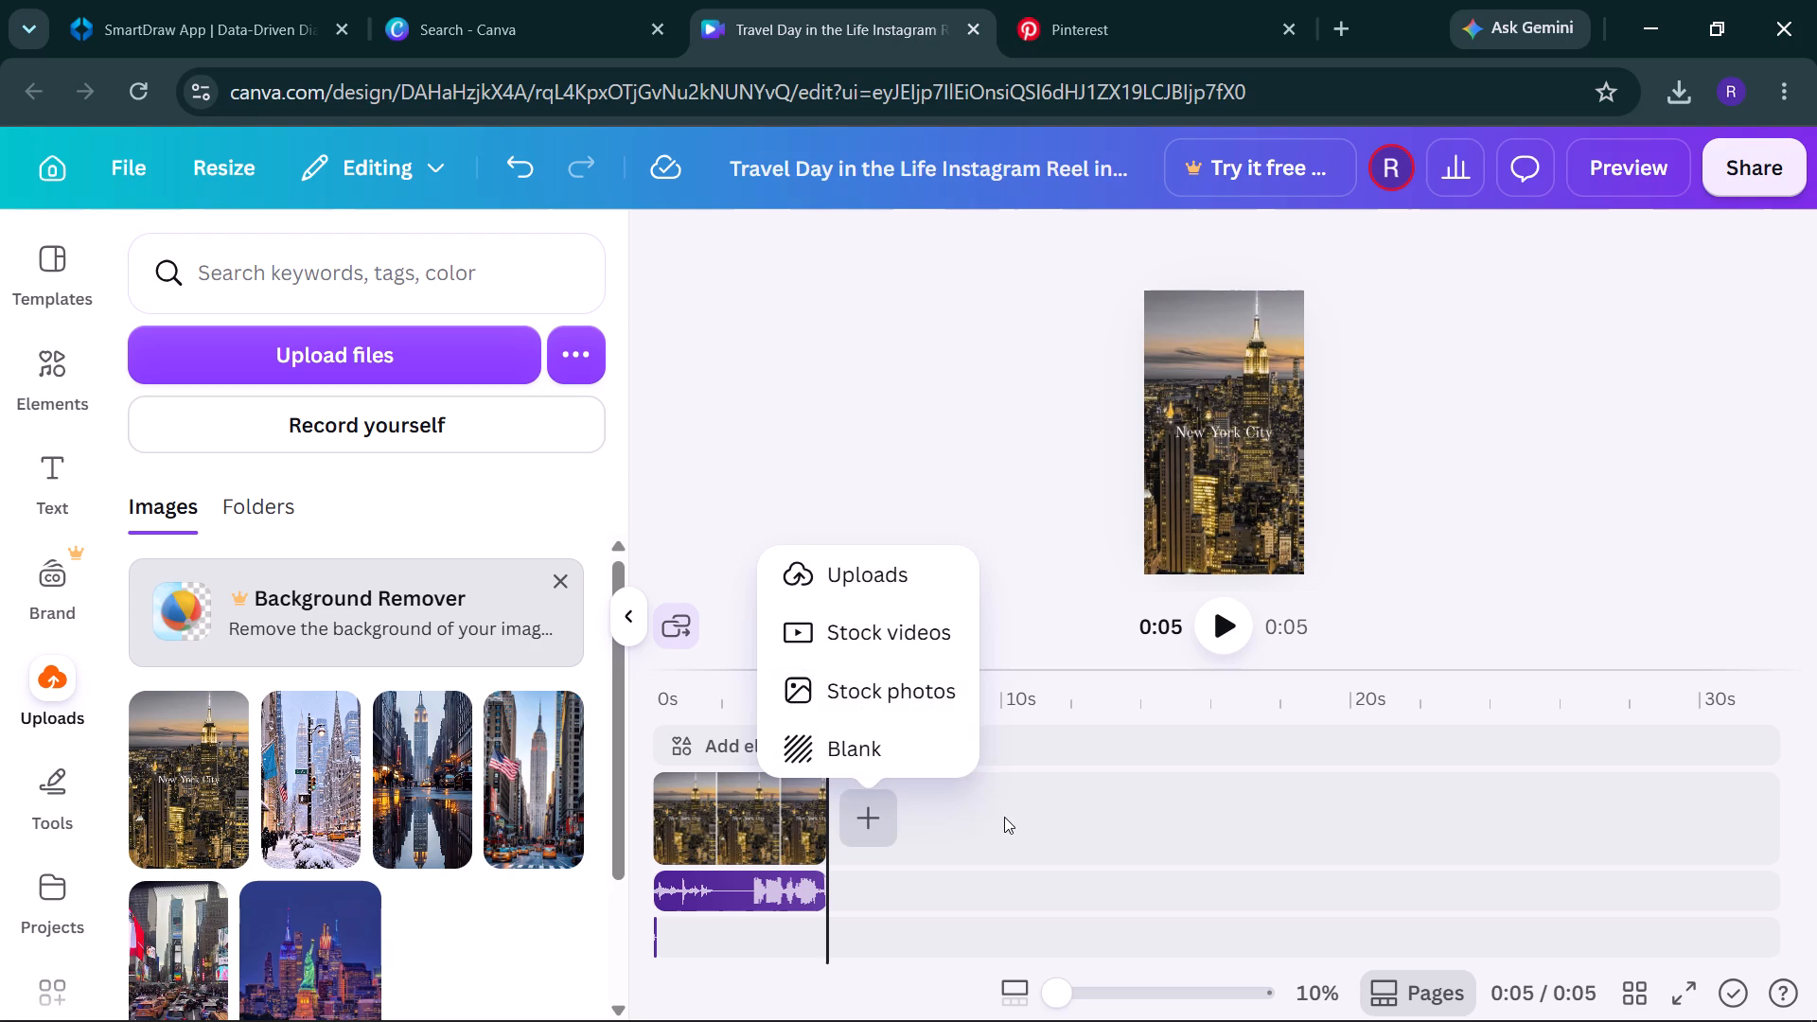
{"action": "left_click", "coordinate": [1004, 817]}
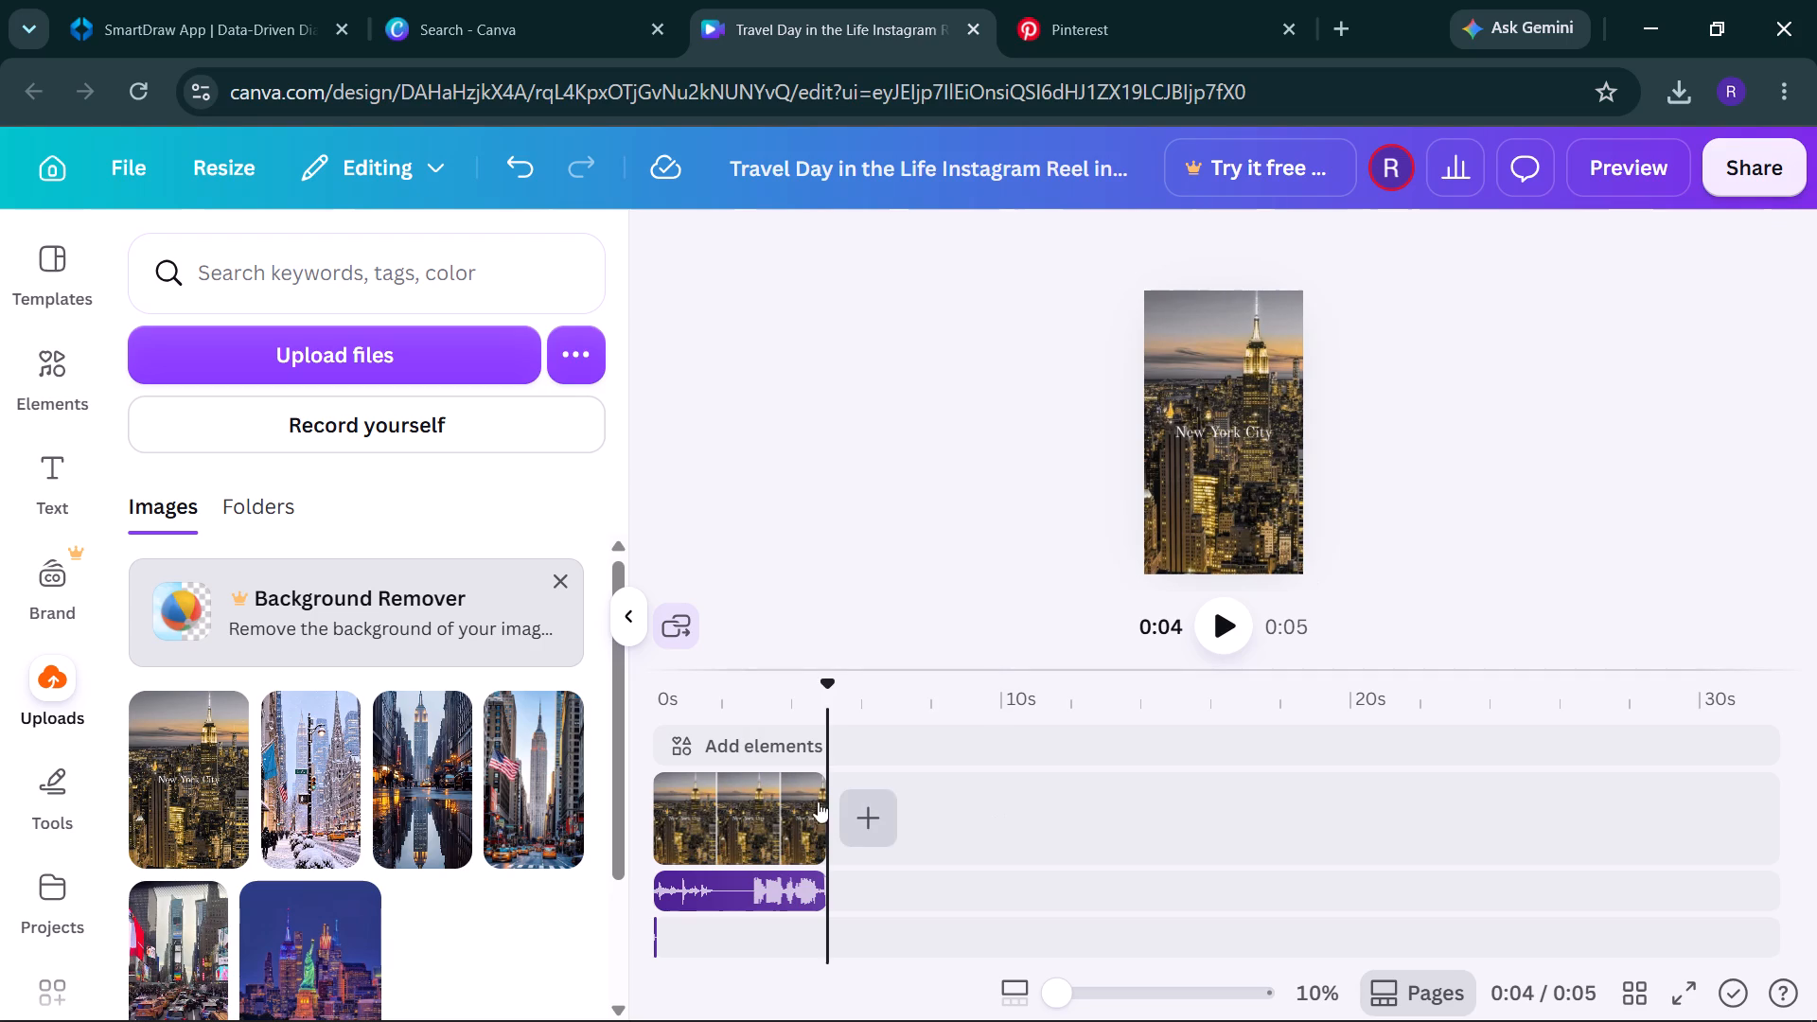
{"action": "left_click_drag", "start_coordinate": [818, 819], "coordinate": [758, 824]}
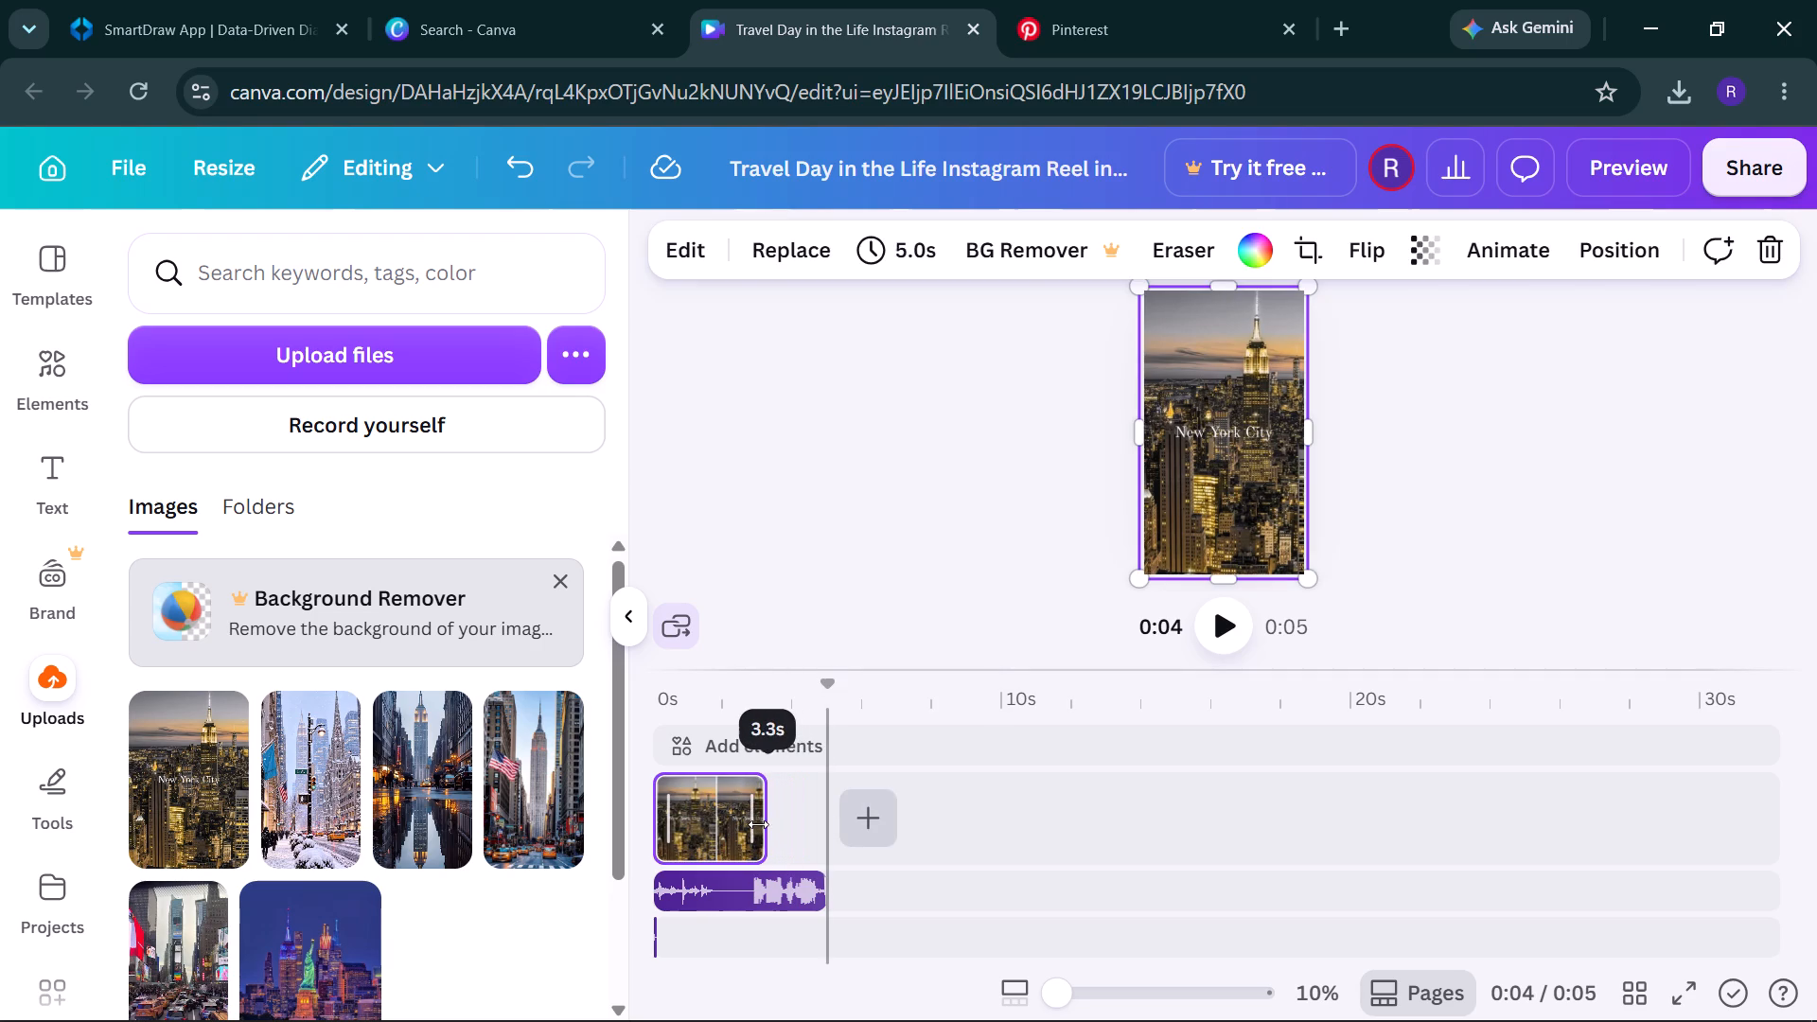
{"action": "left_click_drag", "start_coordinate": [758, 824], "coordinate": [745, 825]}
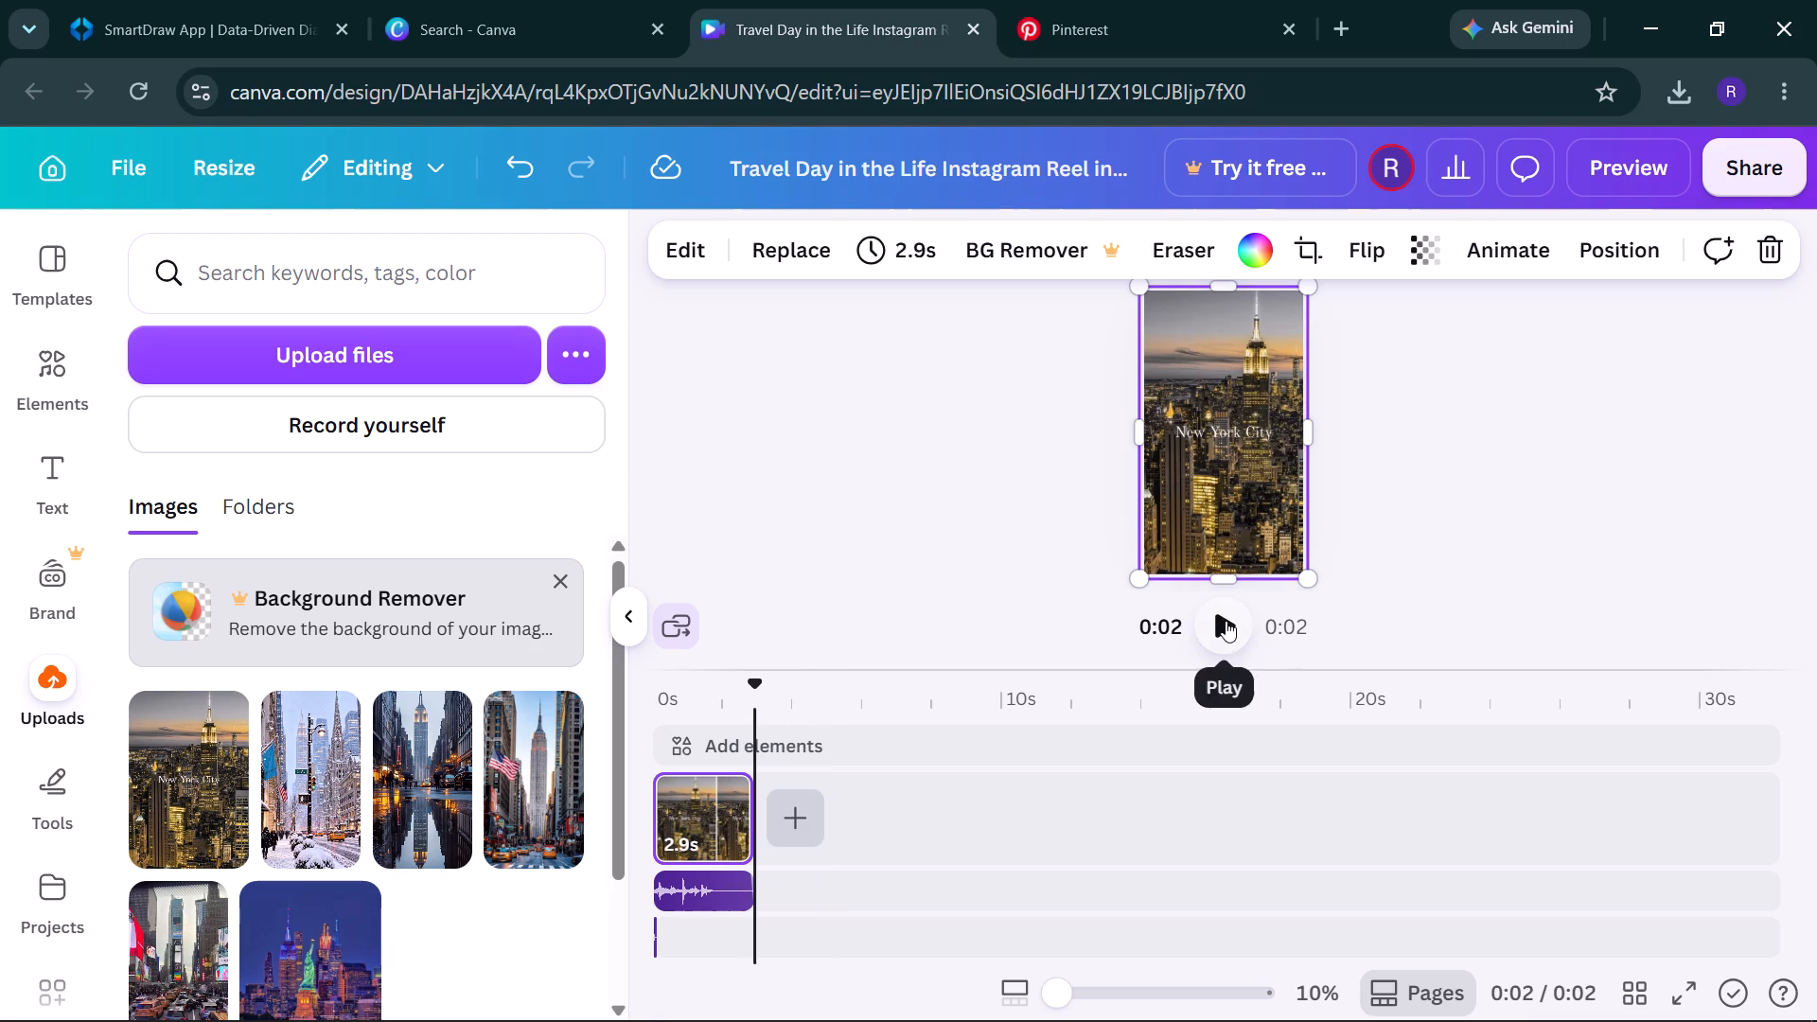
{"action": "left_click", "coordinate": [1226, 621]}
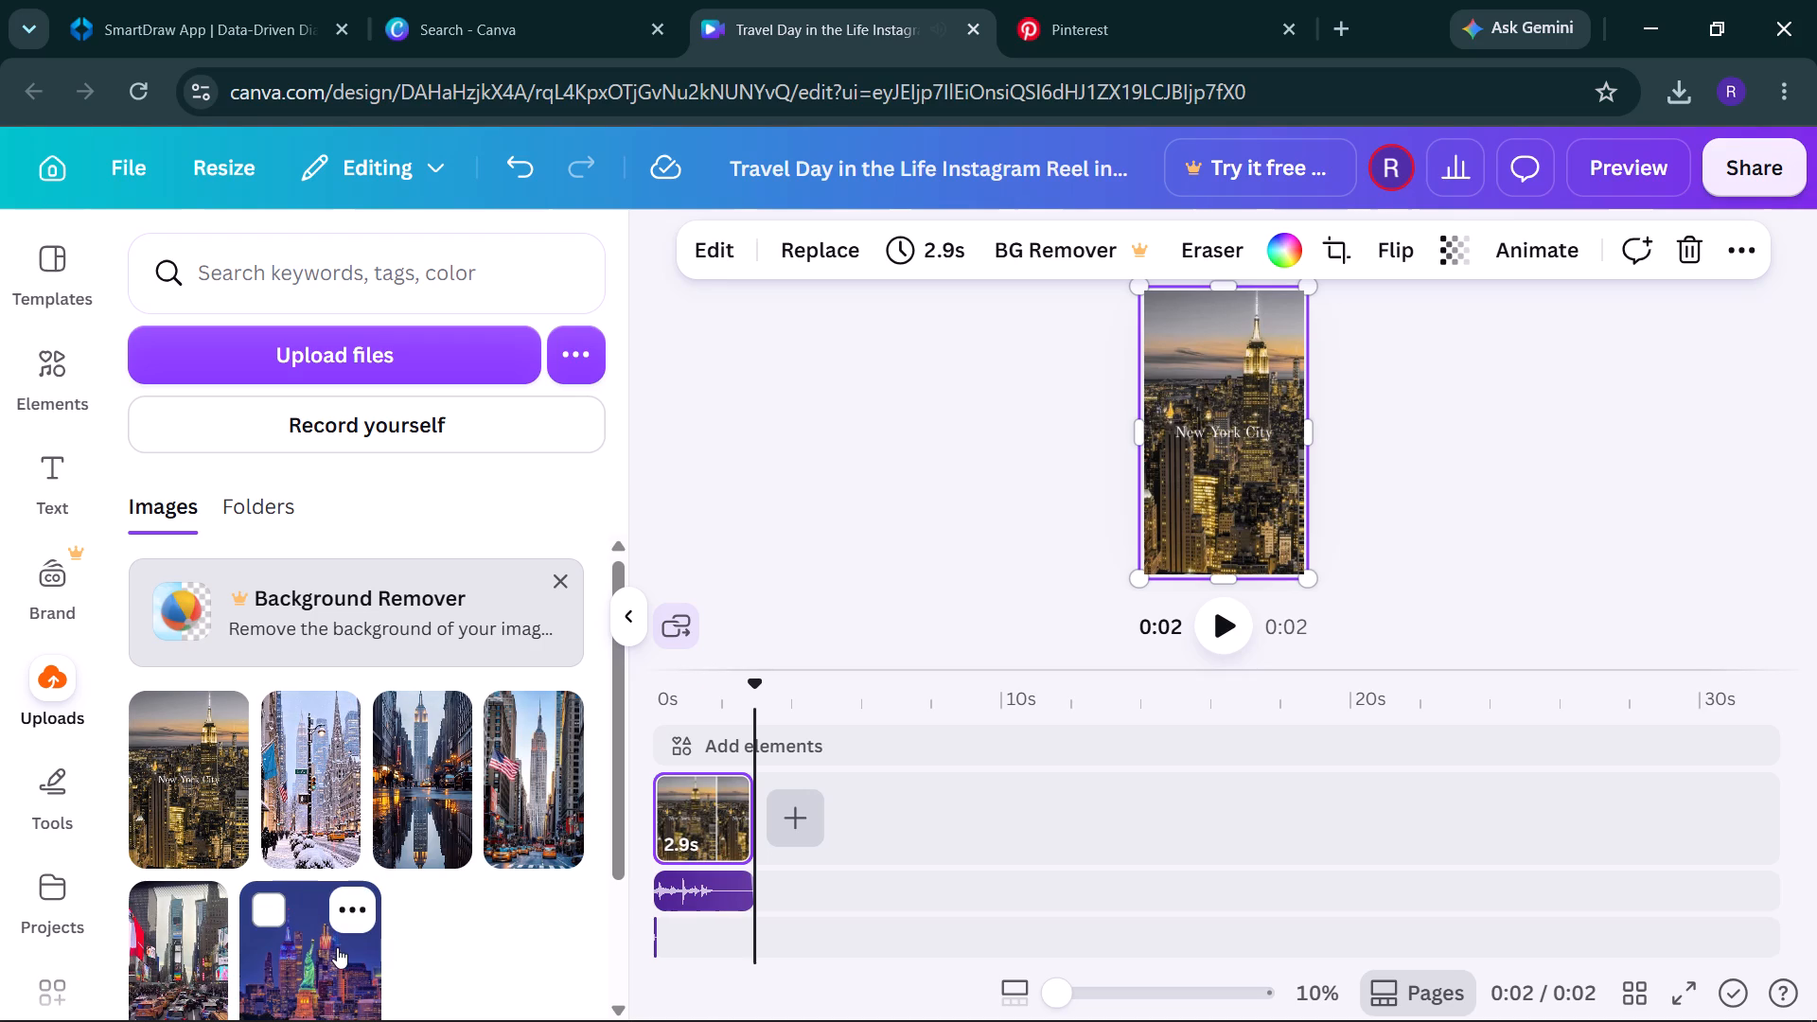
Add the Statue of Liberty night image after the skyline clip and trim it to 2.9 seconds.
{"action": "left_click_drag", "start_coordinate": [337, 947], "coordinate": [556, 858]}
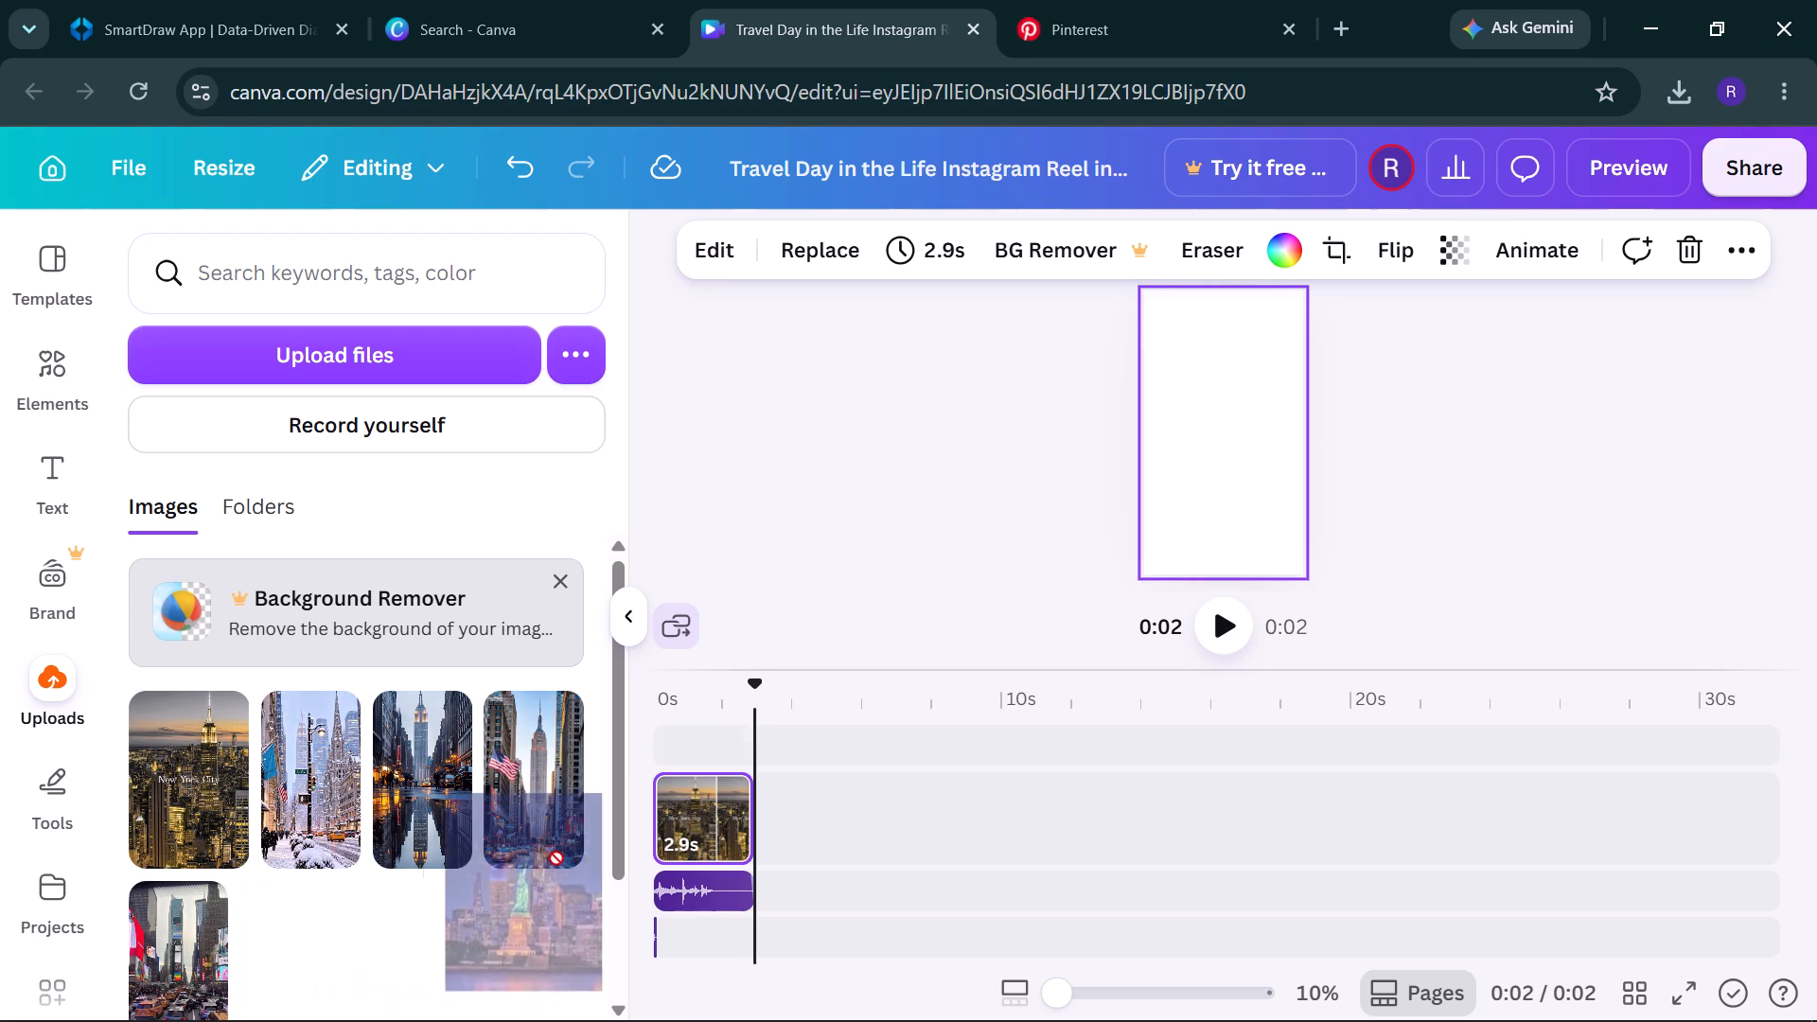
{"action": "left_click_drag", "start_coordinate": [556, 858], "coordinate": [850, 797]}
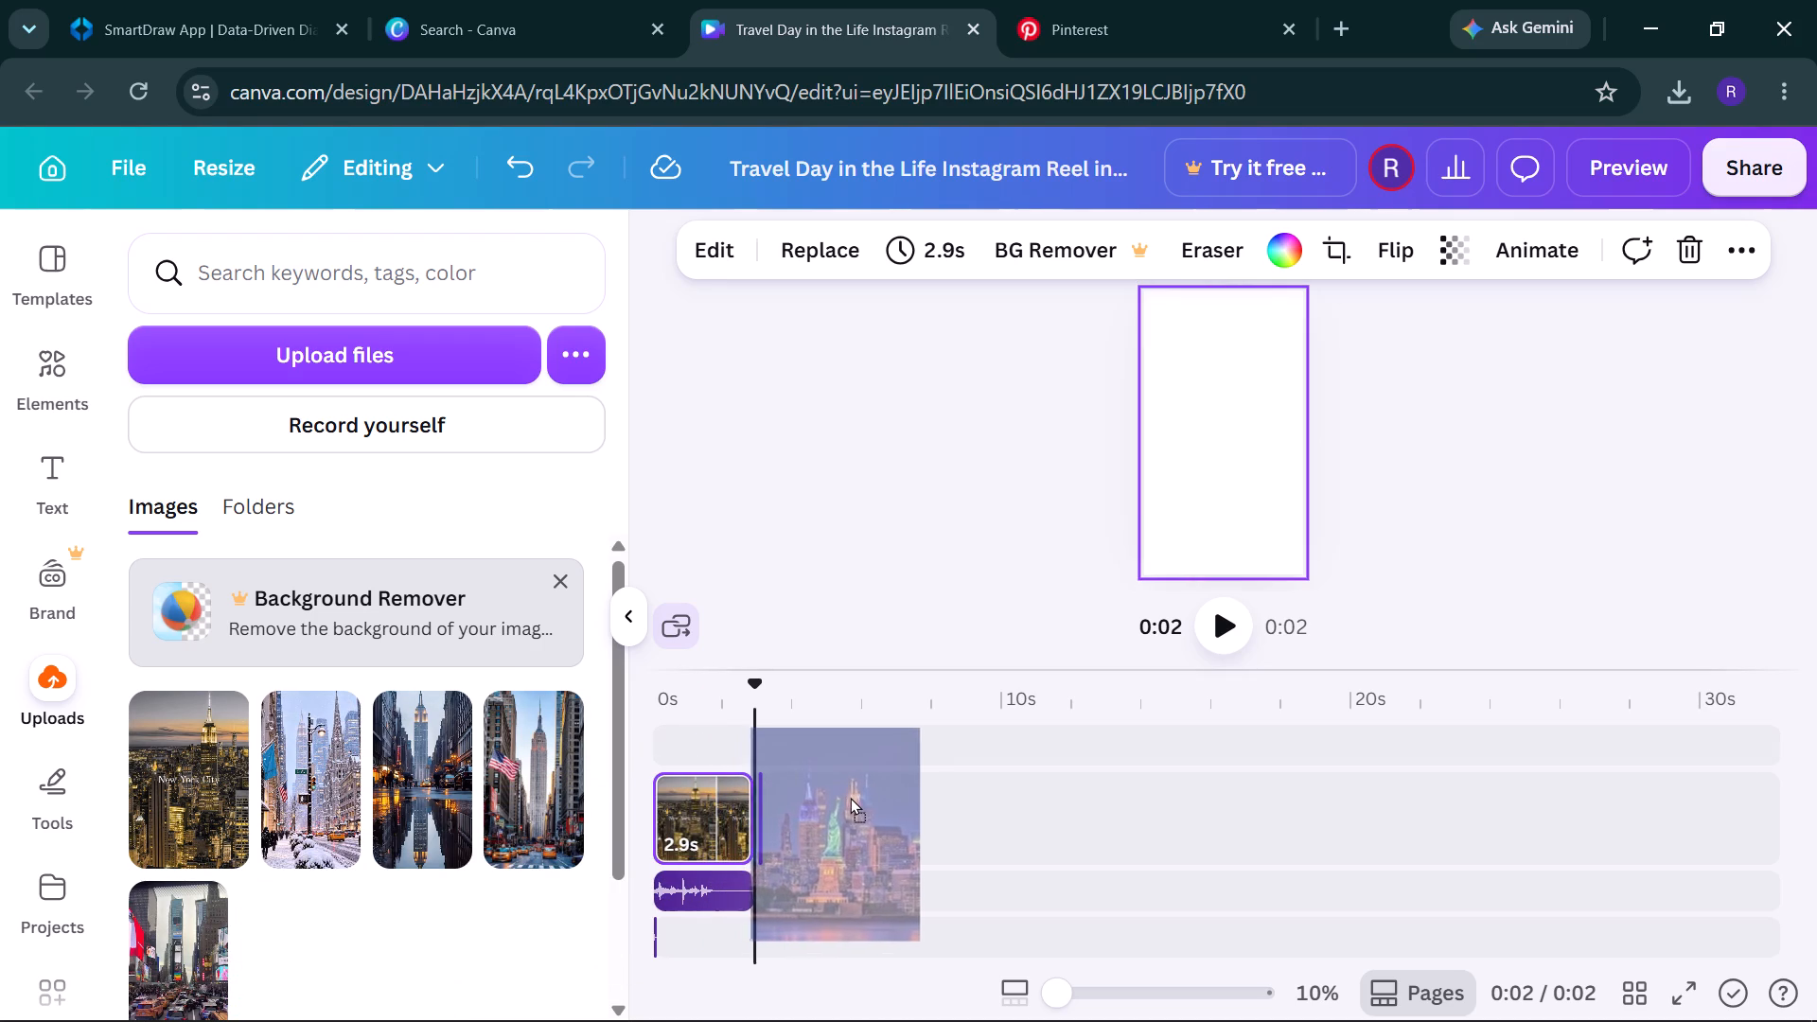
{"action": "left_click_drag", "start_coordinate": [850, 797], "coordinate": [851, 797]}
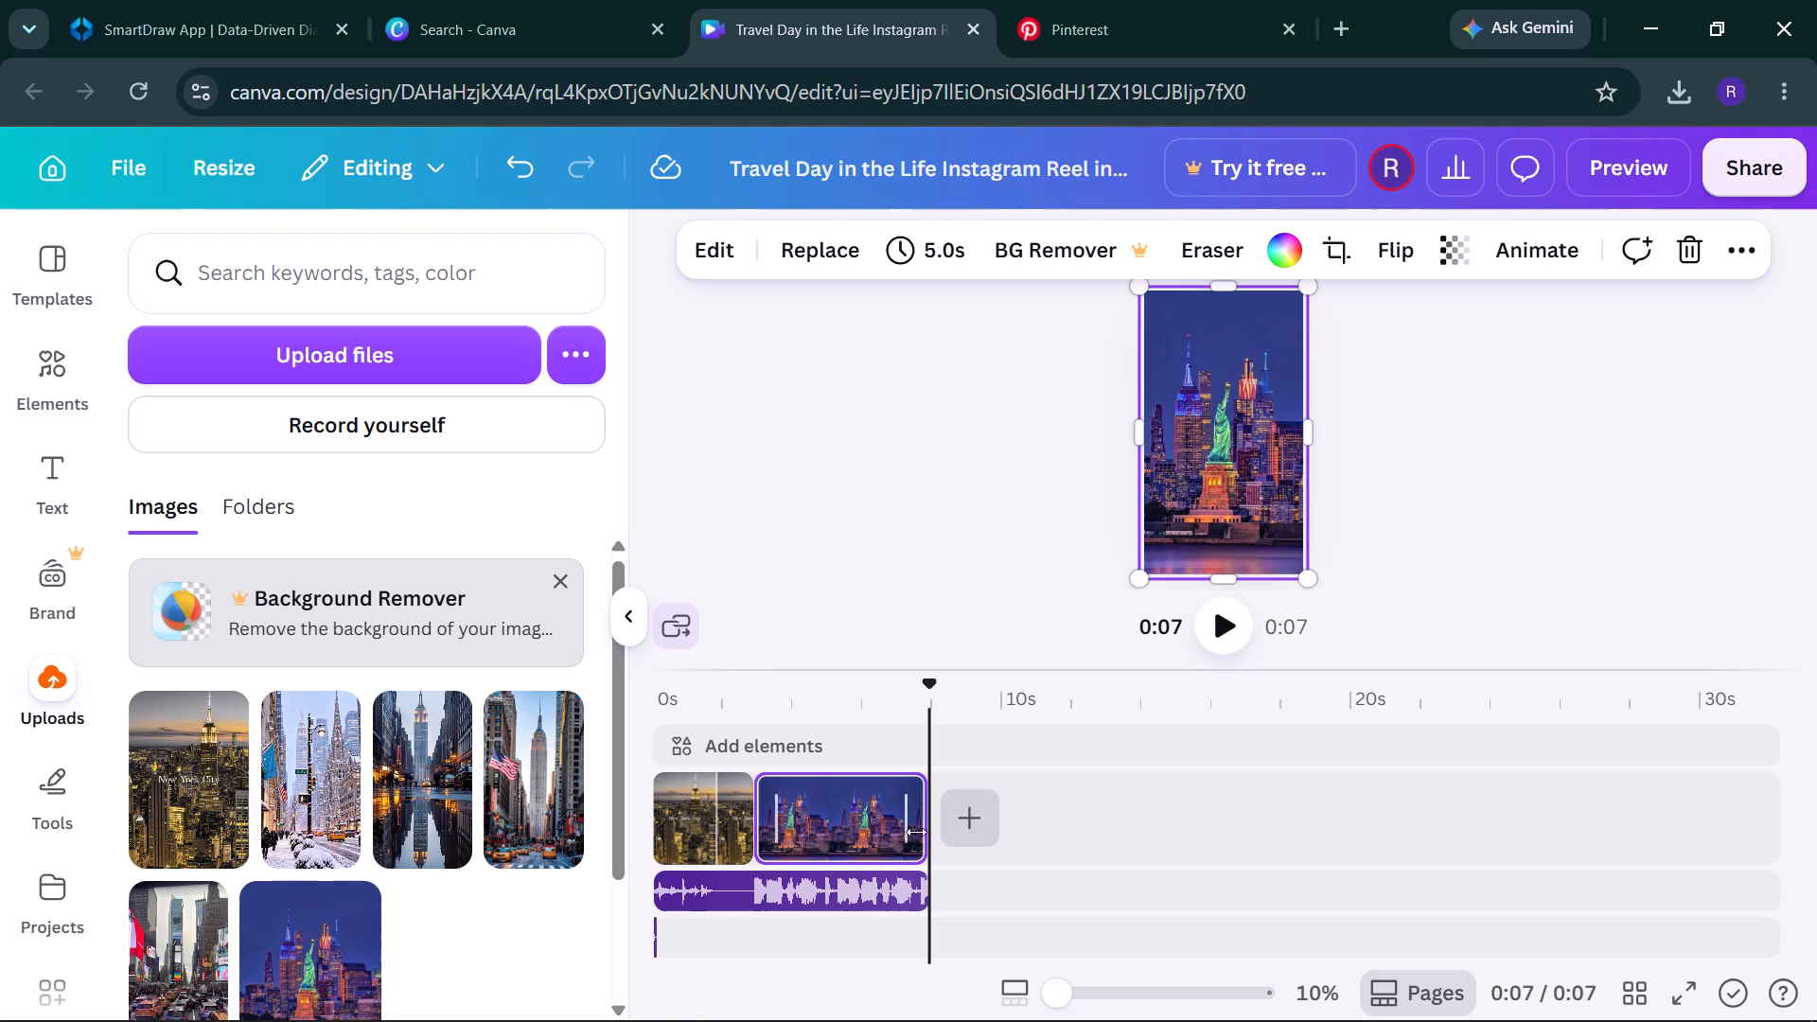
{"action": "left_click_drag", "start_coordinate": [920, 834], "coordinate": [845, 848]}
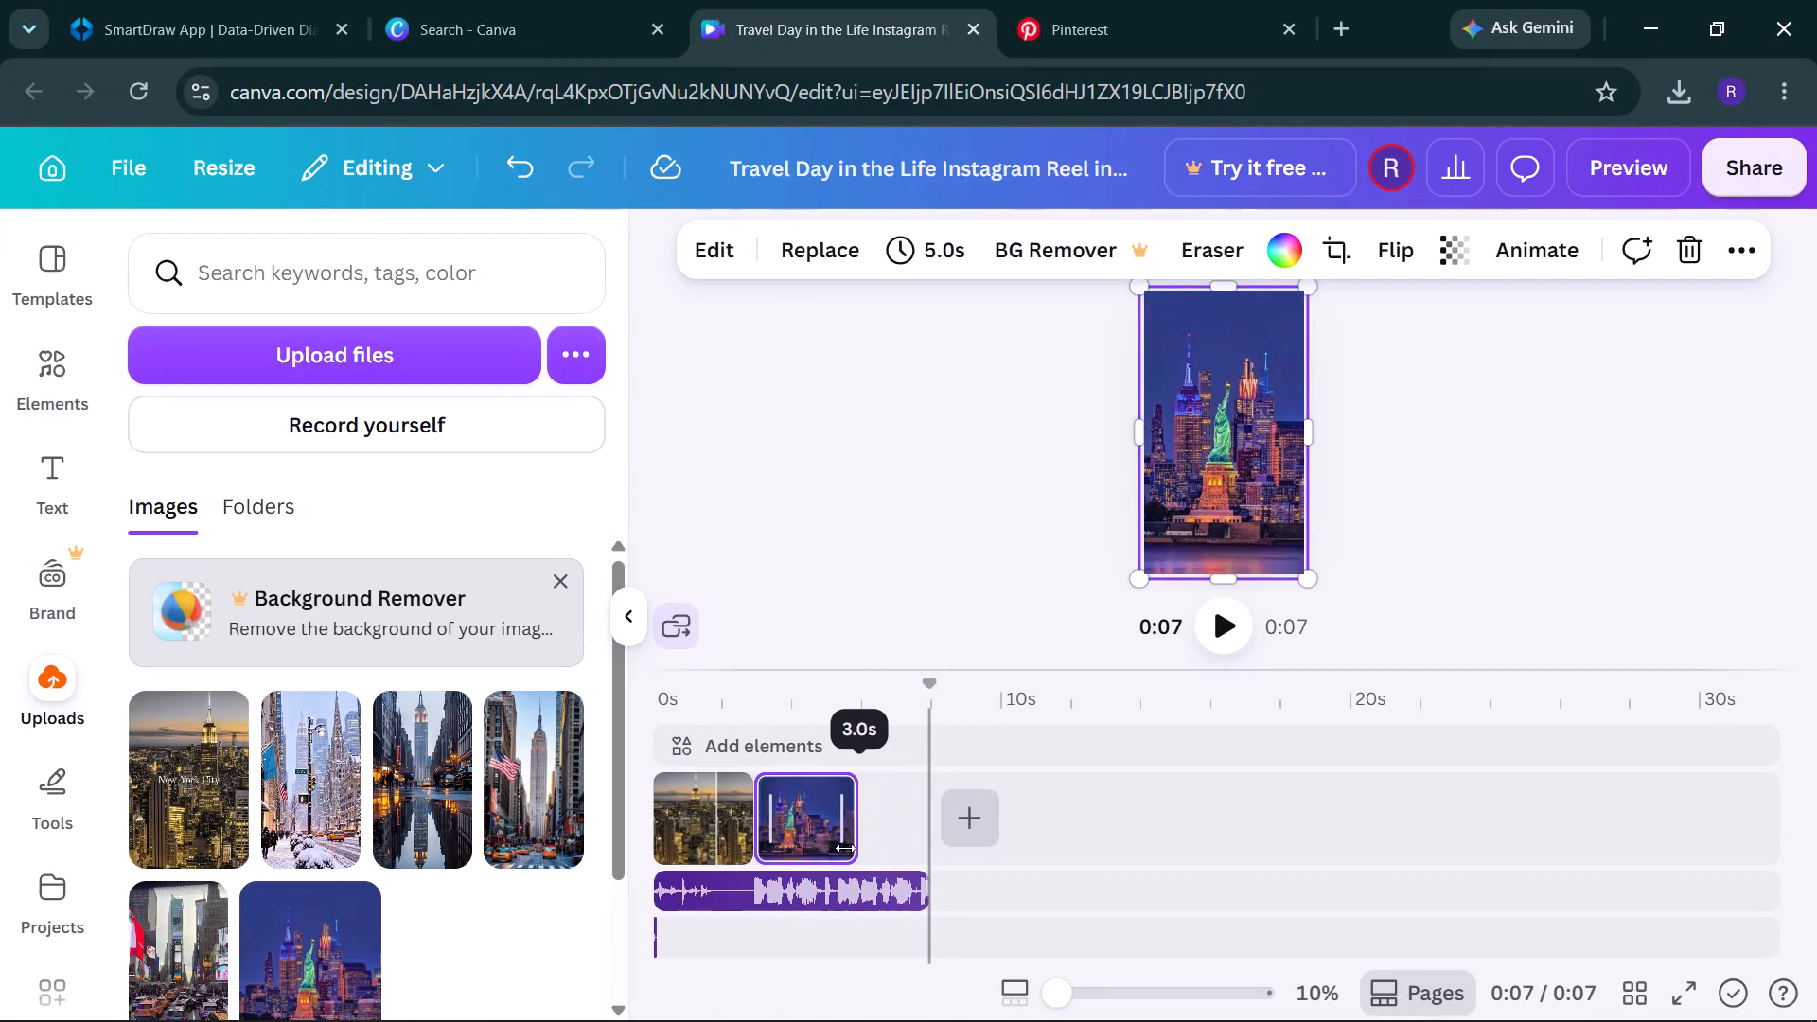
{"action": "left_click_drag", "start_coordinate": [845, 848], "coordinate": [844, 848]}
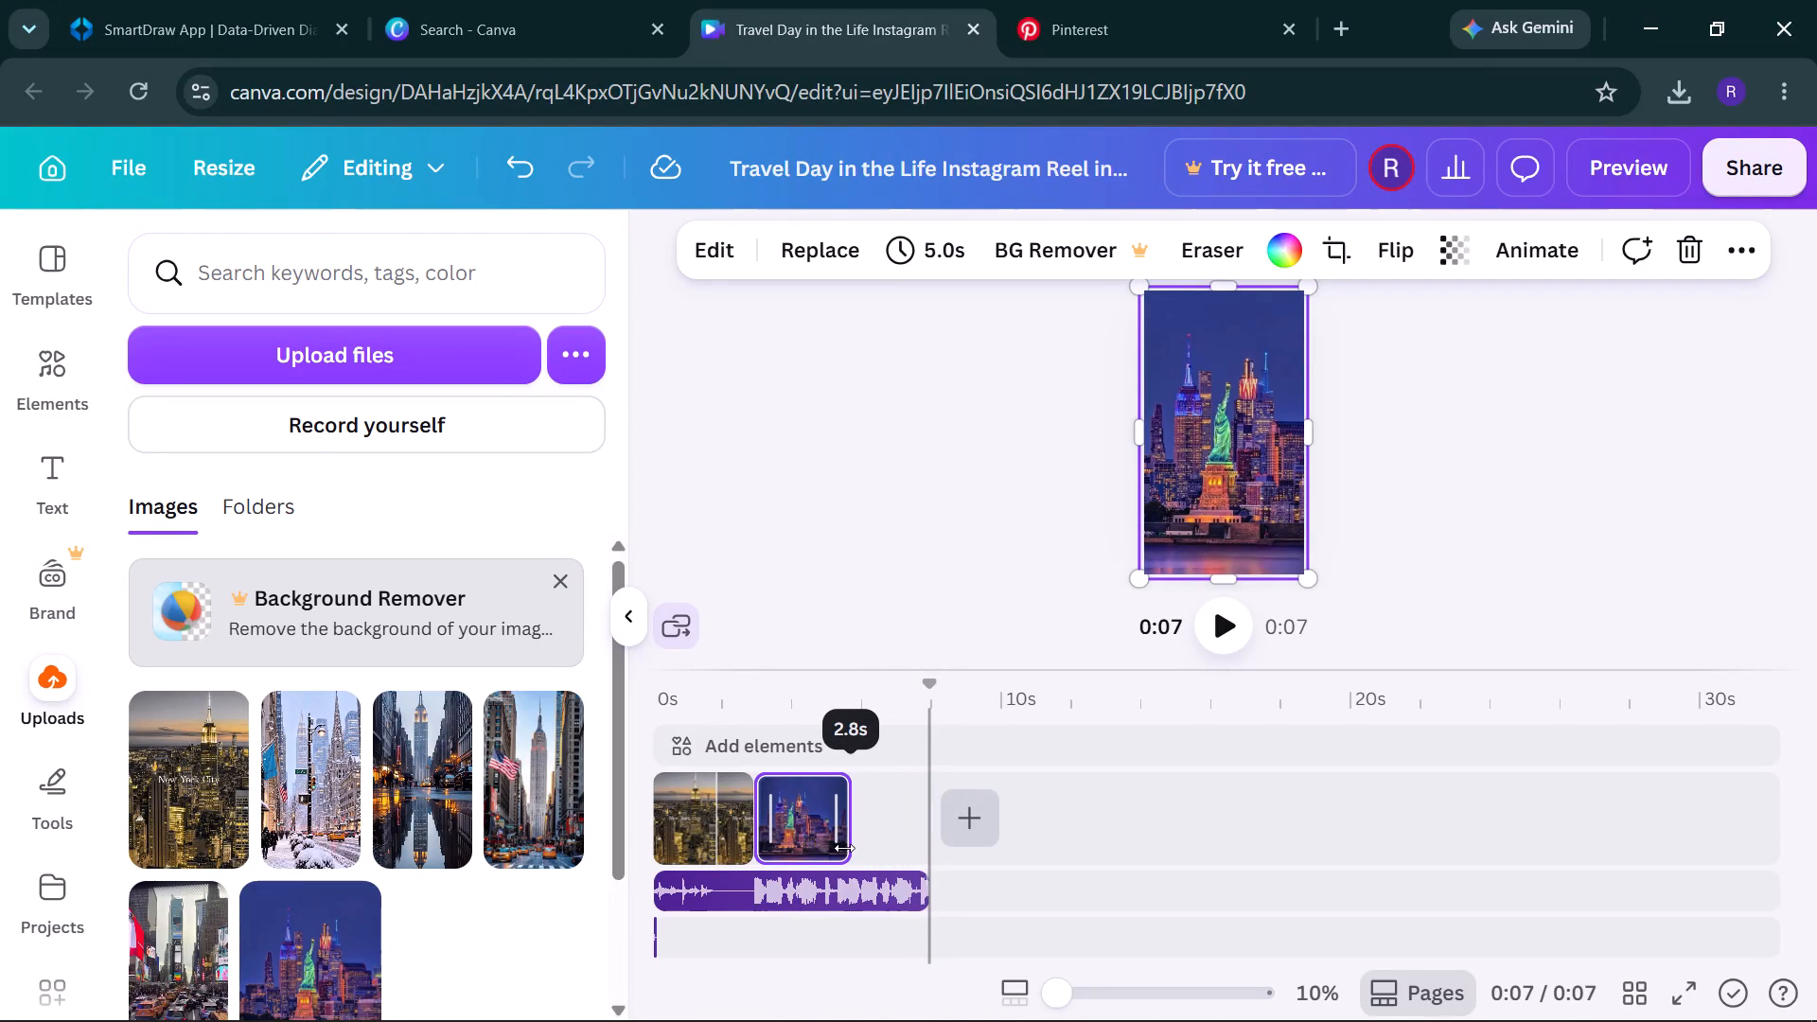
{"action": "left_click_drag", "start_coordinate": [844, 848], "coordinate": [847, 848]}
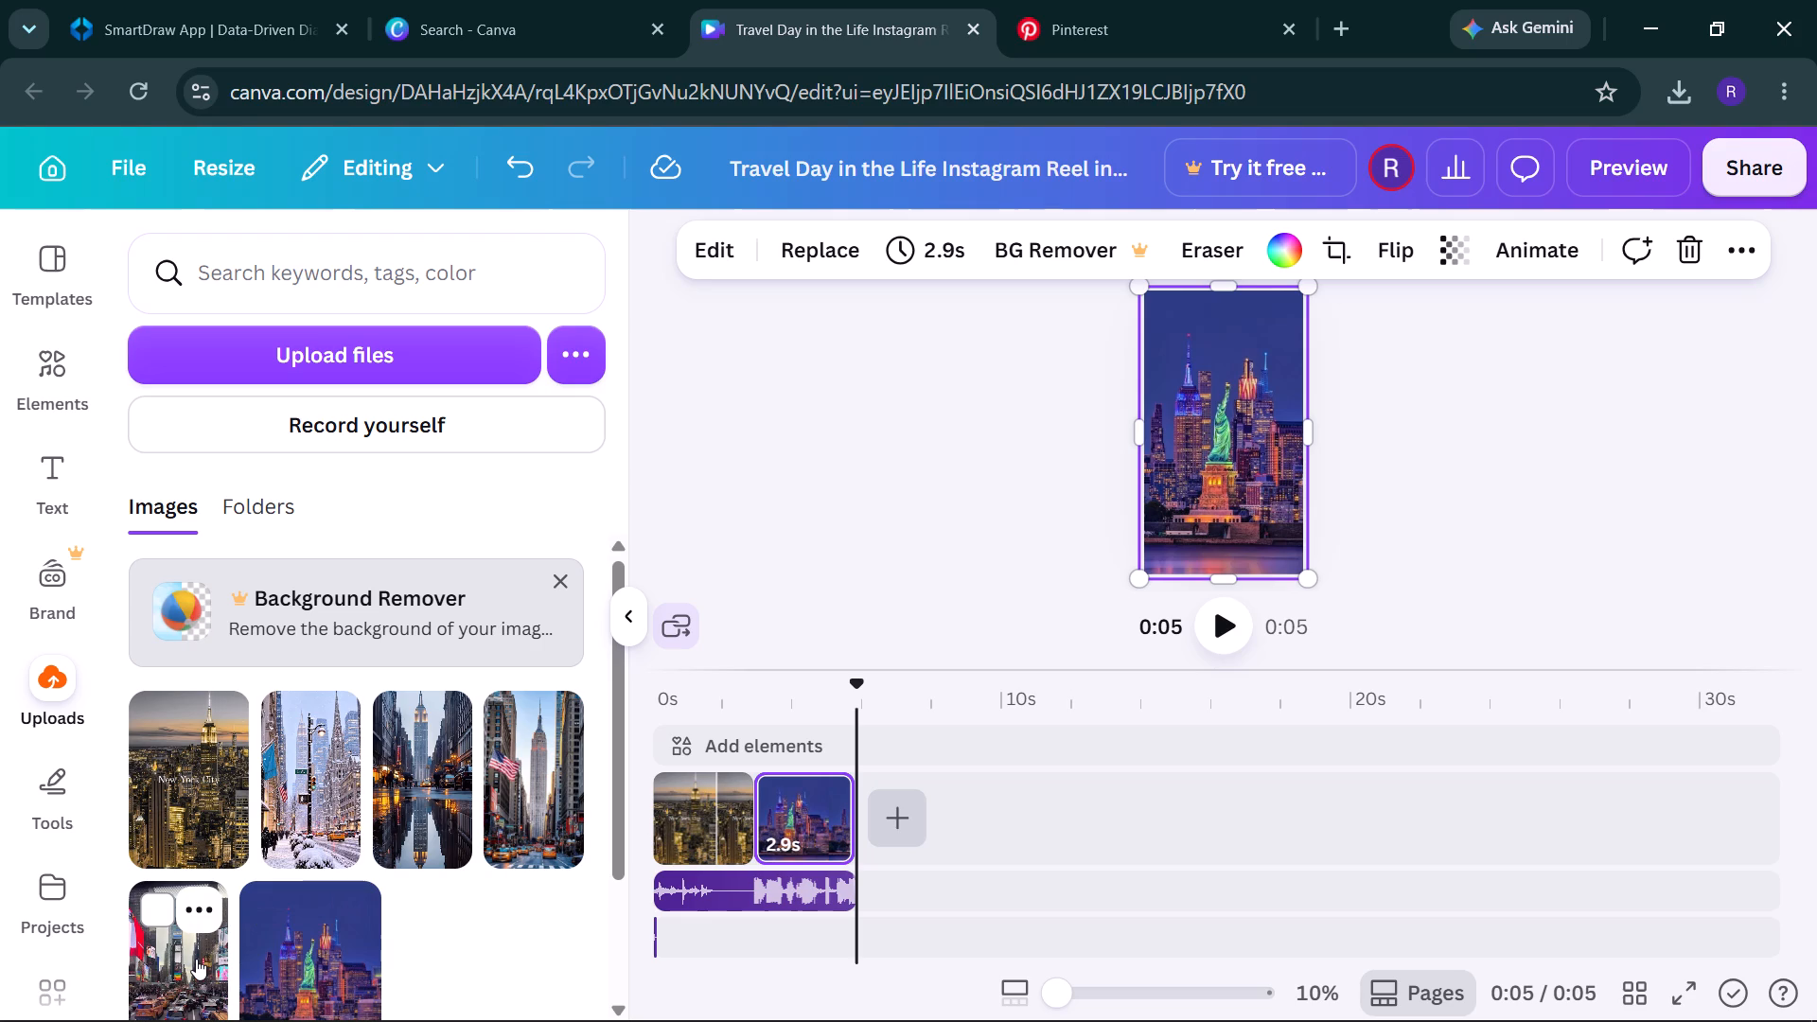
Add the busy taxi-traffic street image as the third clip, trimmed to 2.9 seconds, and play the reel back.
{"action": "left_click_drag", "start_coordinate": [196, 959], "coordinate": [291, 925]}
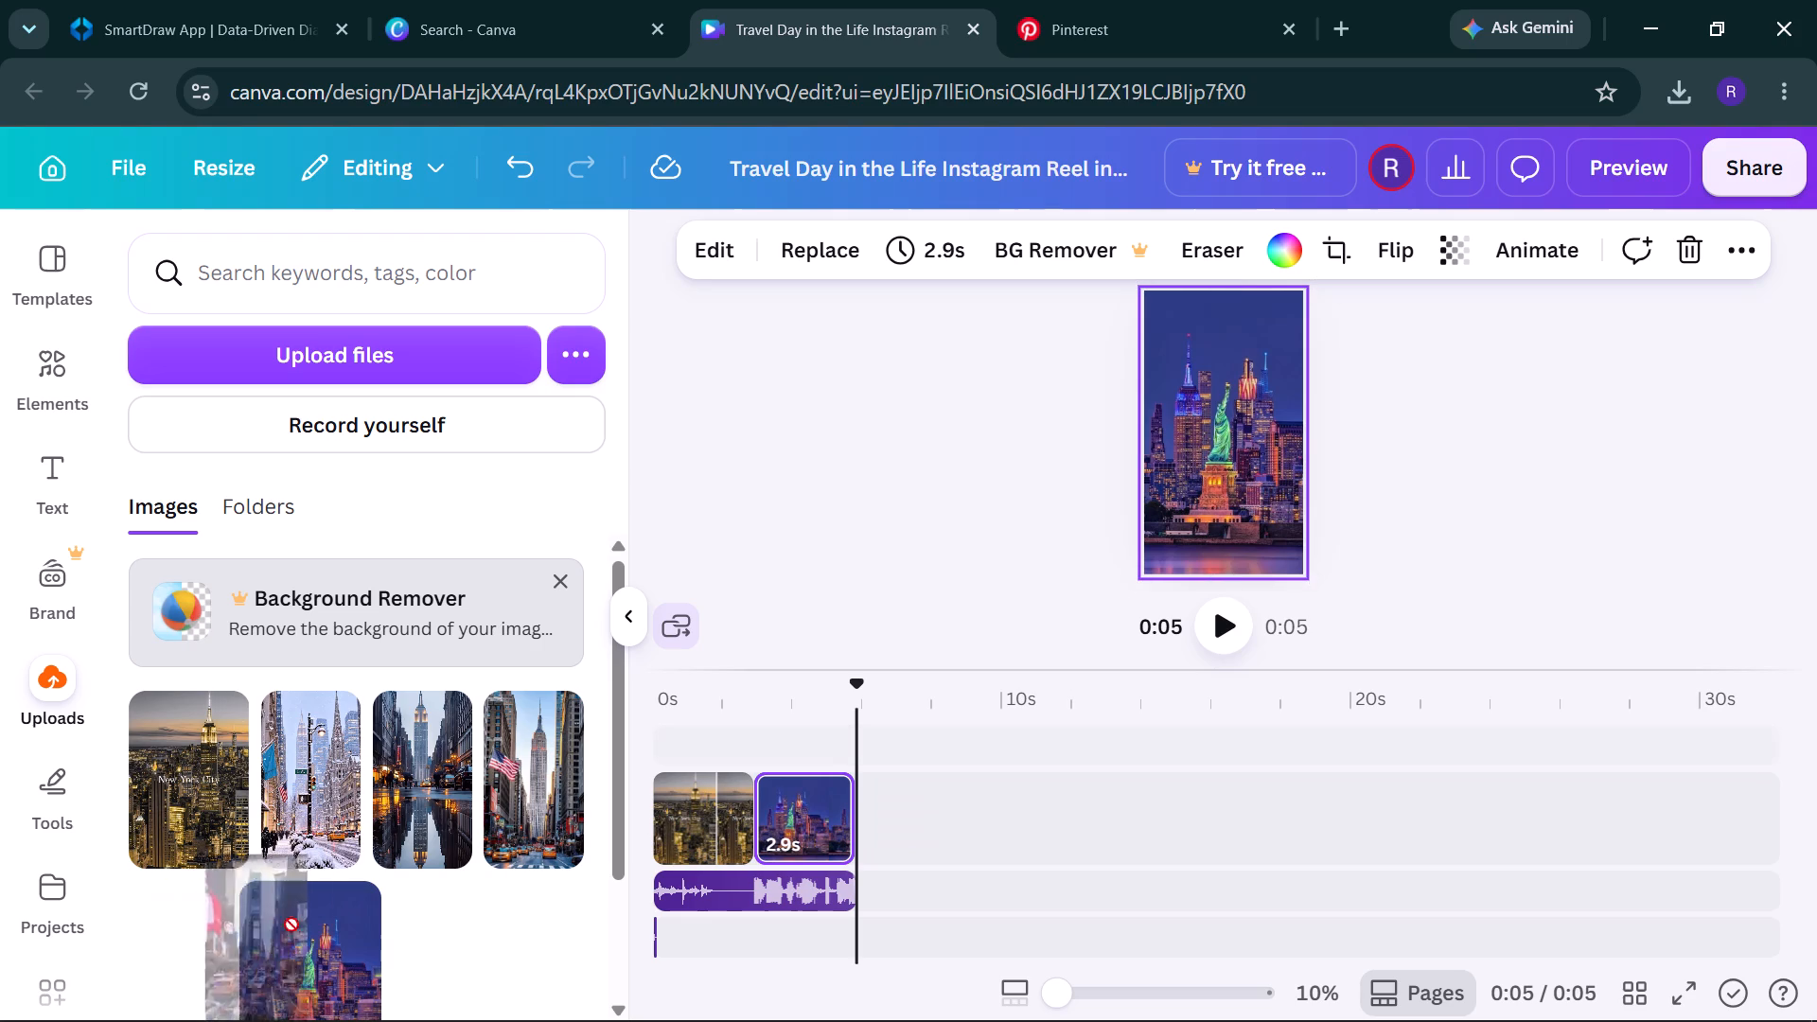
{"action": "left_click_drag", "start_coordinate": [291, 925], "coordinate": [951, 806]}
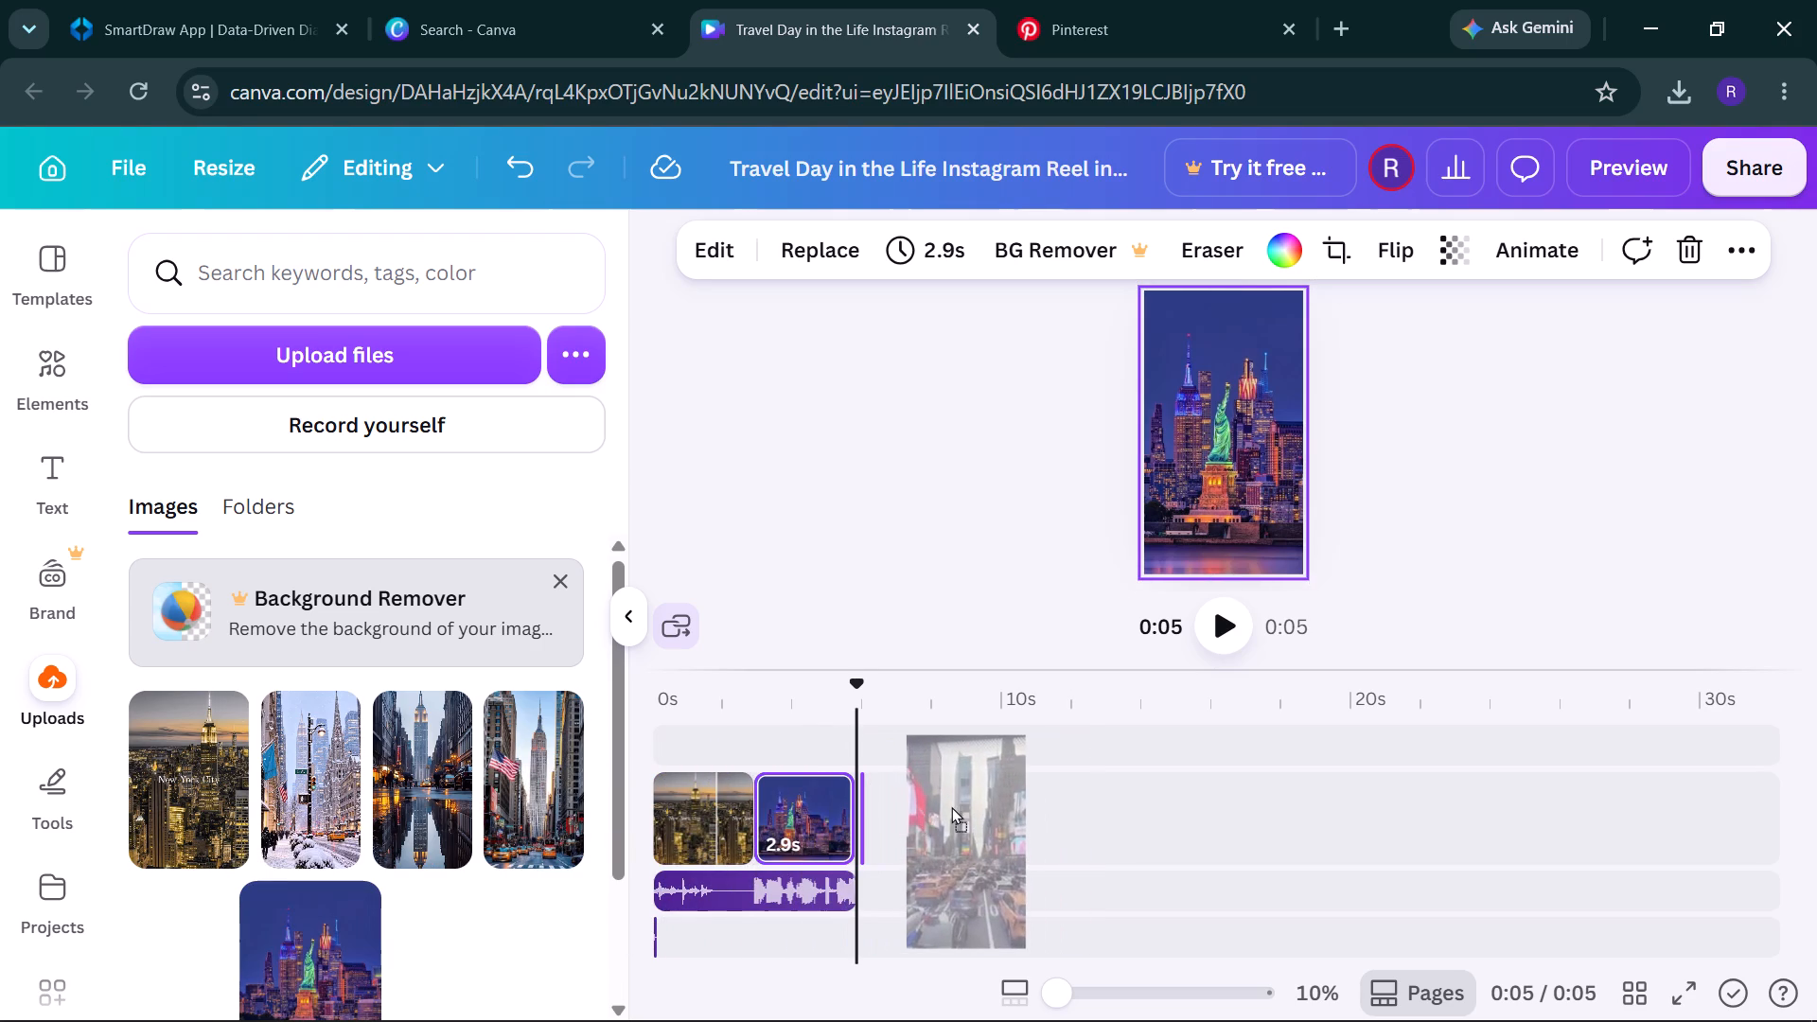
{"action": "left_click_drag", "start_coordinate": [951, 806], "coordinate": [926, 804]}
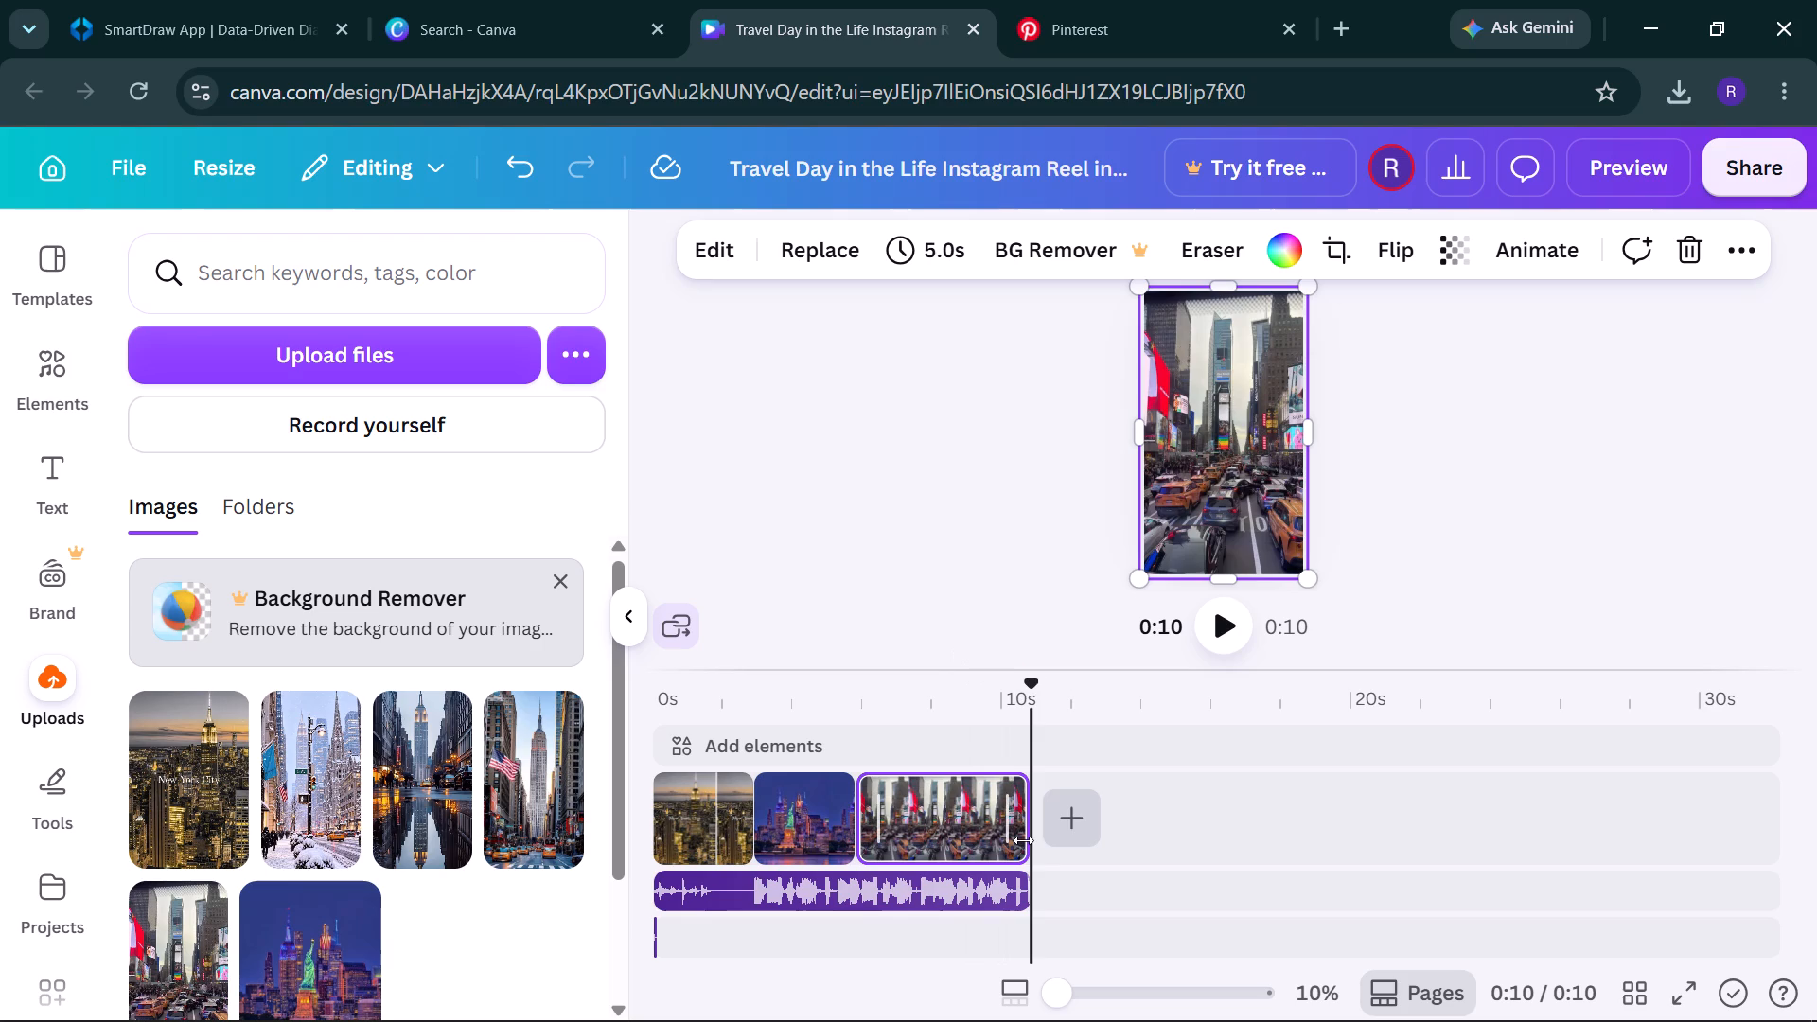
{"action": "left_click_drag", "start_coordinate": [1023, 840], "coordinate": [964, 848]}
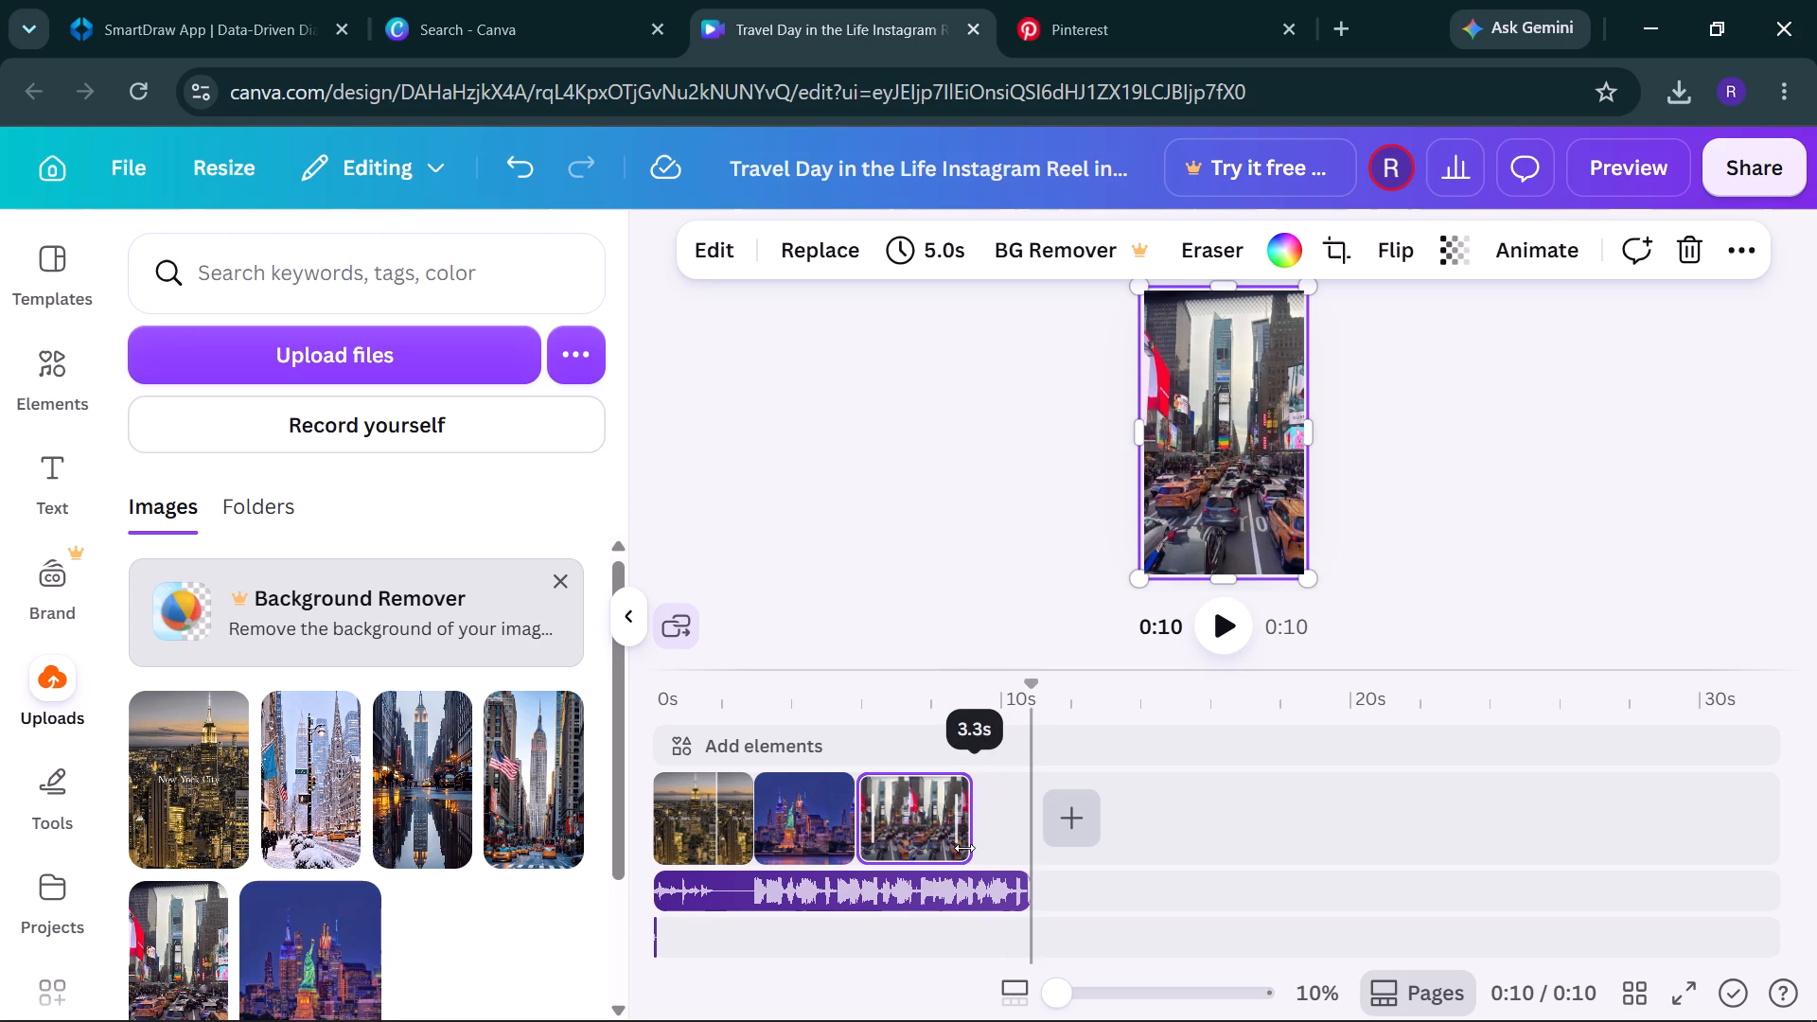
{"action": "left_click_drag", "start_coordinate": [964, 848], "coordinate": [955, 851]}
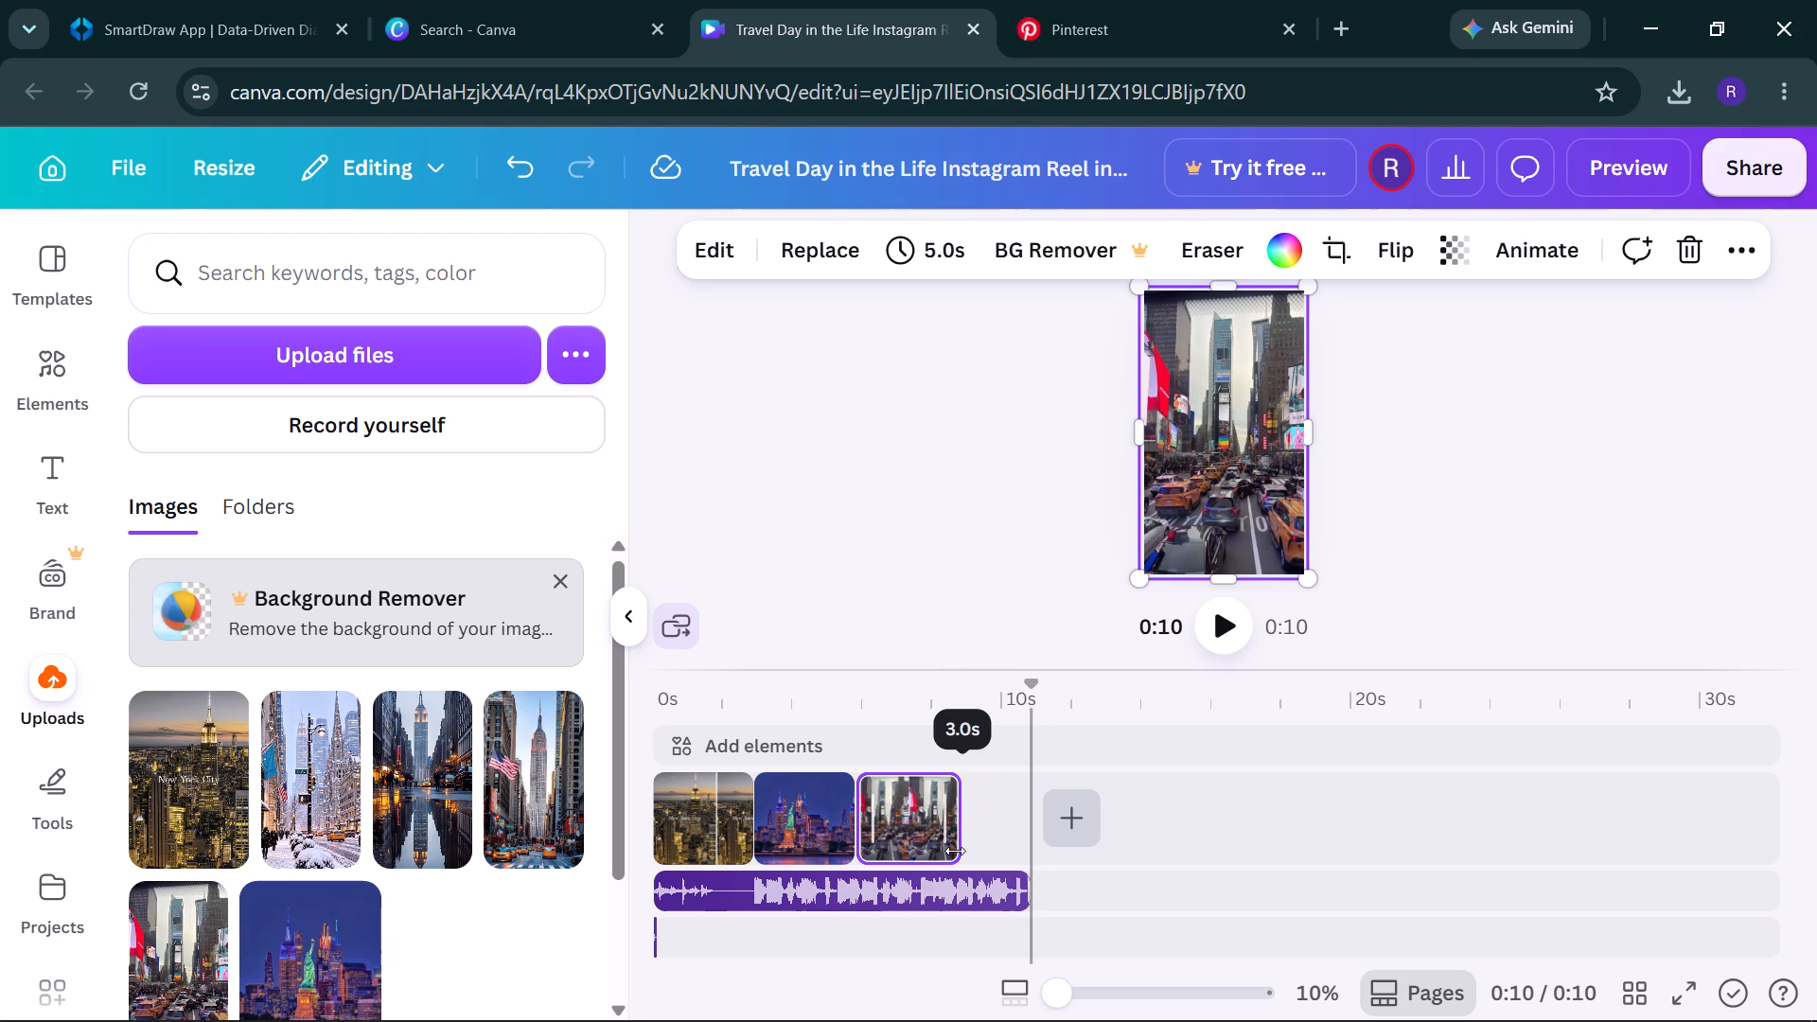
{"action": "left_click_drag", "start_coordinate": [955, 851], "coordinate": [951, 852]}
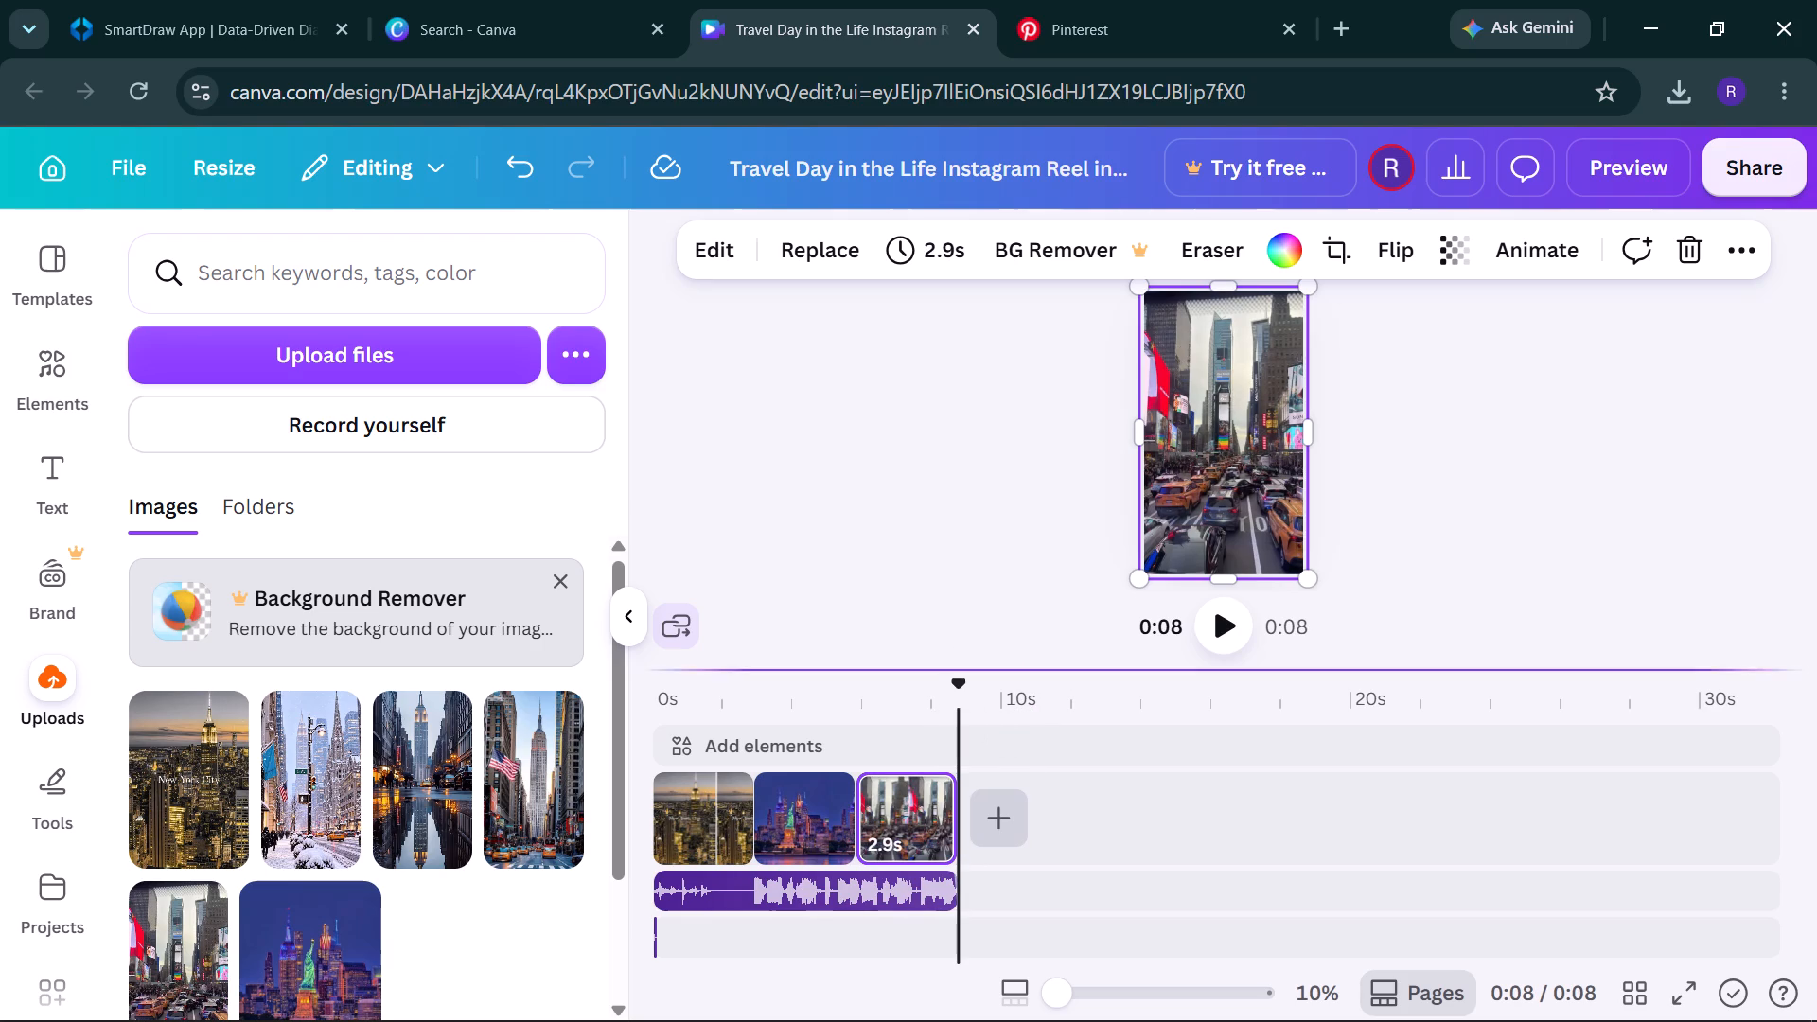
{"action": "left_click", "coordinate": [1205, 645]}
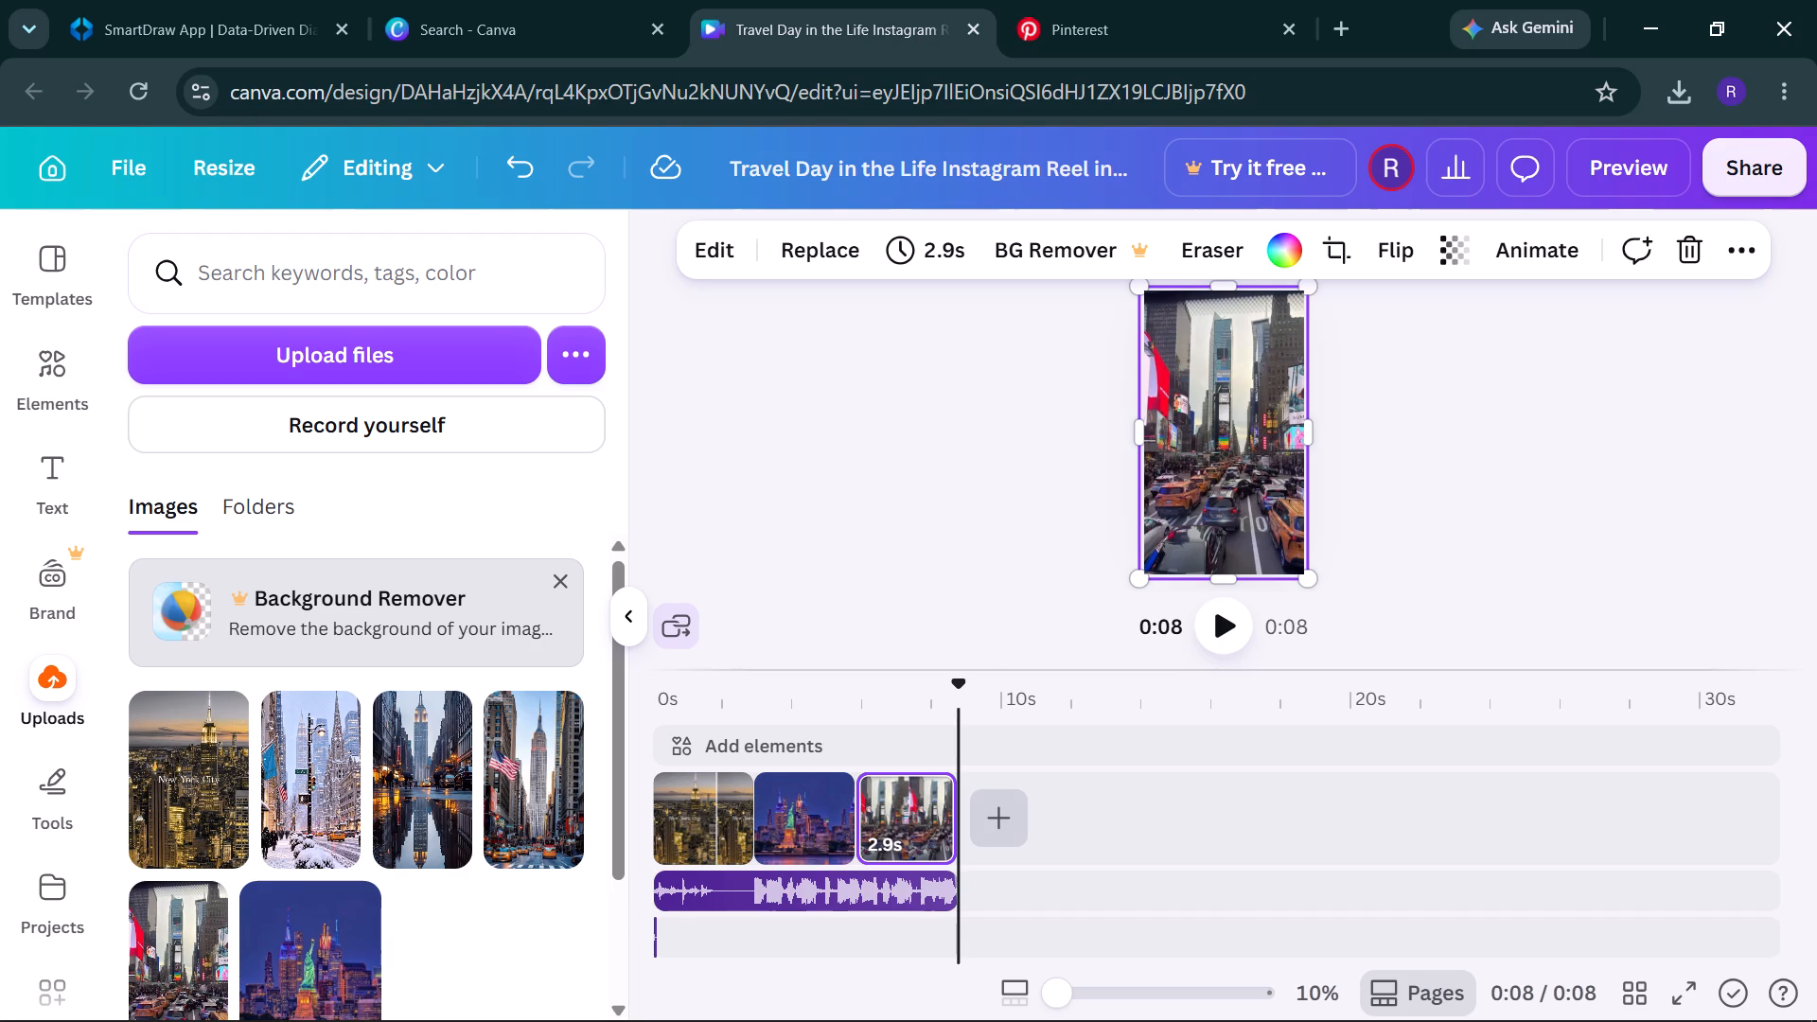
{"action": "left_click", "coordinate": [1217, 624]}
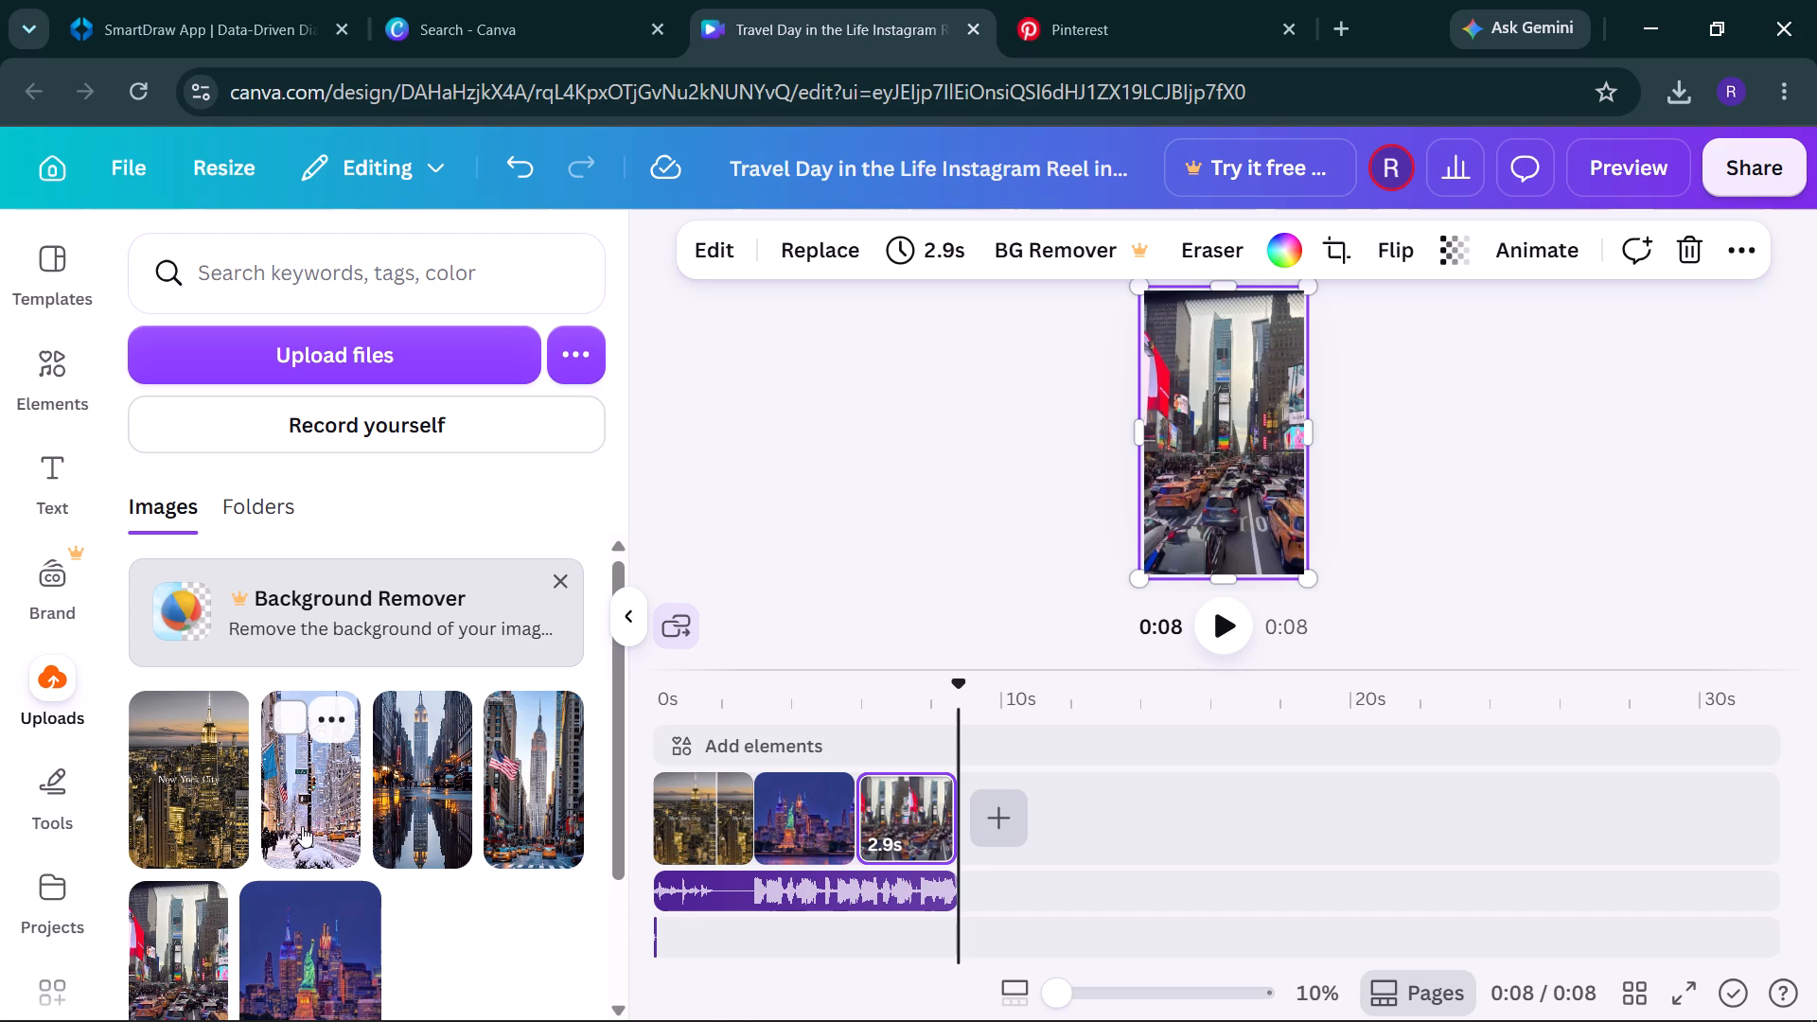
Add the snowy avenue image as the fourth clip, trimmed to 2.9 seconds, and play the reel back.
{"action": "left_click_drag", "start_coordinate": [302, 826], "coordinate": [415, 799]}
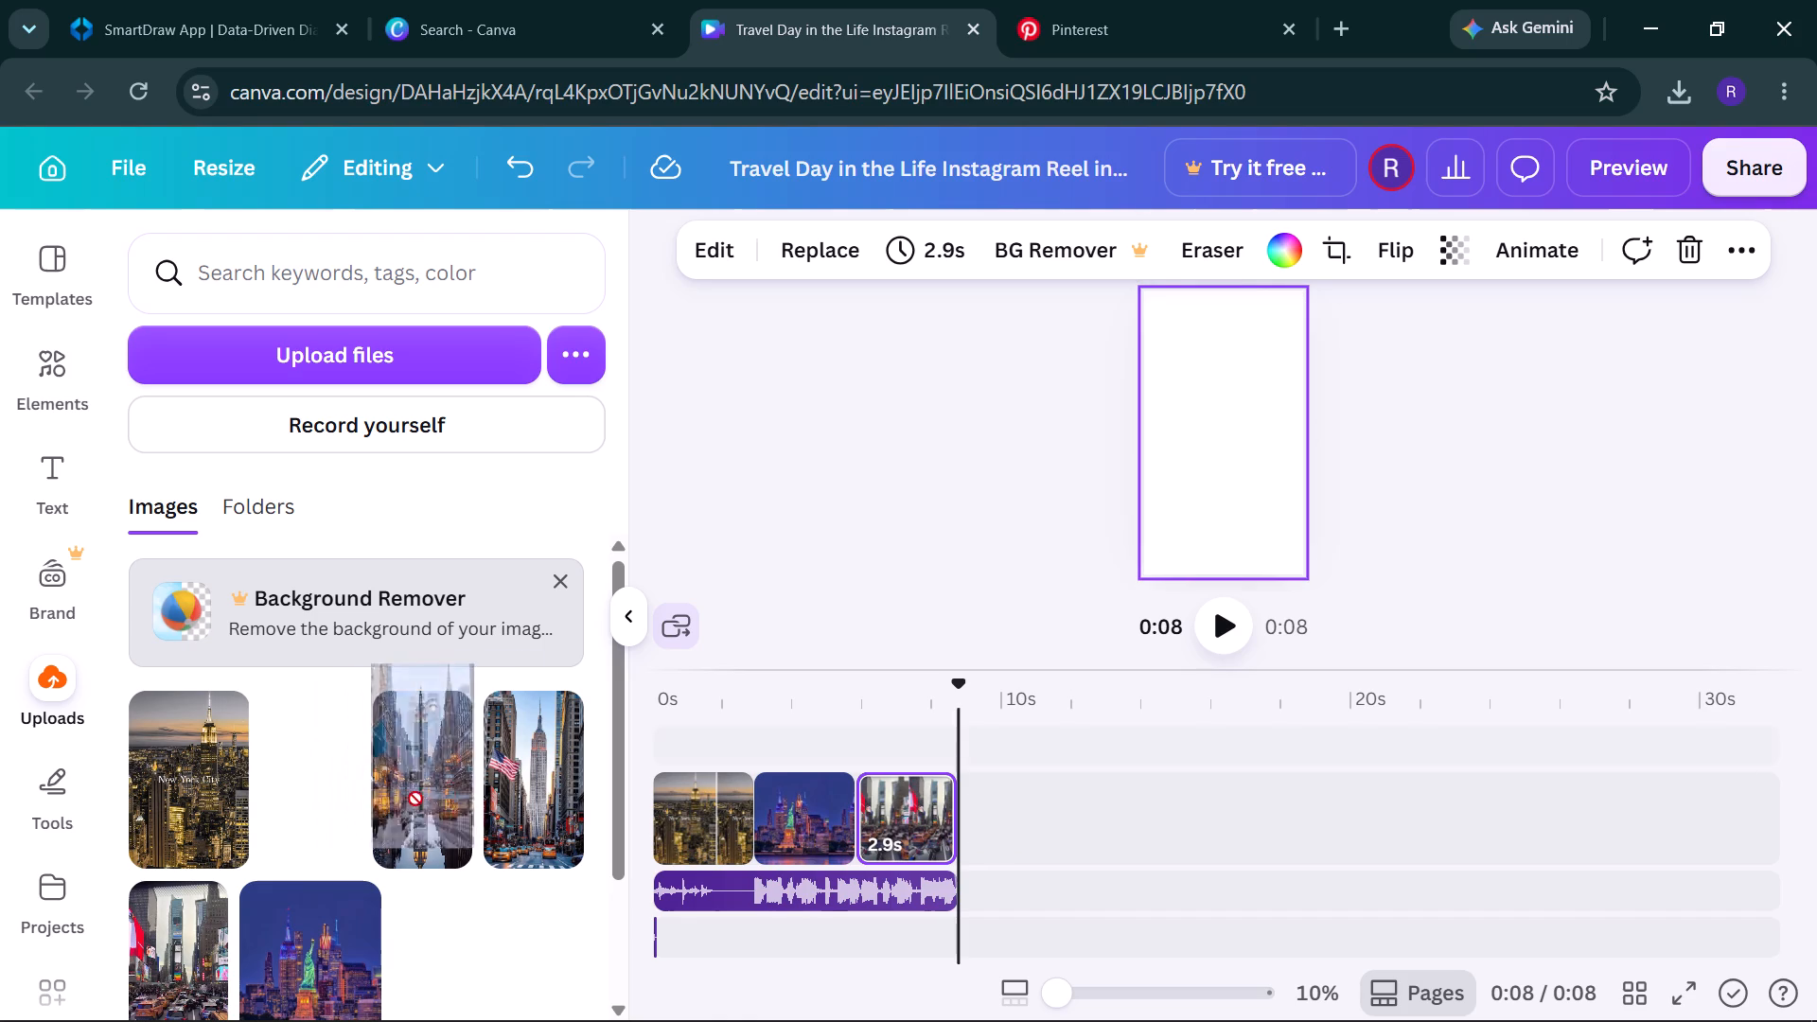
{"action": "left_click_drag", "start_coordinate": [415, 799], "coordinate": [1069, 815]}
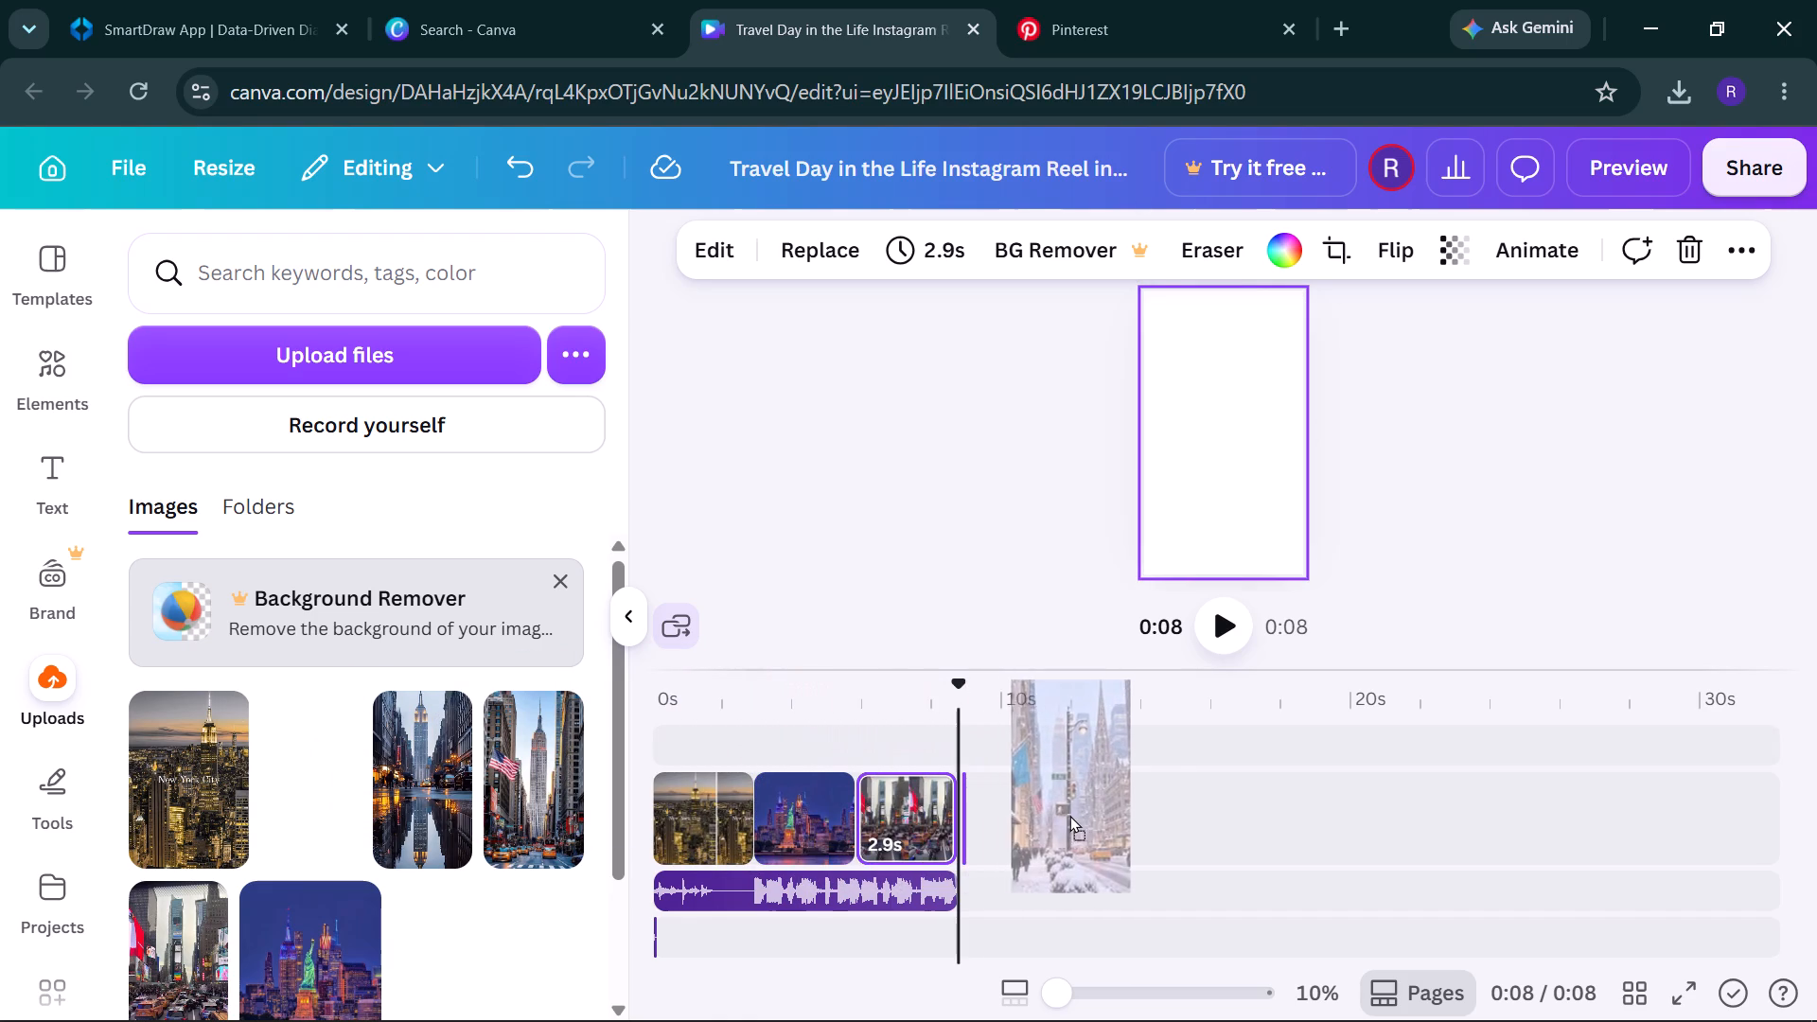
{"action": "left_click_drag", "start_coordinate": [1069, 815], "coordinate": [1011, 817]}
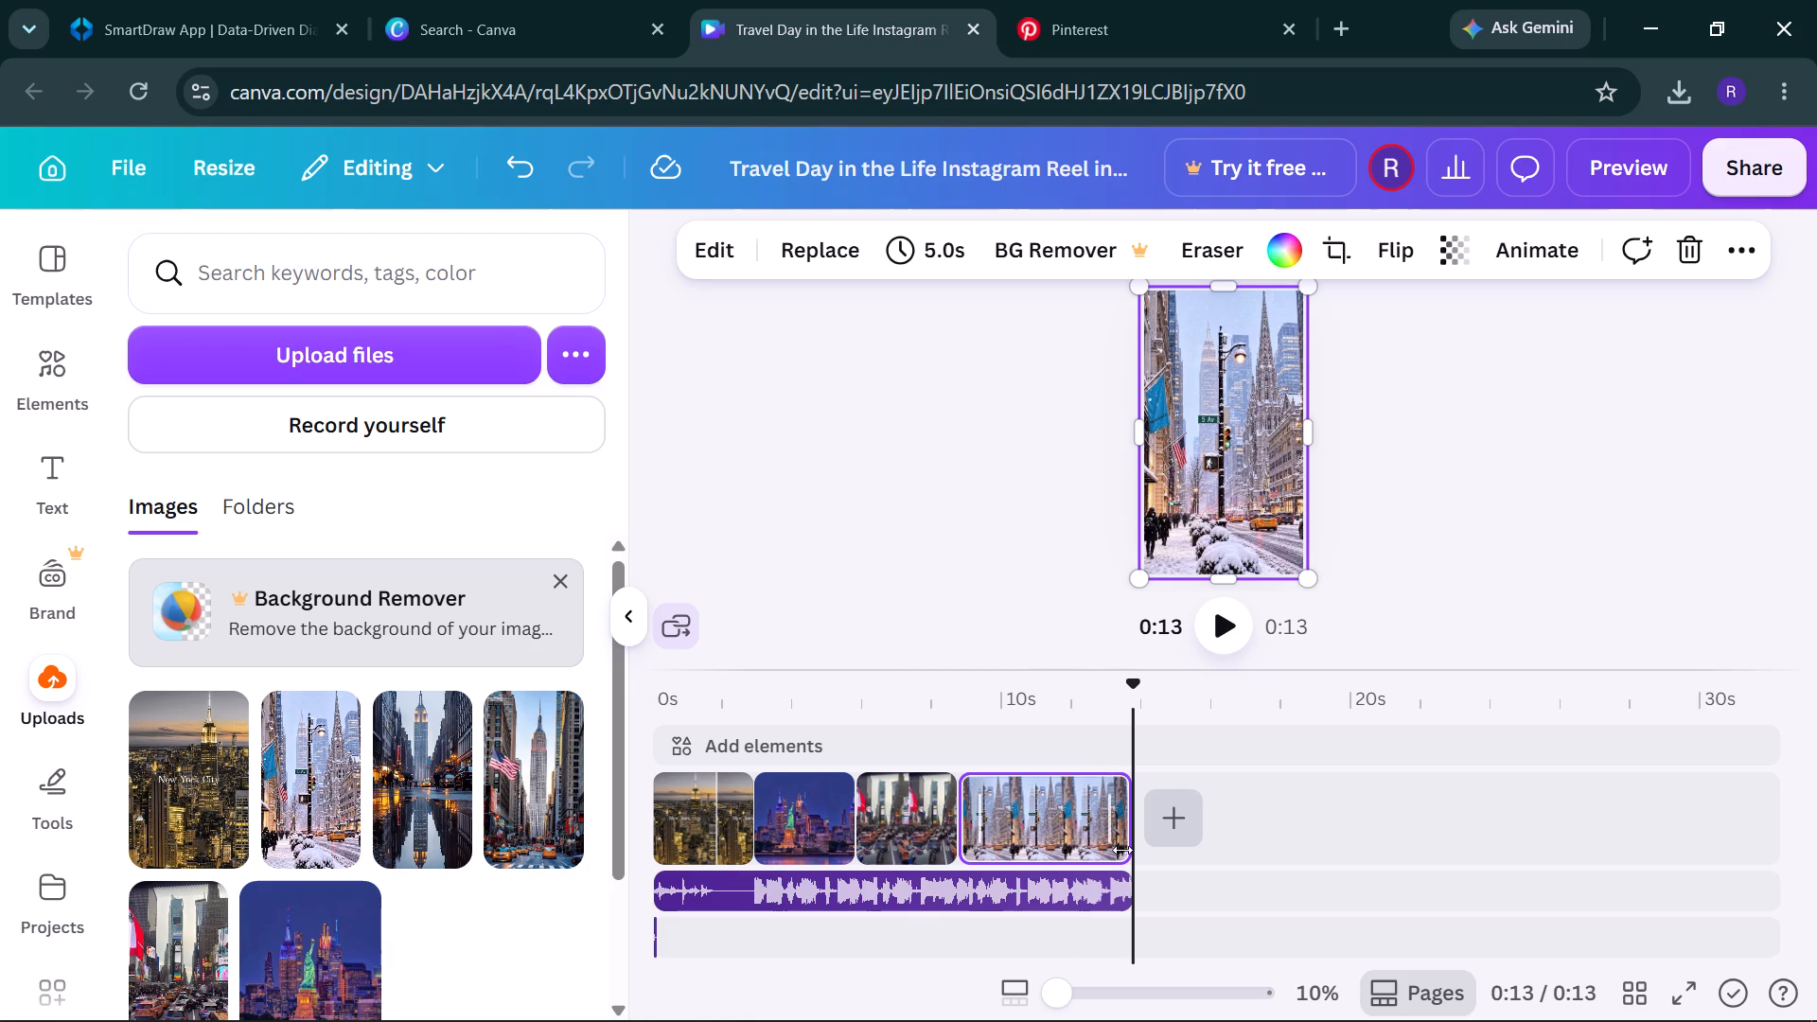
{"action": "left_click_drag", "start_coordinate": [1122, 850], "coordinate": [1031, 858]}
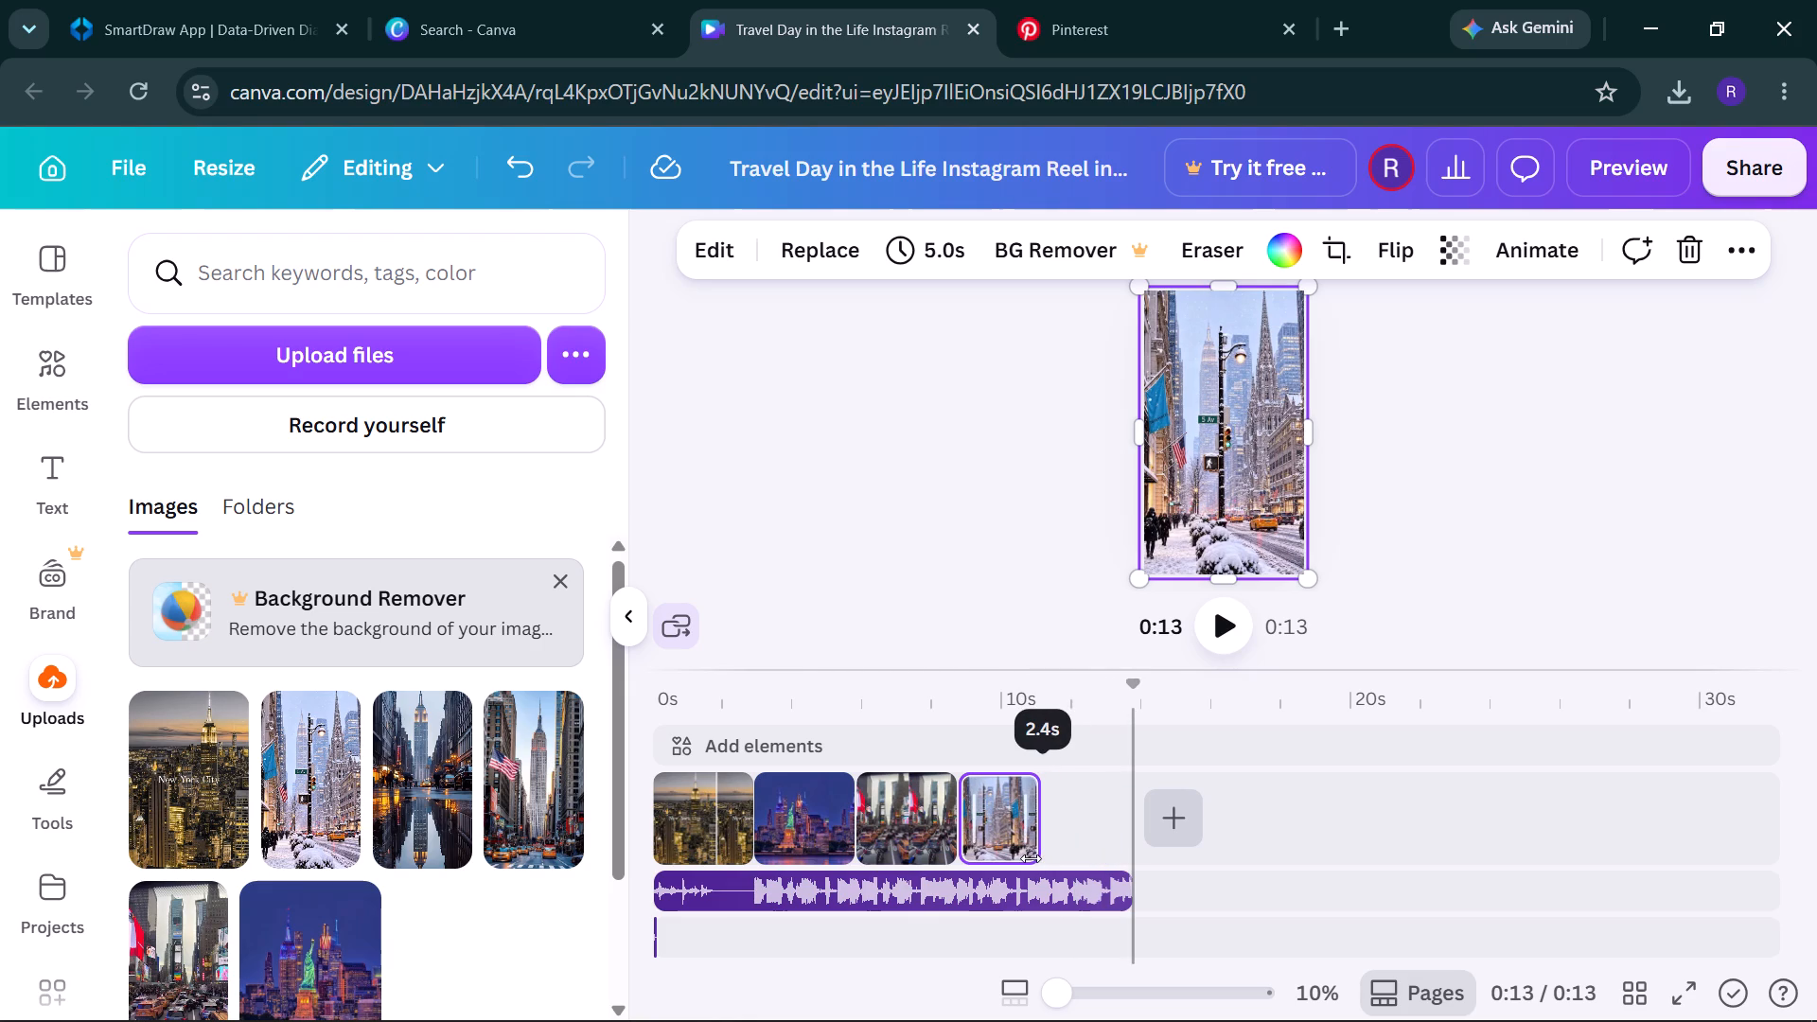
{"action": "left_click_drag", "start_coordinate": [1031, 858], "coordinate": [1051, 858]}
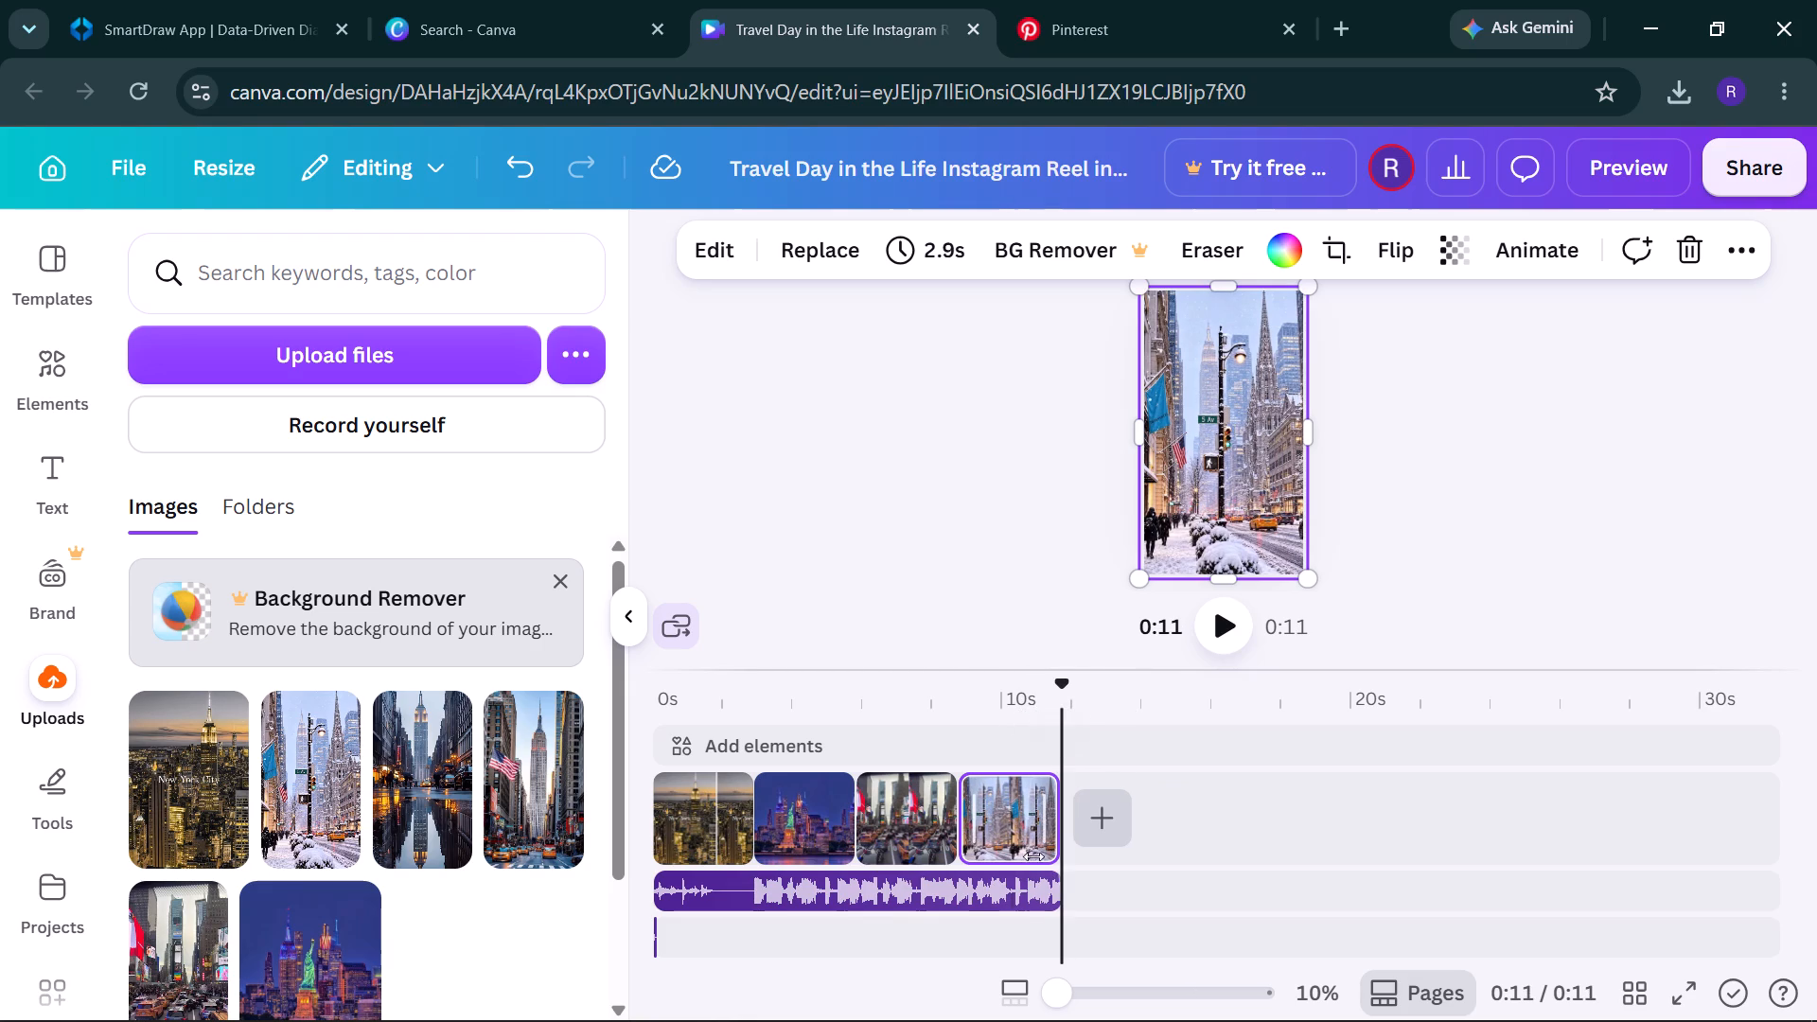
{"action": "left_click", "coordinate": [623, 1004]}
{"action": "left_click", "coordinate": [623, 1004]}
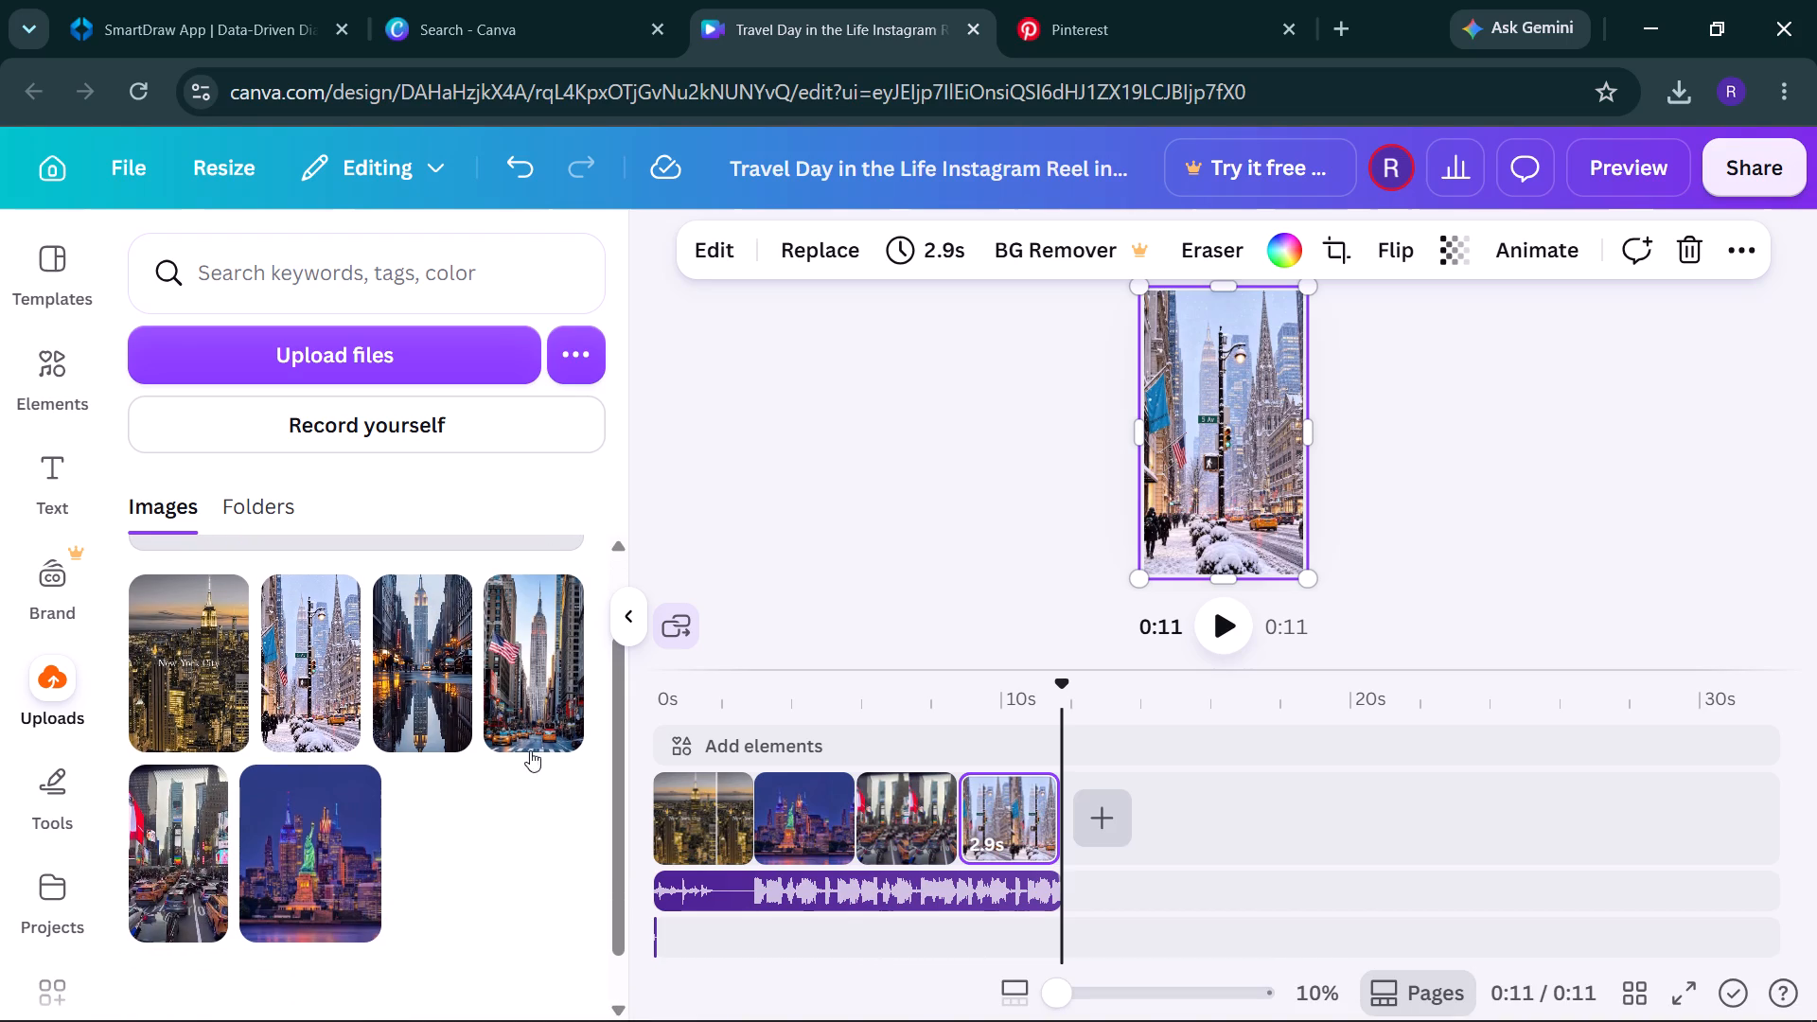
{"action": "left_click", "coordinate": [914, 819]}
{"action": "left_click", "coordinate": [1204, 633]}
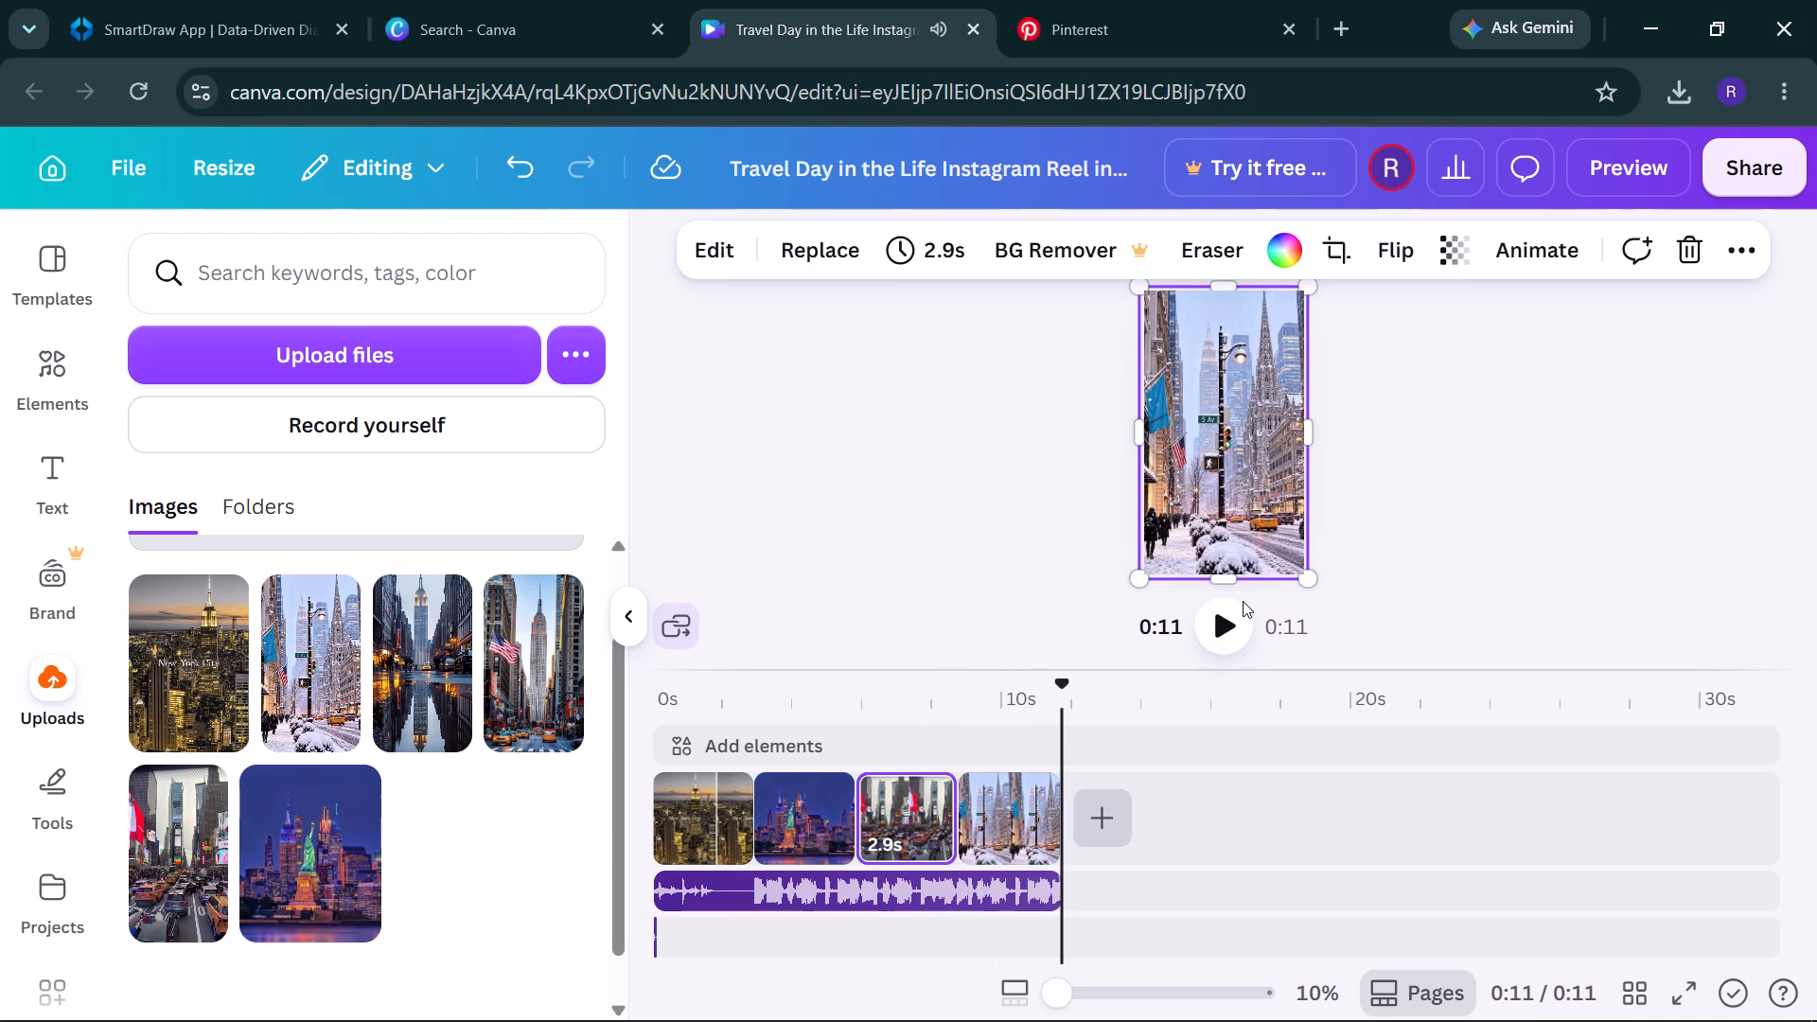
{"action": "left_click", "coordinate": [1243, 601]}
{"action": "left_click", "coordinate": [1237, 624]}
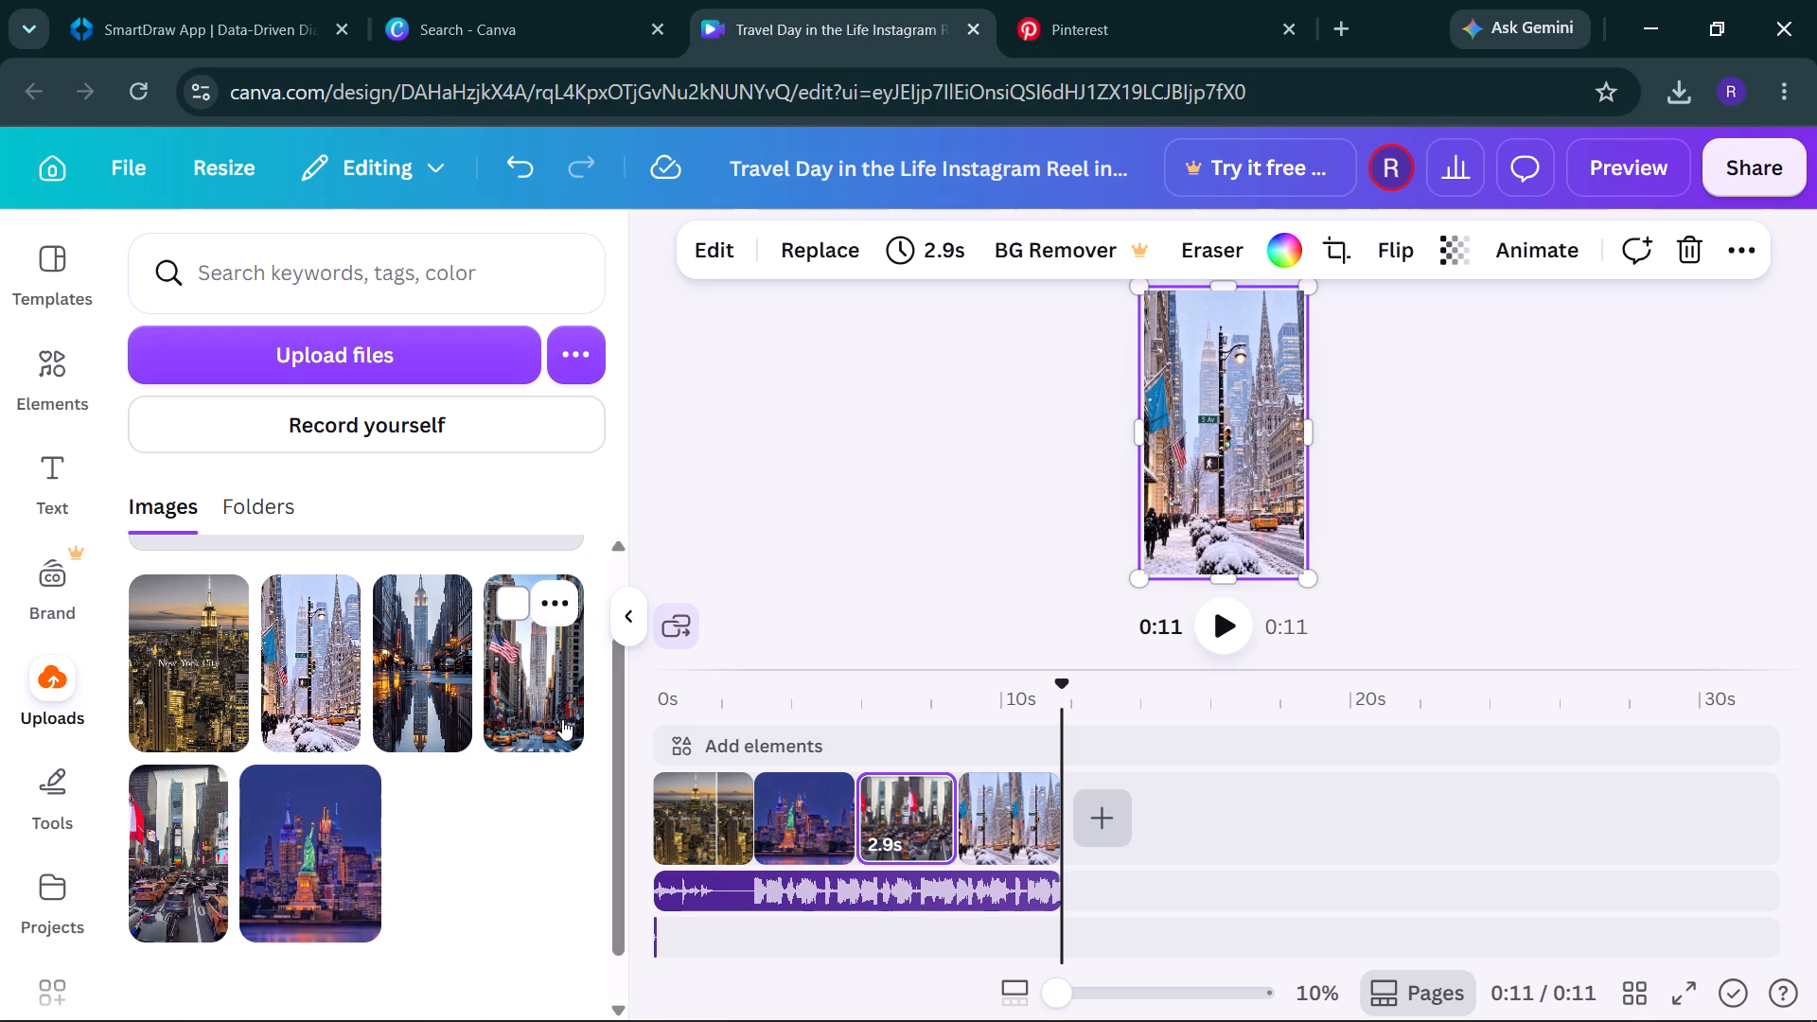
Add the Empire State Building street image with the American flag as the fifth clip, trimmed to 2.9 seconds.
{"action": "left_click_drag", "start_coordinate": [562, 719], "coordinate": [1096, 804]}
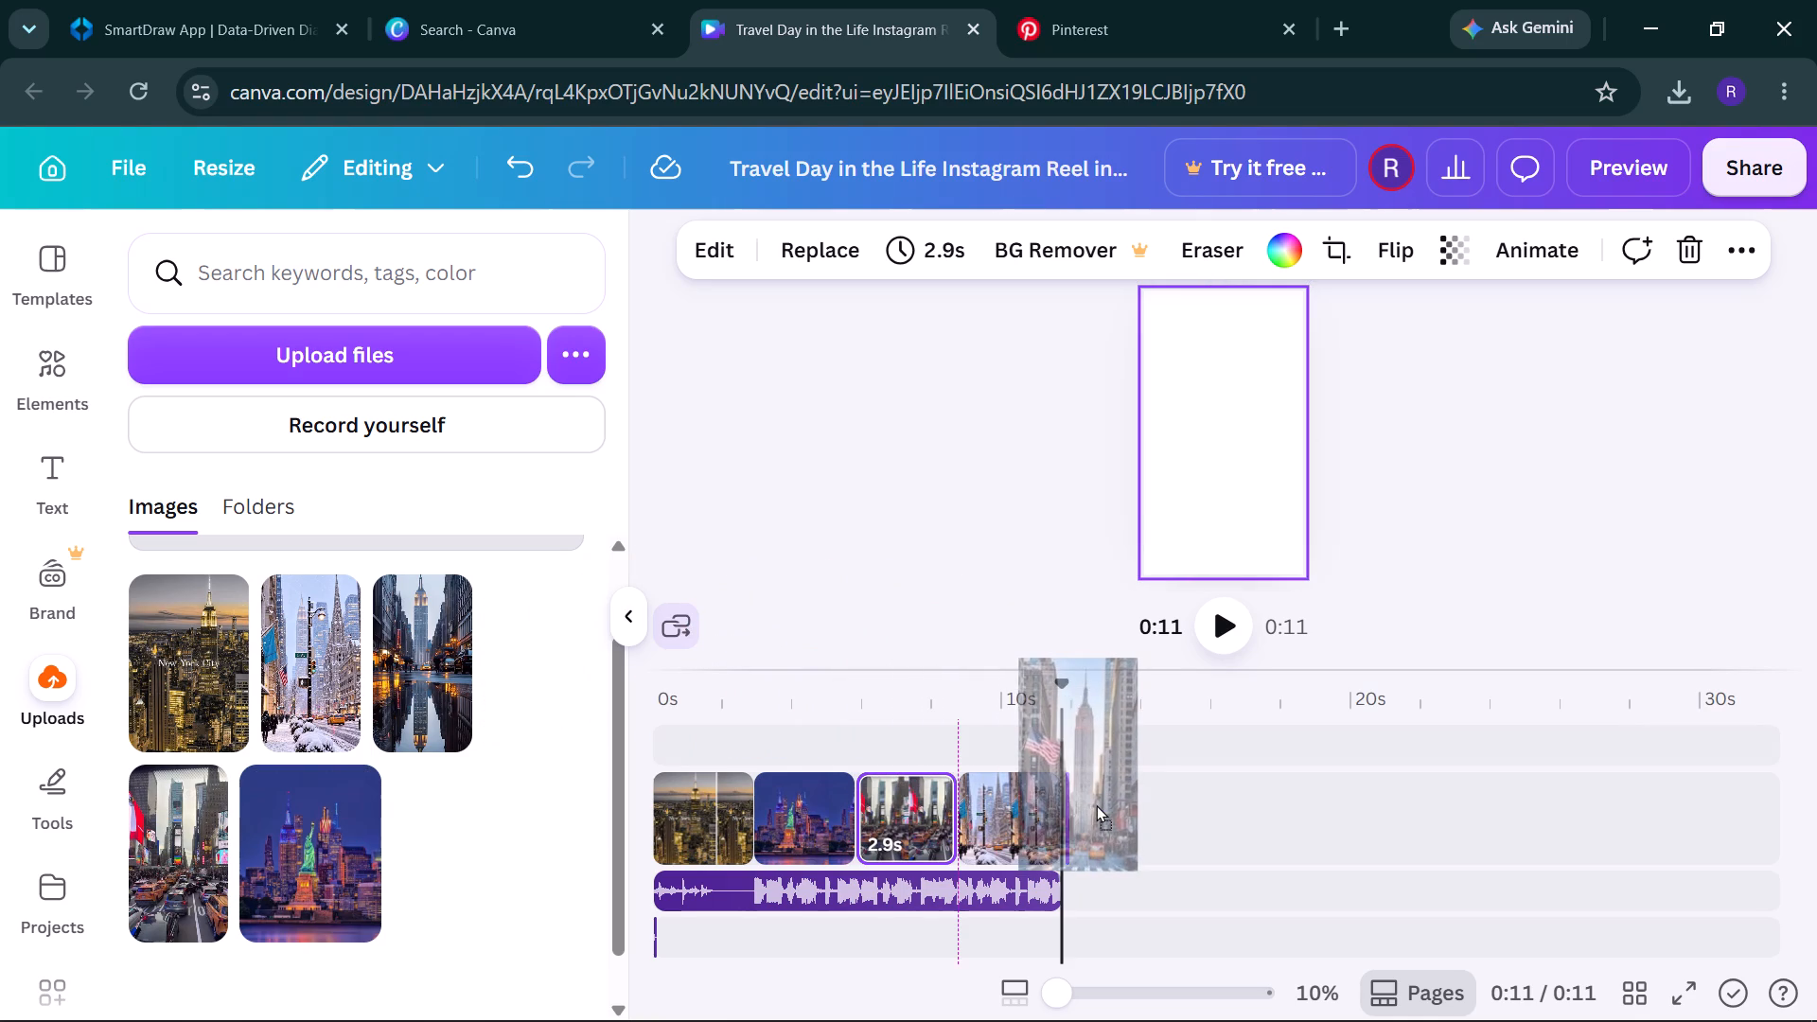
{"action": "left_click_drag", "start_coordinate": [1096, 804], "coordinate": [1198, 836]}
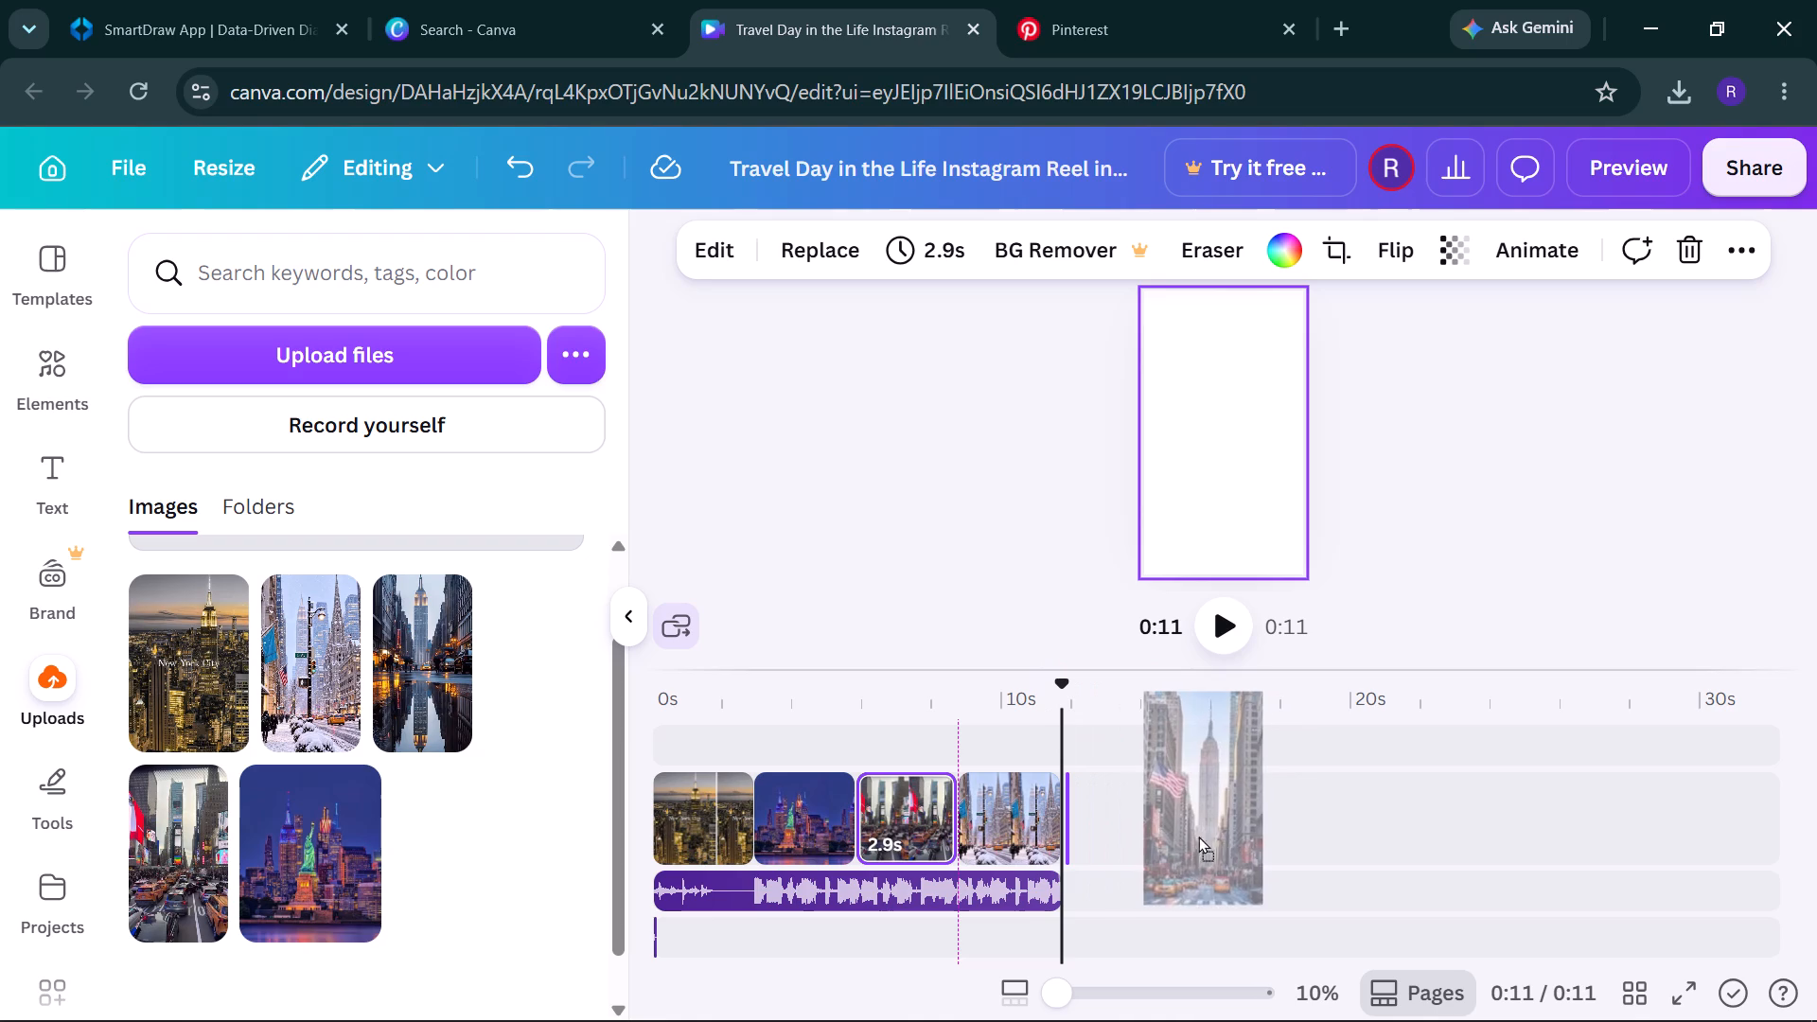
{"action": "left_click_drag", "start_coordinate": [1198, 836], "coordinate": [1138, 832]}
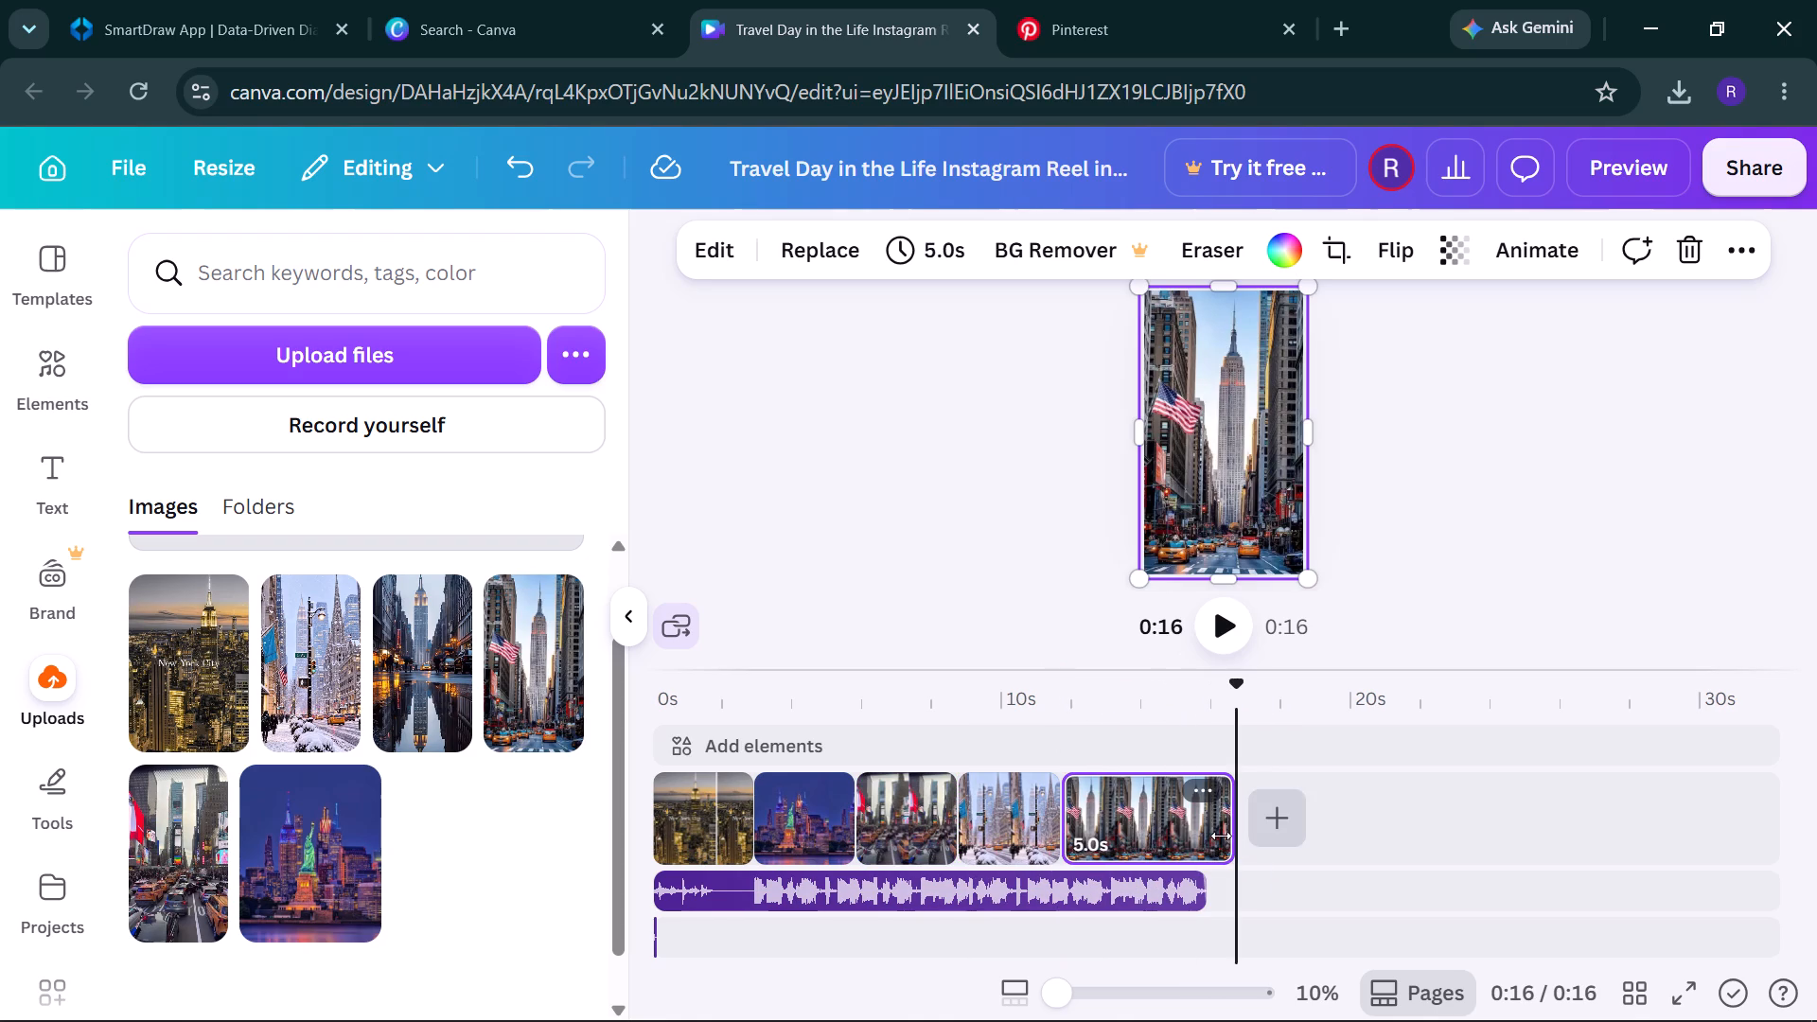
{"action": "left_click_drag", "start_coordinate": [1222, 824], "coordinate": [1143, 825]}
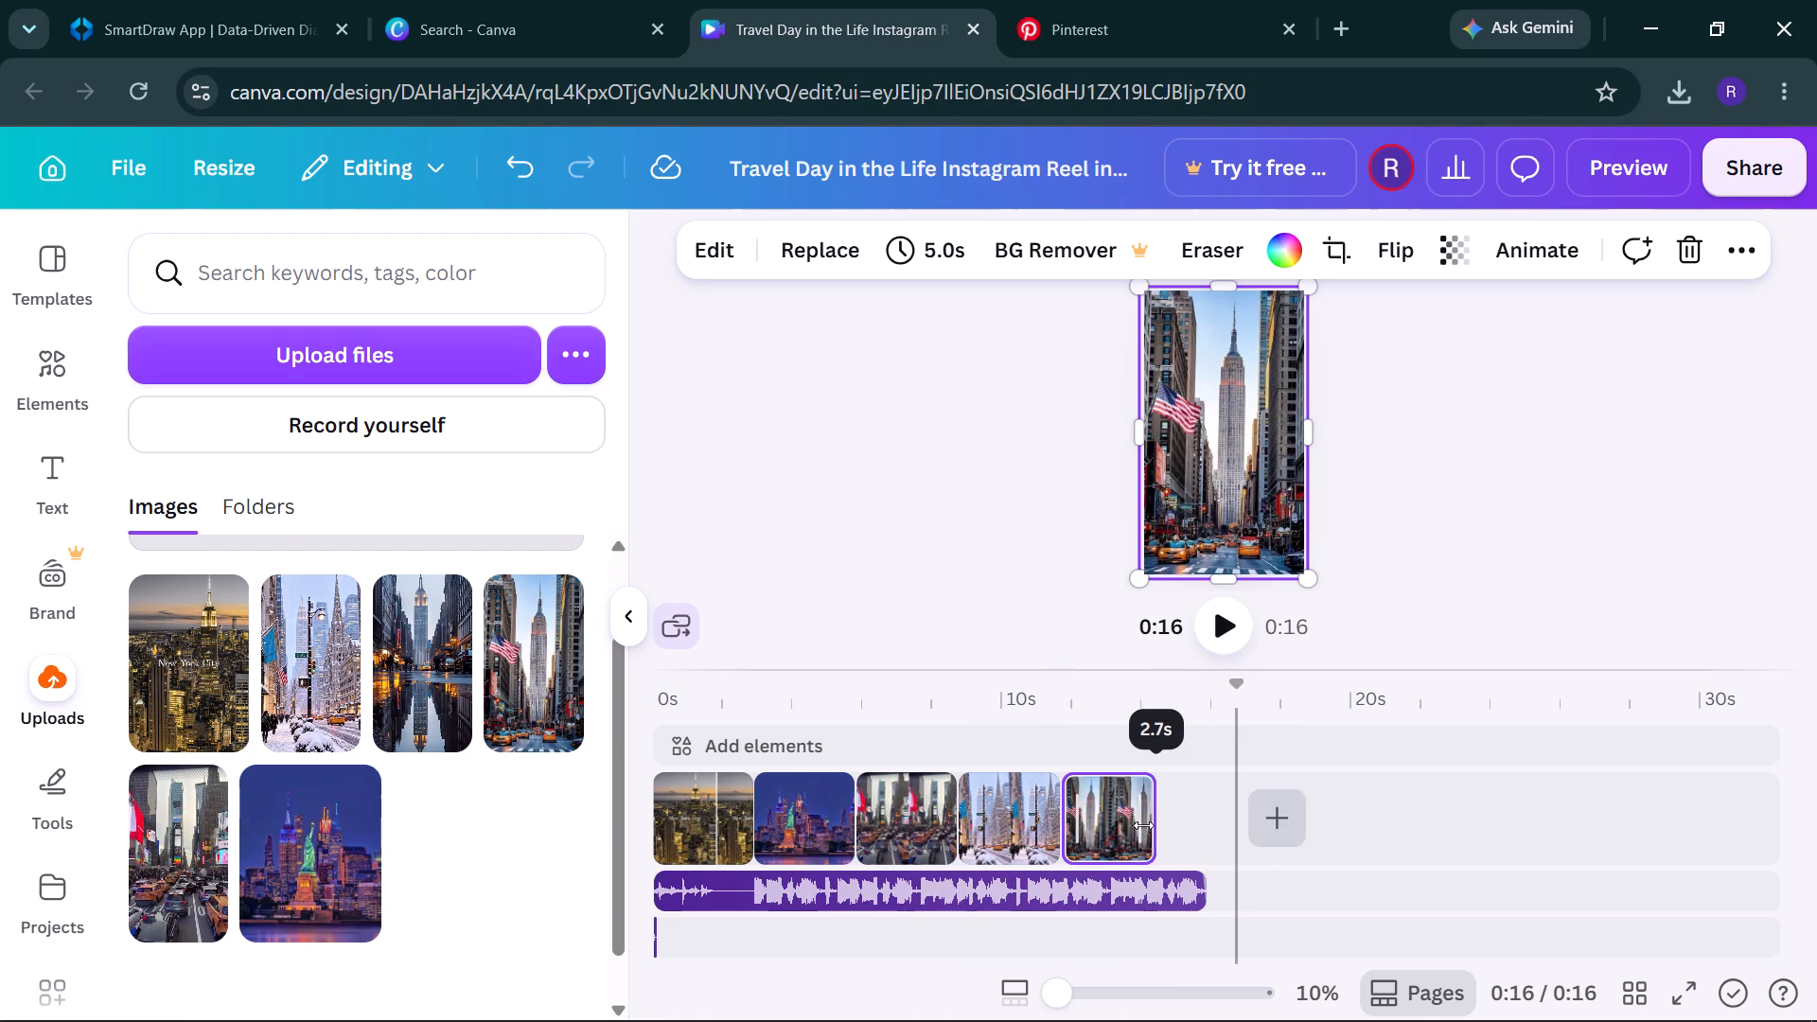
{"action": "left_click_drag", "start_coordinate": [1143, 825], "coordinate": [1150, 825]}
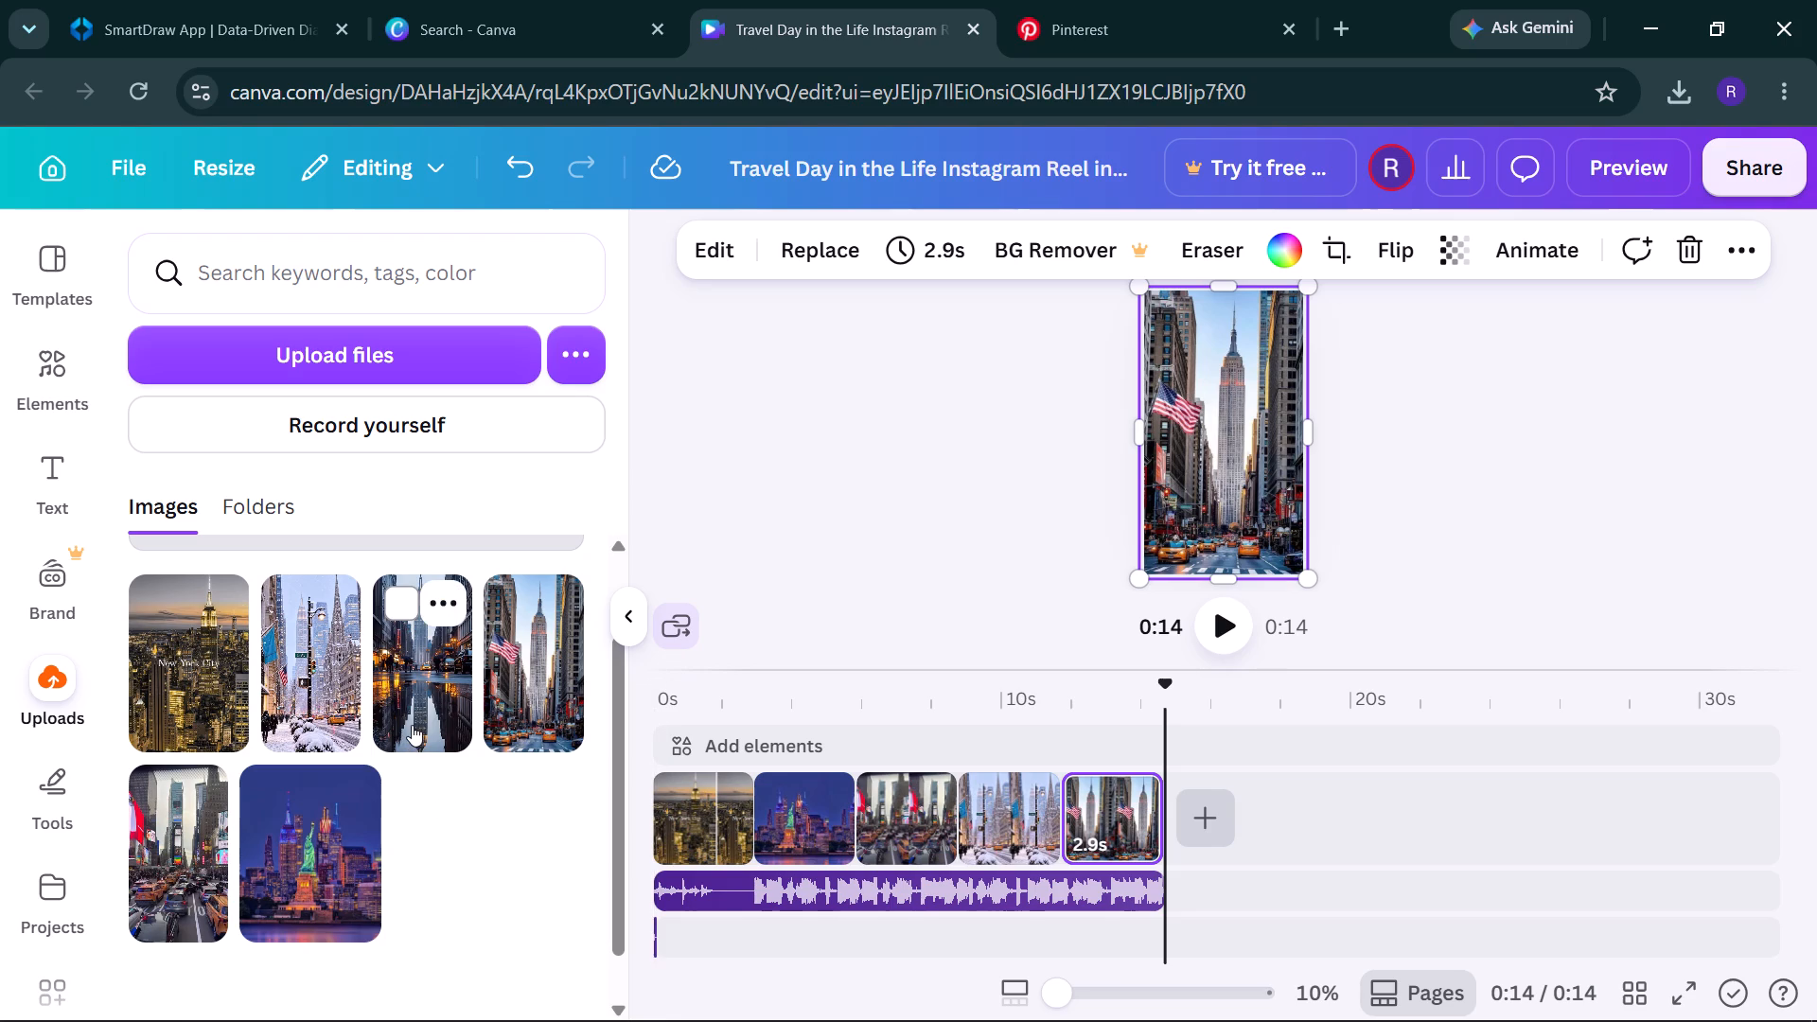
Switch to Pinterest, browse further through the "new york" results and download the daytime image of crowded Times Square with pink billboards.
{"action": "left_click", "coordinate": [1097, 7]}
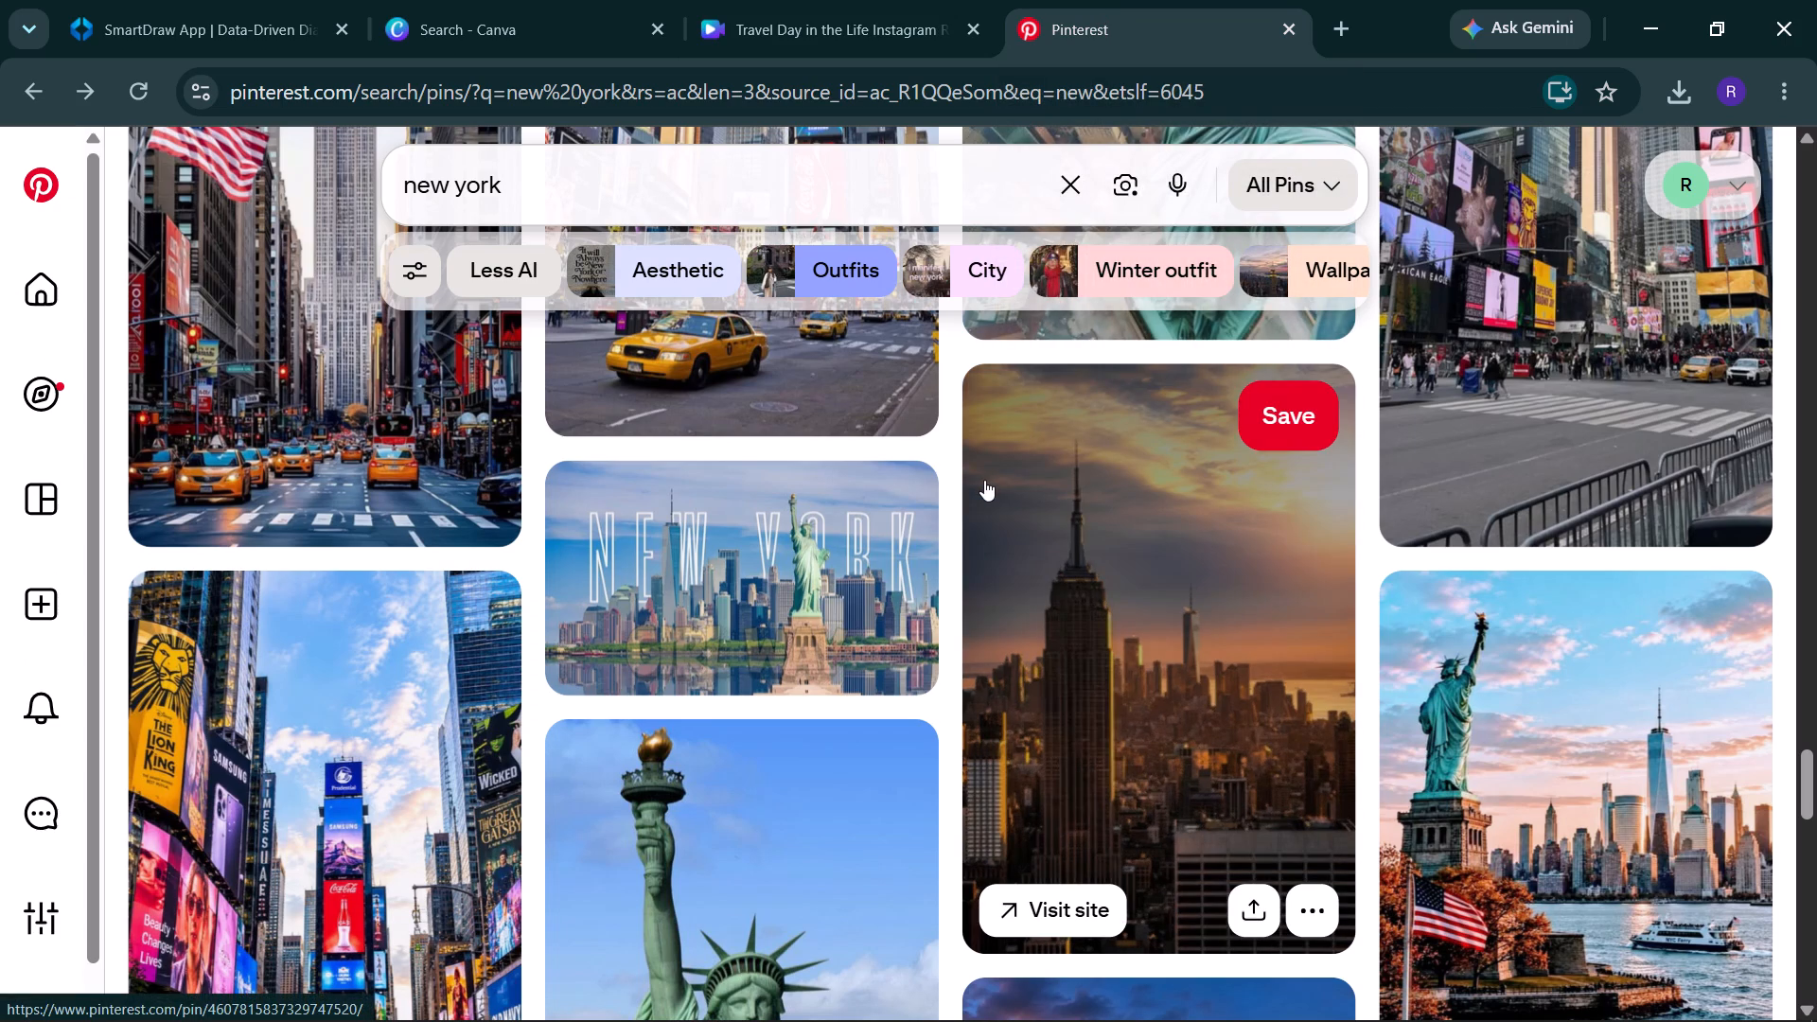
{"action": "key", "text": "Down"}
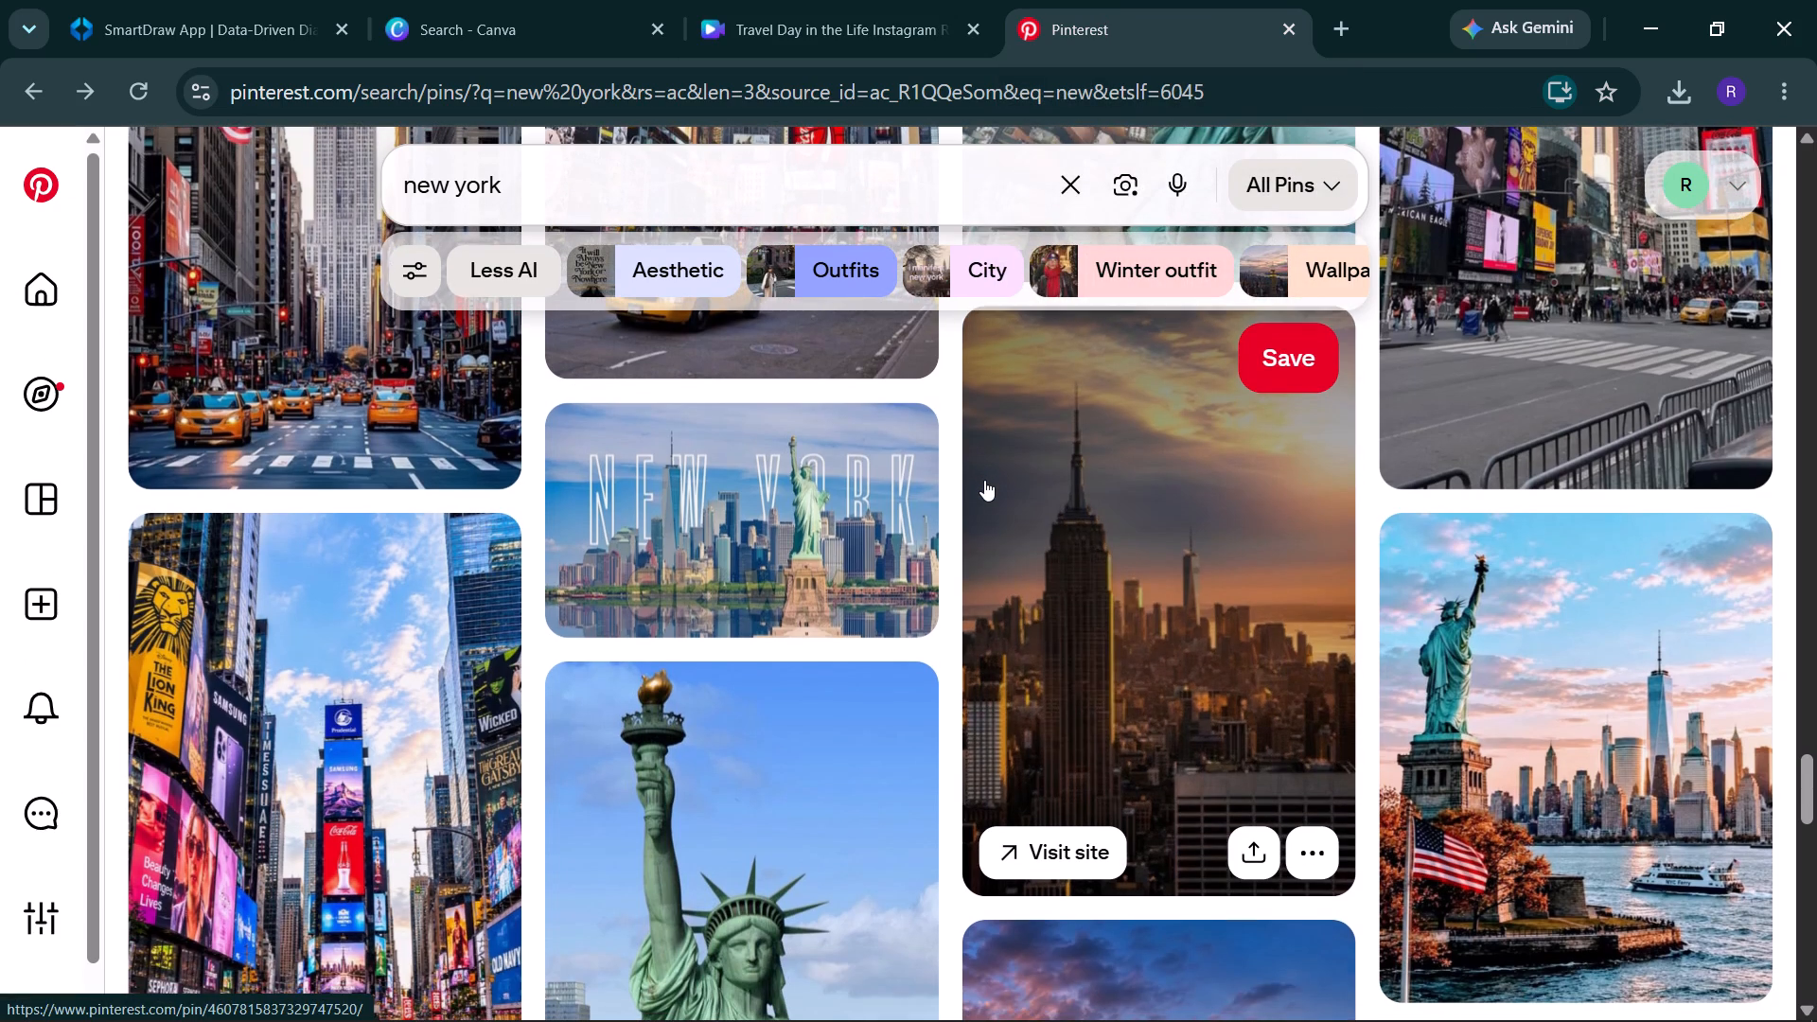
{"action": "key", "text": "Down"}
{"action": "key", "text": "Down"}
{"action": "key", "text": "Down"}
{"action": "key", "text": "Down"}
{"action": "key", "text": "Down"}
{"action": "key", "text": "Down"}
{"action": "key", "text": "Down"}
{"action": "key", "text": "Down"}
{"action": "key", "text": "Down"}
{"action": "key", "text": "Down"}
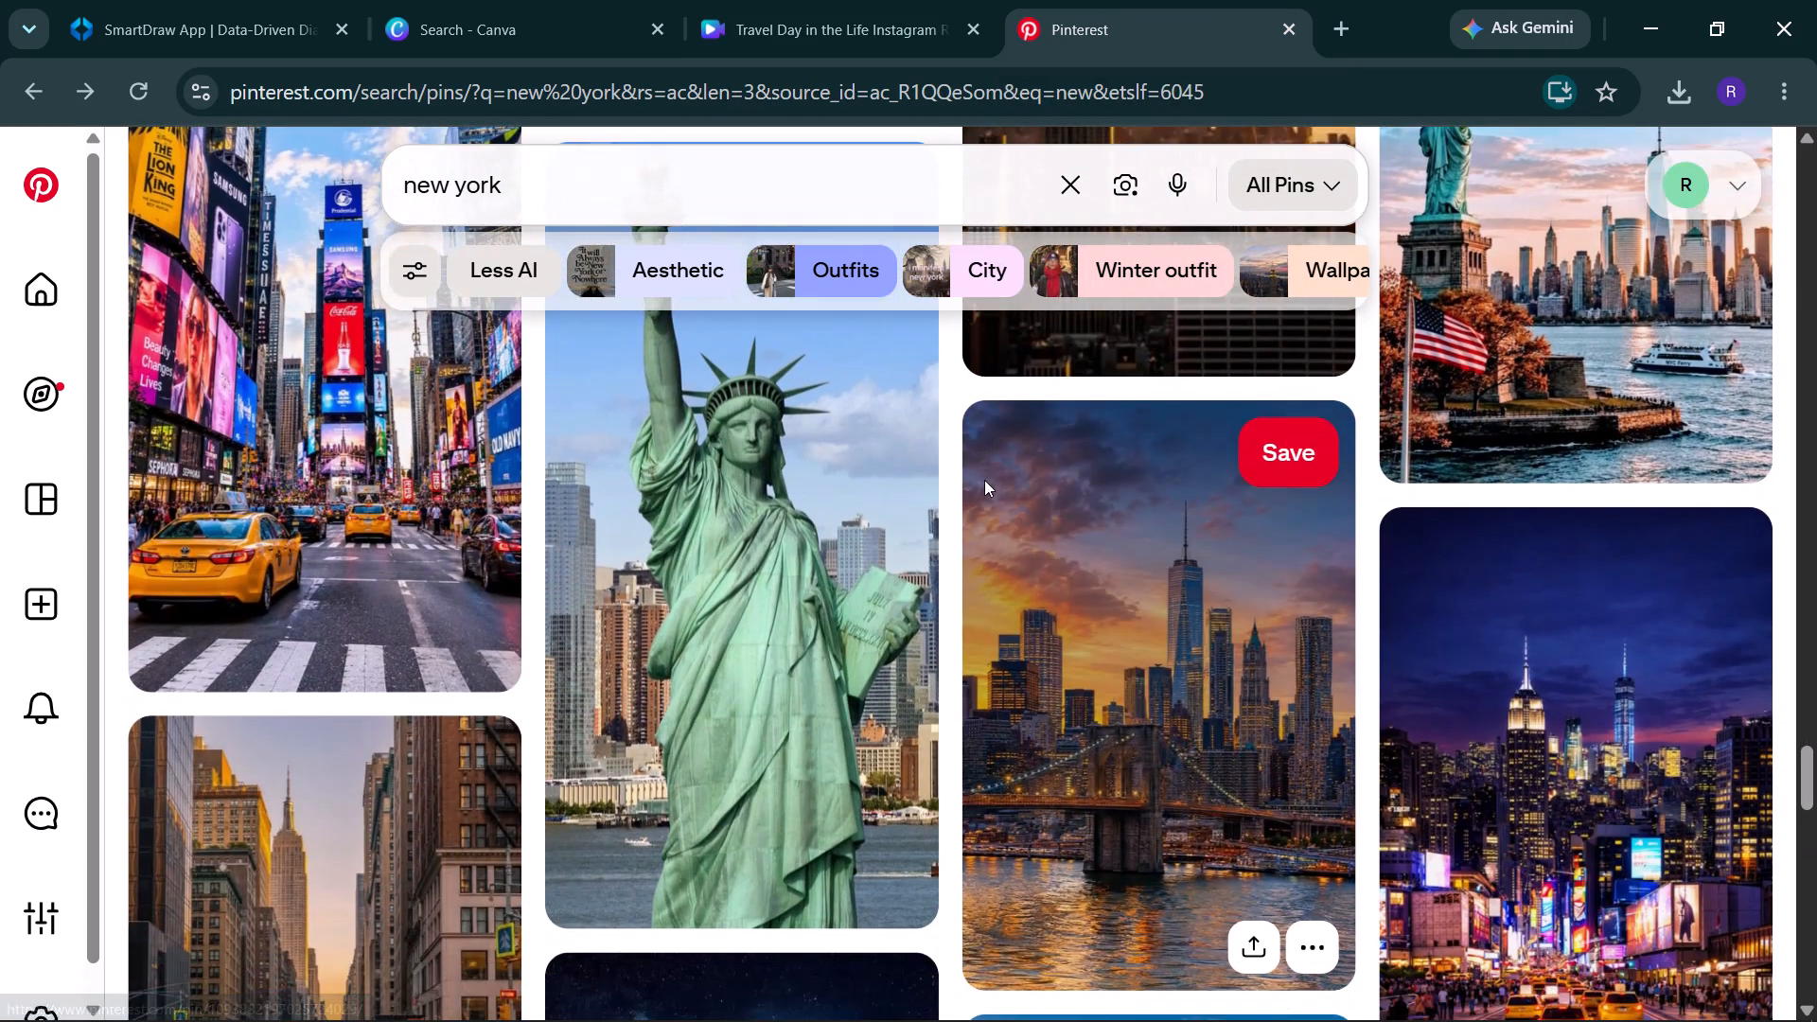
{"action": "key", "text": "Down"}
{"action": "key", "text": "Down"}
{"action": "key", "text": "Down"}
{"action": "key", "text": "Down"}
{"action": "key", "text": "Down"}
{"action": "key", "text": "Down"}
{"action": "key", "text": "Down"}
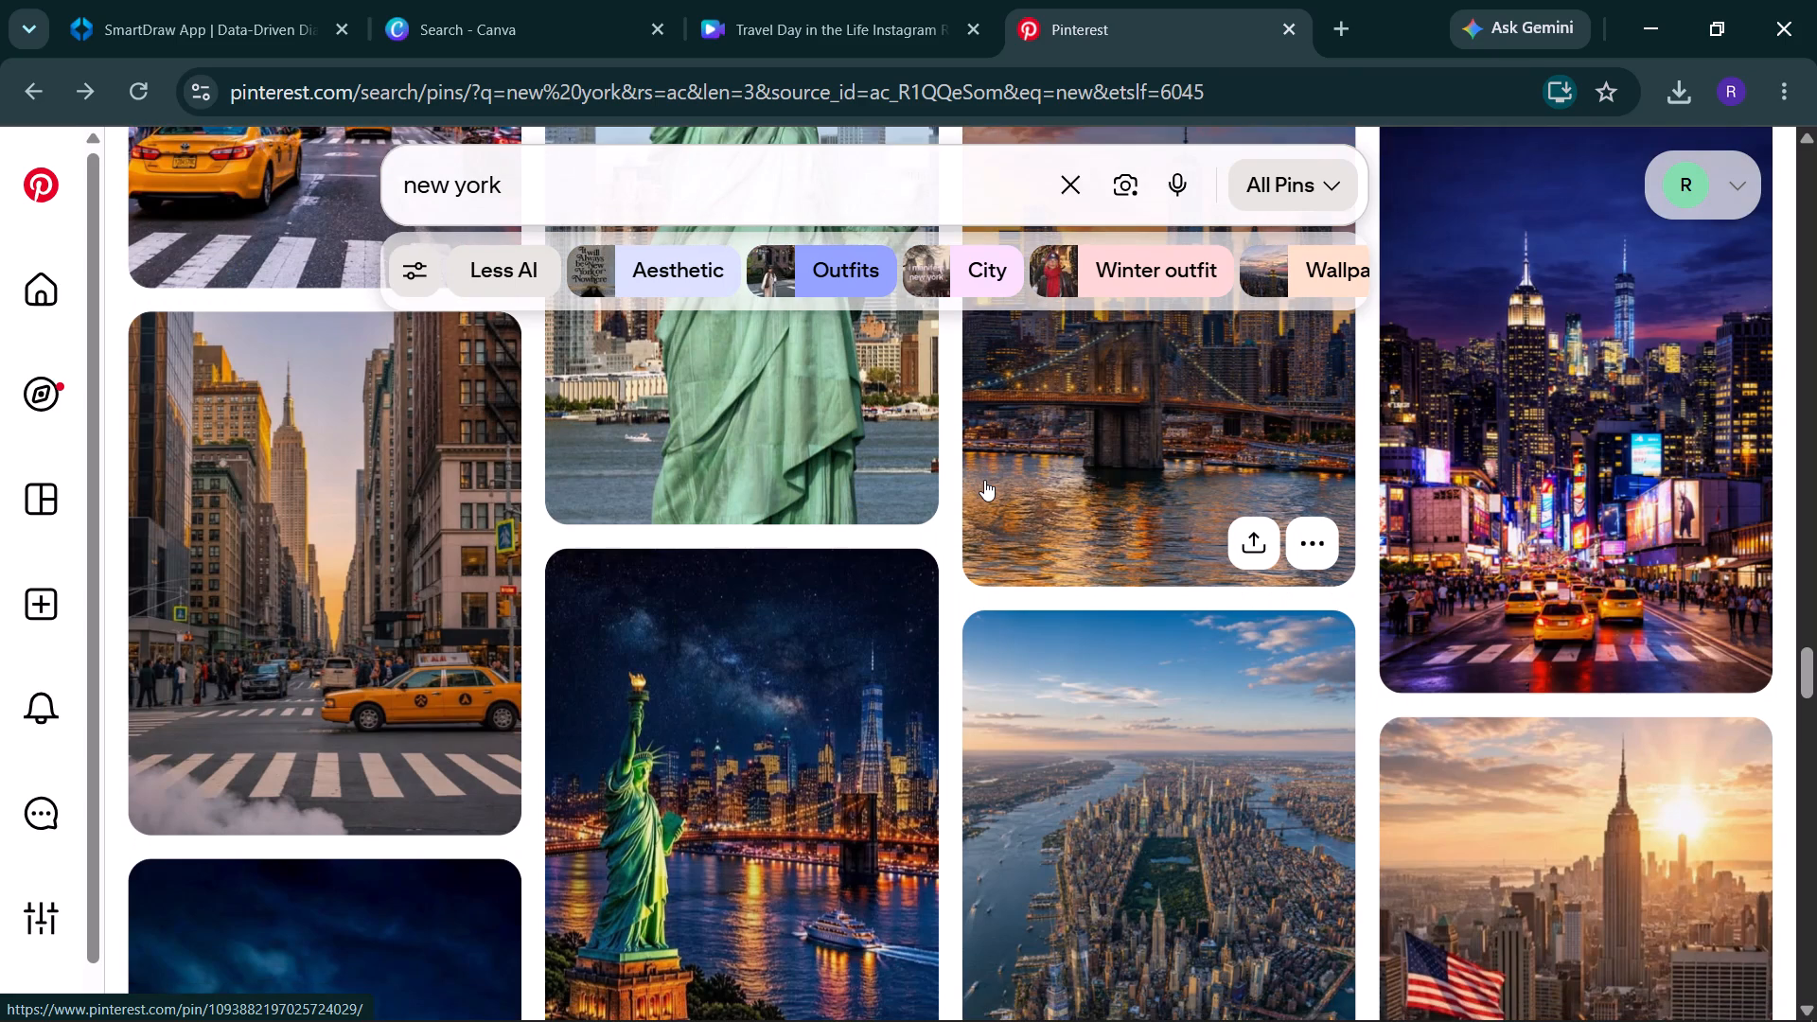
{"action": "key", "text": "Down"}
{"action": "key", "text": "Down"}
{"action": "key", "text": "Down"}
{"action": "key", "text": "Down"}
{"action": "key", "text": "Down"}
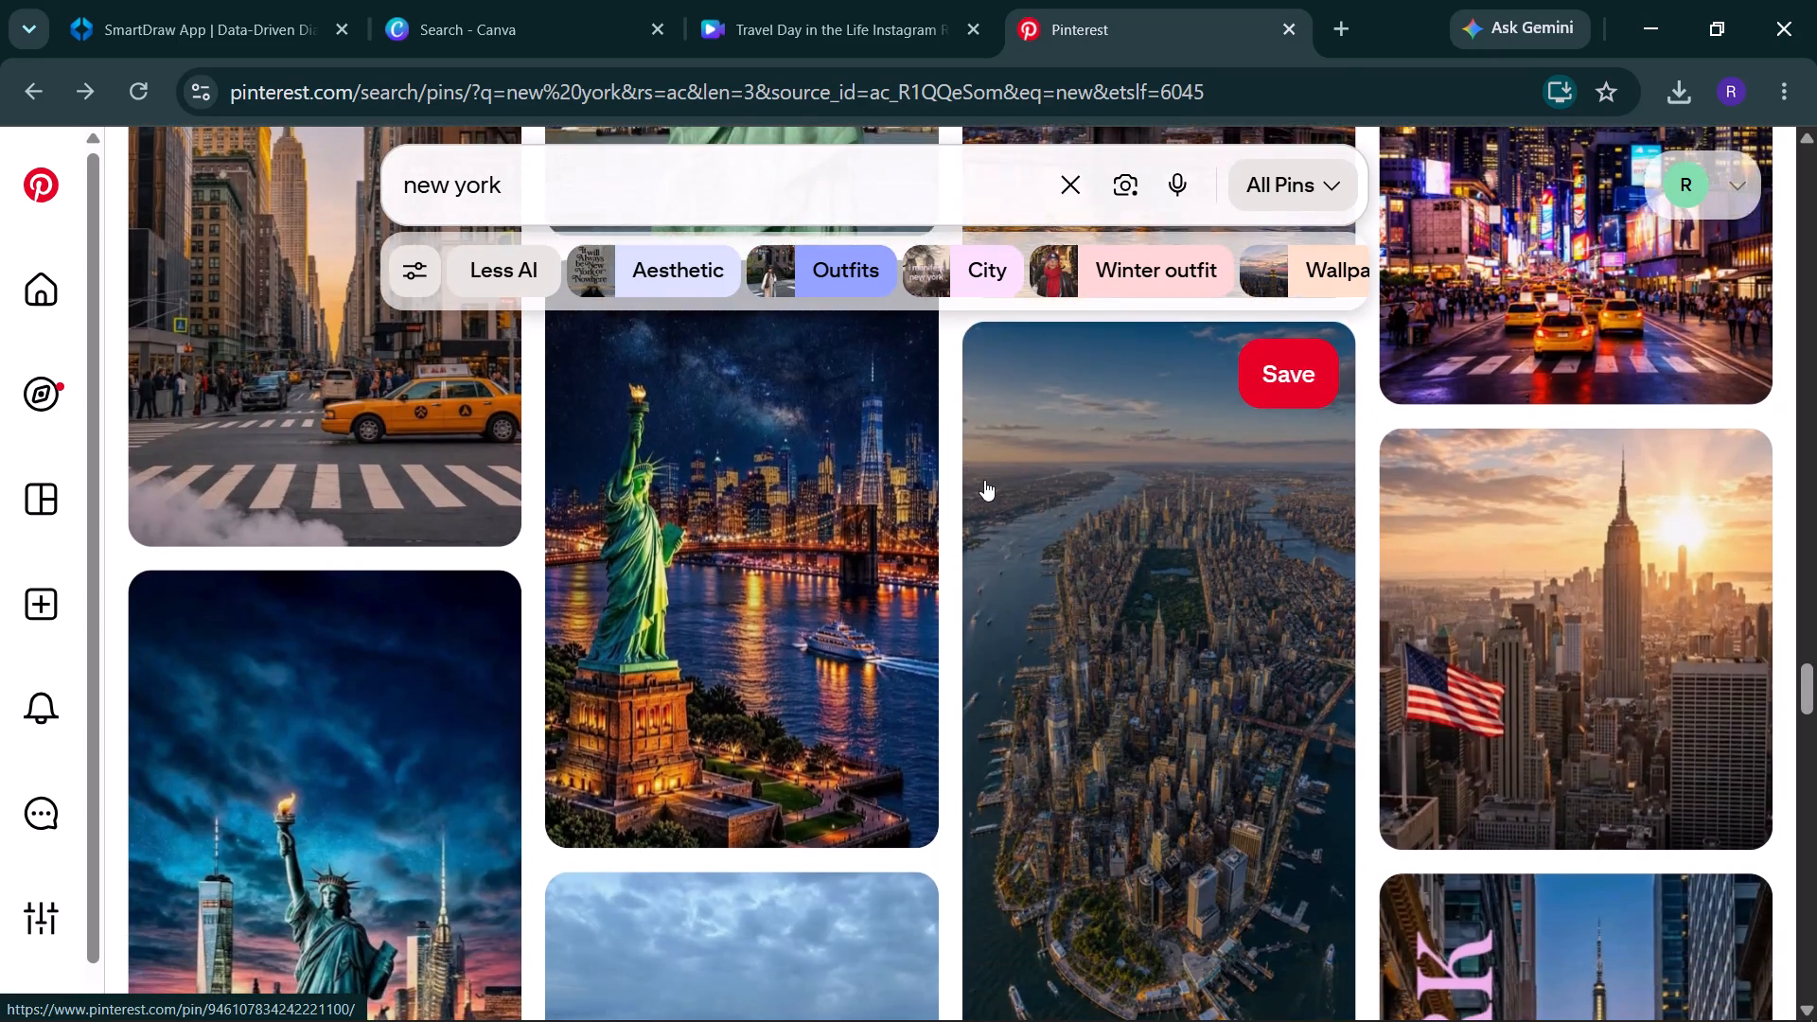
{"action": "key", "text": "Down"}
{"action": "key", "text": "Down"}
{"action": "key", "text": "Down"}
{"action": "key", "text": "Down"}
{"action": "key", "text": "Down"}
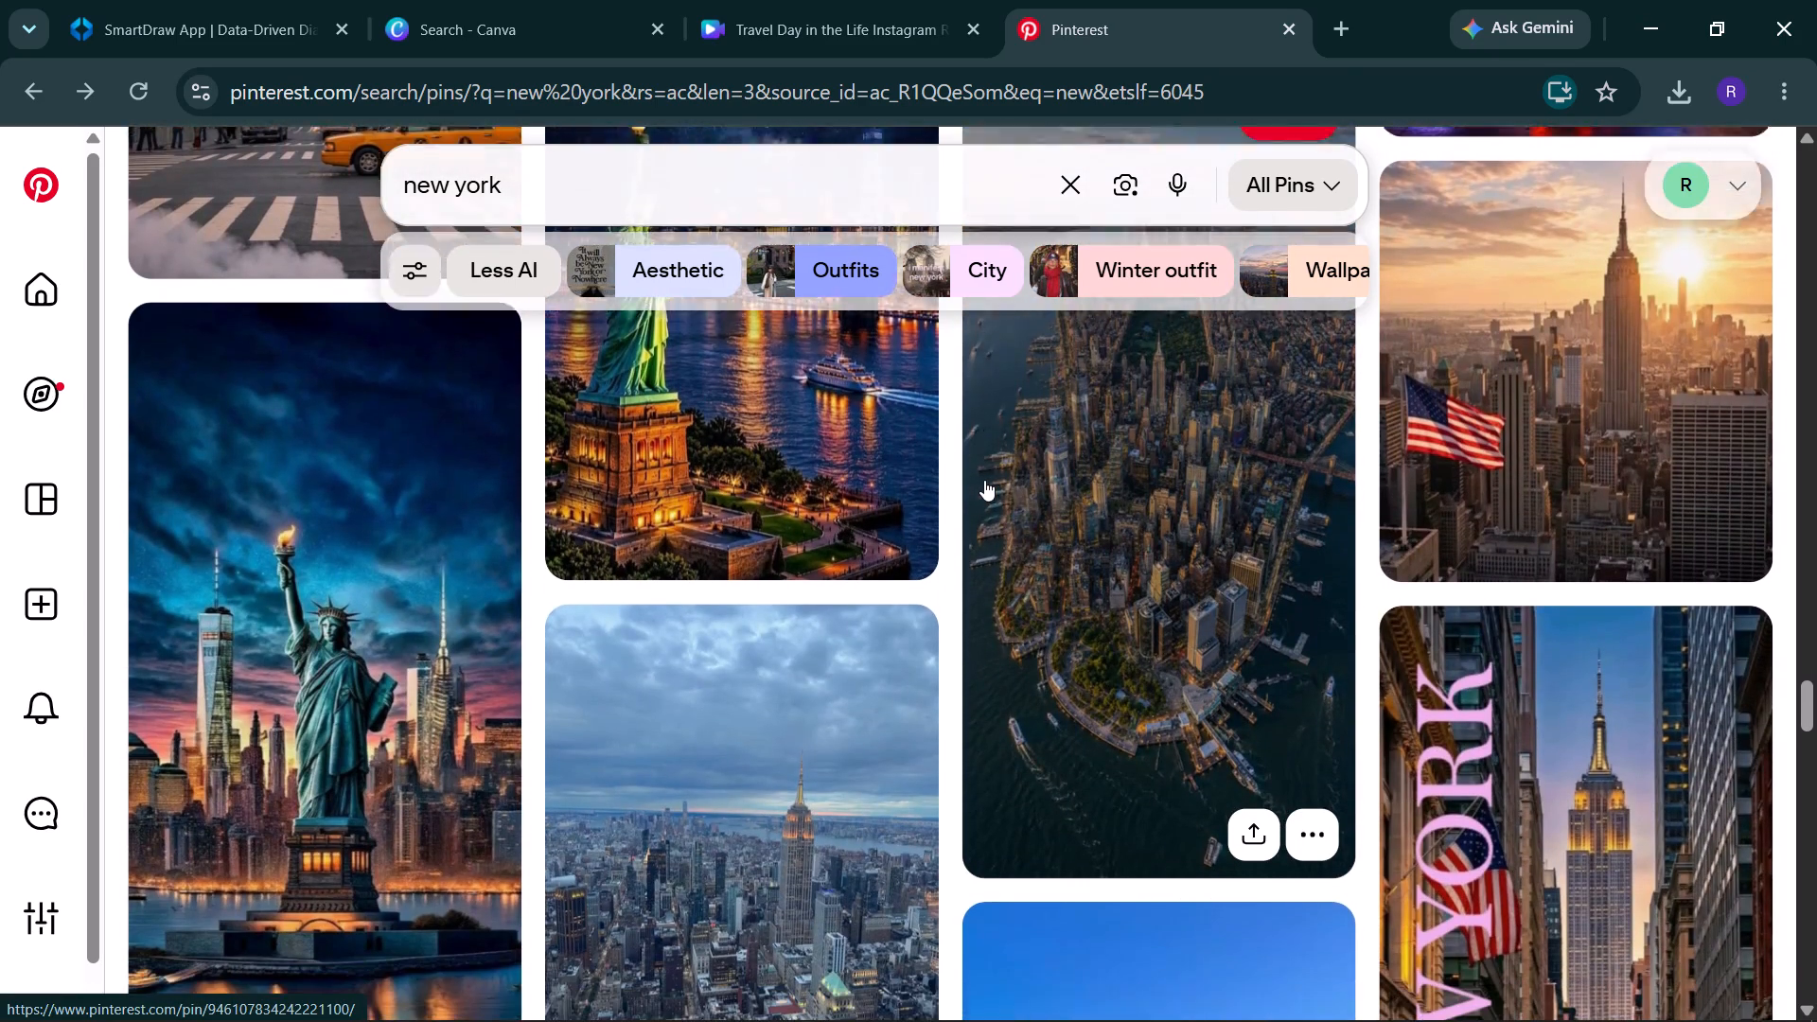
{"action": "key", "text": "Down"}
{"action": "key", "text": "Down"}
{"action": "key", "text": "Down"}
{"action": "key", "text": "Down"}
{"action": "key", "text": "Down"}
{"action": "key", "text": "Down"}
{"action": "key", "text": "Down"}
{"action": "key", "text": "Down"}
{"action": "key", "text": "Down"}
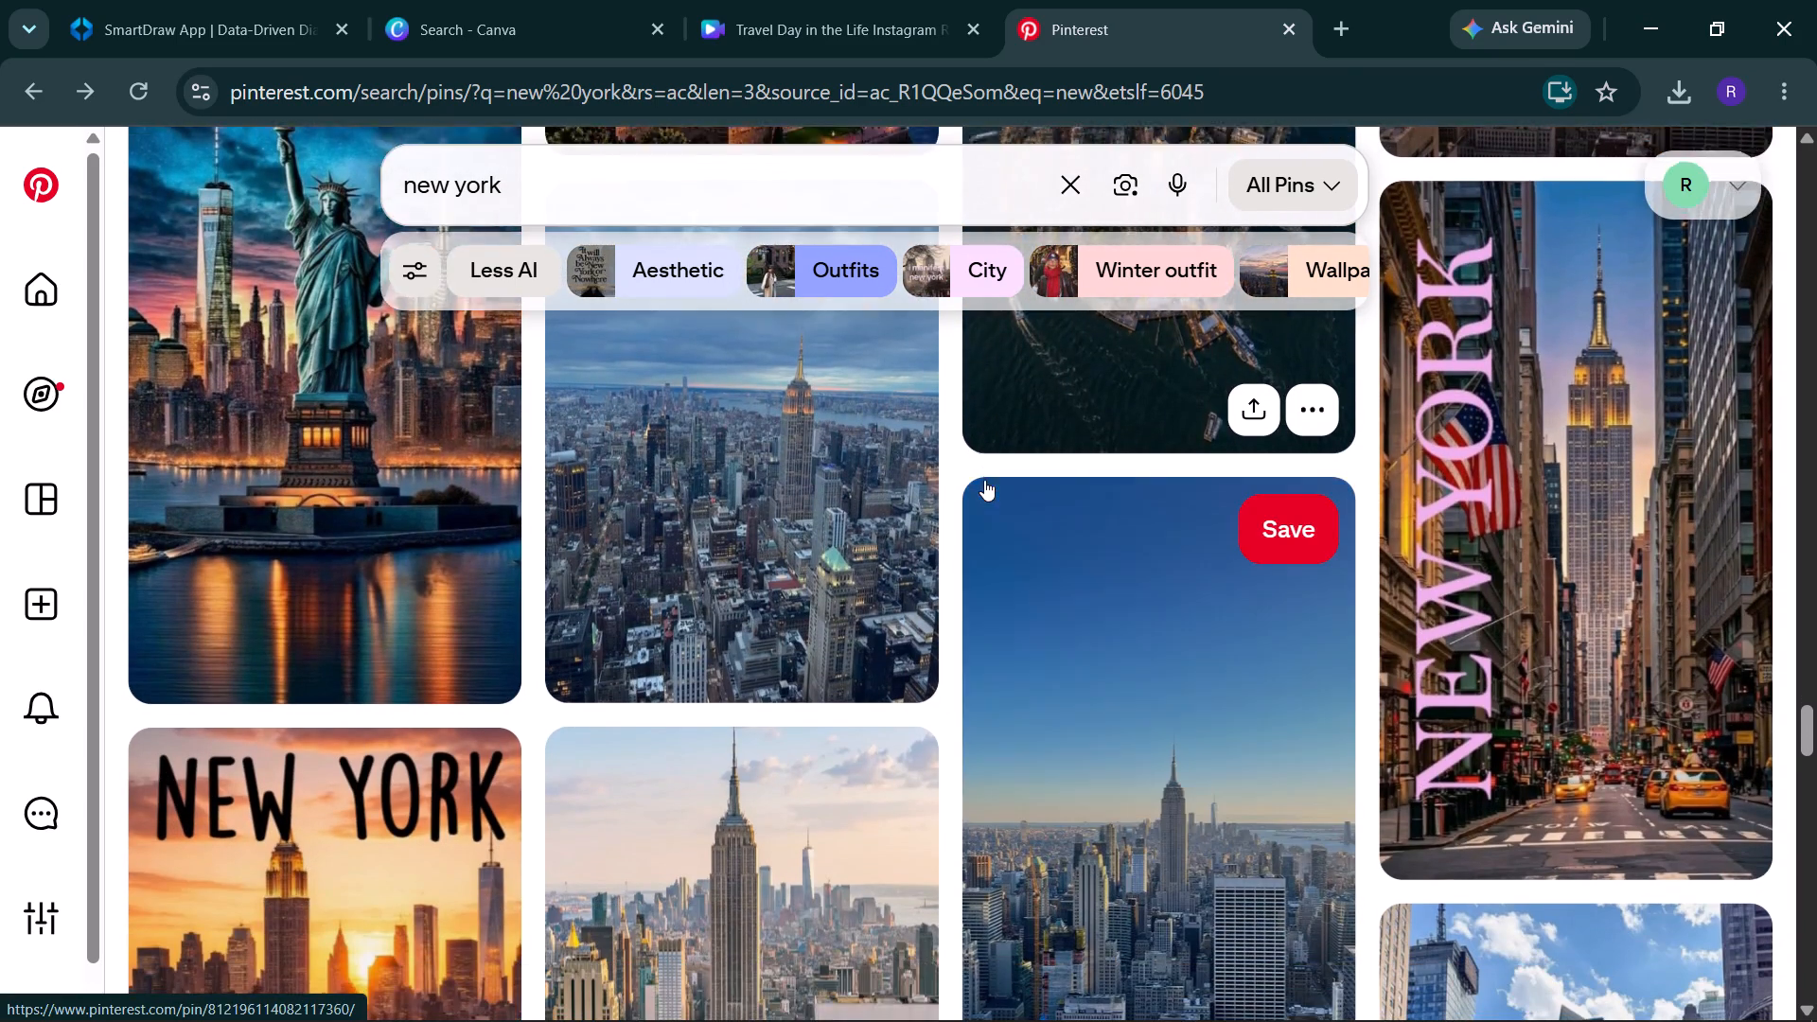
{"action": "key", "text": "Down"}
{"action": "key", "text": "Down"}
{"action": "key", "text": "Down"}
{"action": "key", "text": "Down"}
{"action": "key", "text": "Down"}
{"action": "key", "text": "Down"}
{"action": "key", "text": "Down"}
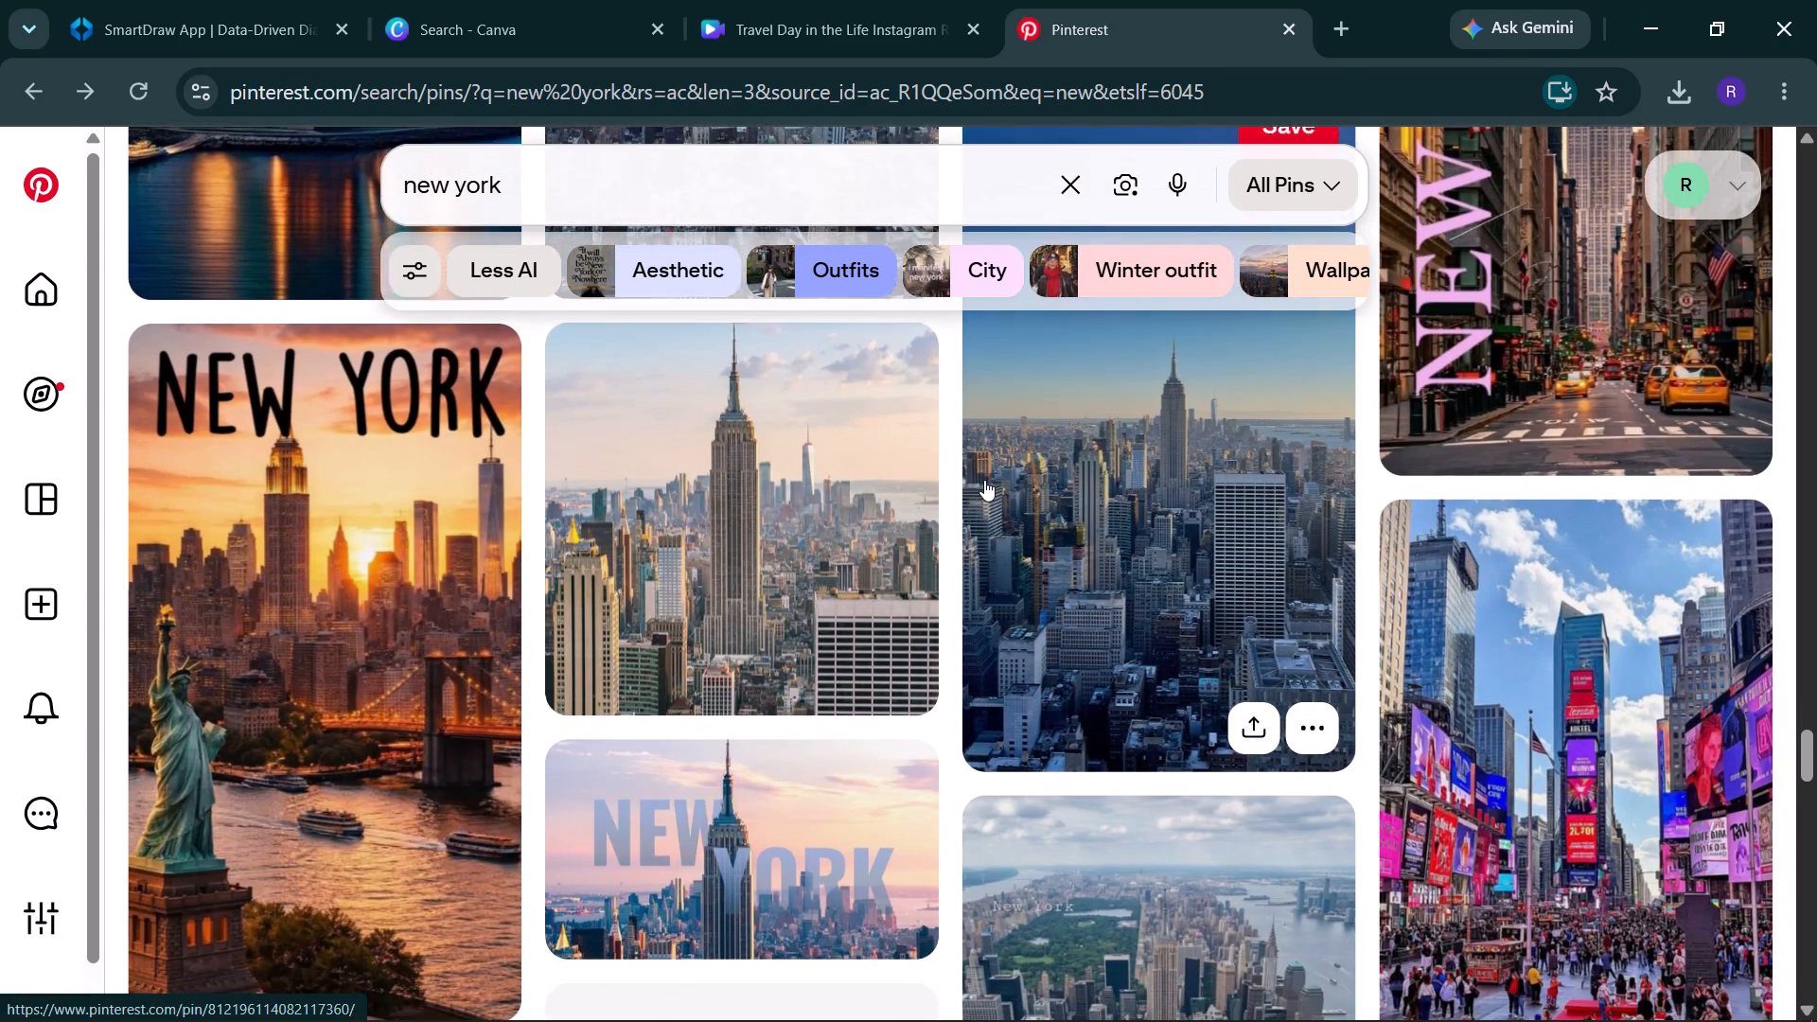
{"action": "key", "text": "Down"}
{"action": "key", "text": "Down"}
{"action": "key", "text": "Down"}
{"action": "key", "text": "Down"}
{"action": "key", "text": "Down"}
{"action": "key", "text": "Down"}
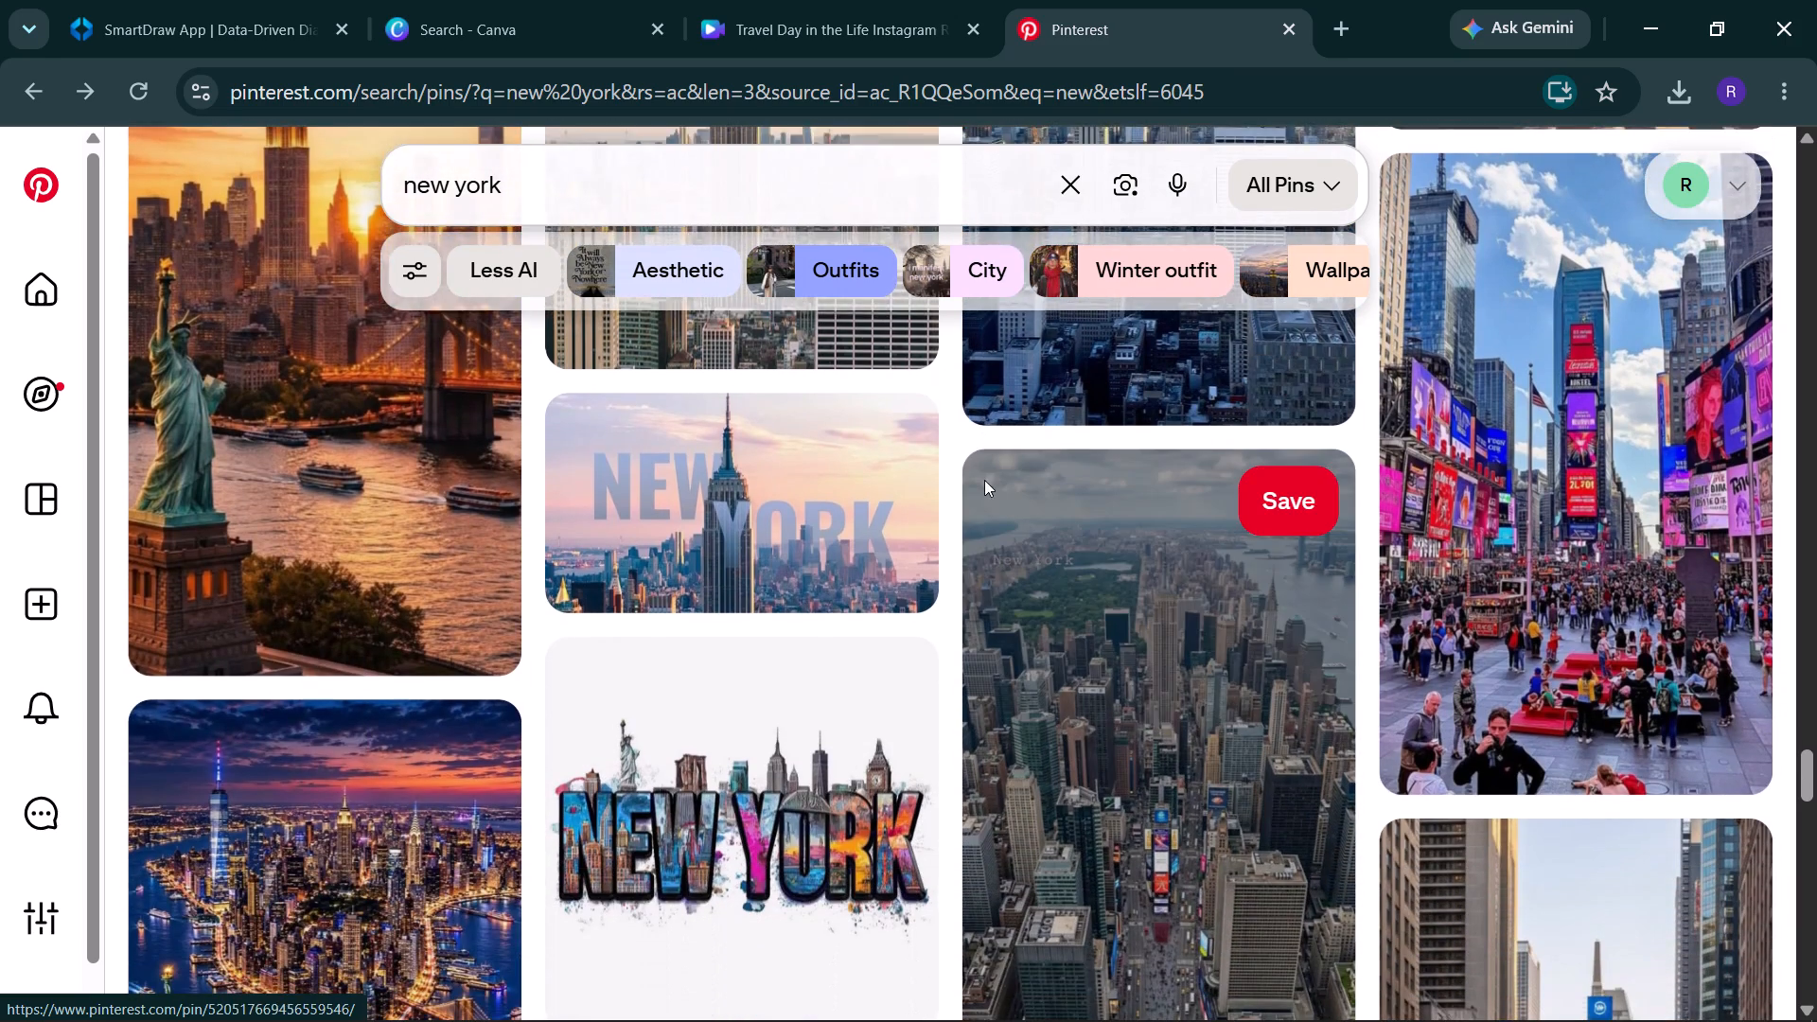
{"action": "key", "text": "Down"}
{"action": "key", "text": "Down"}
{"action": "key", "text": "Down"}
{"action": "key", "text": "Down"}
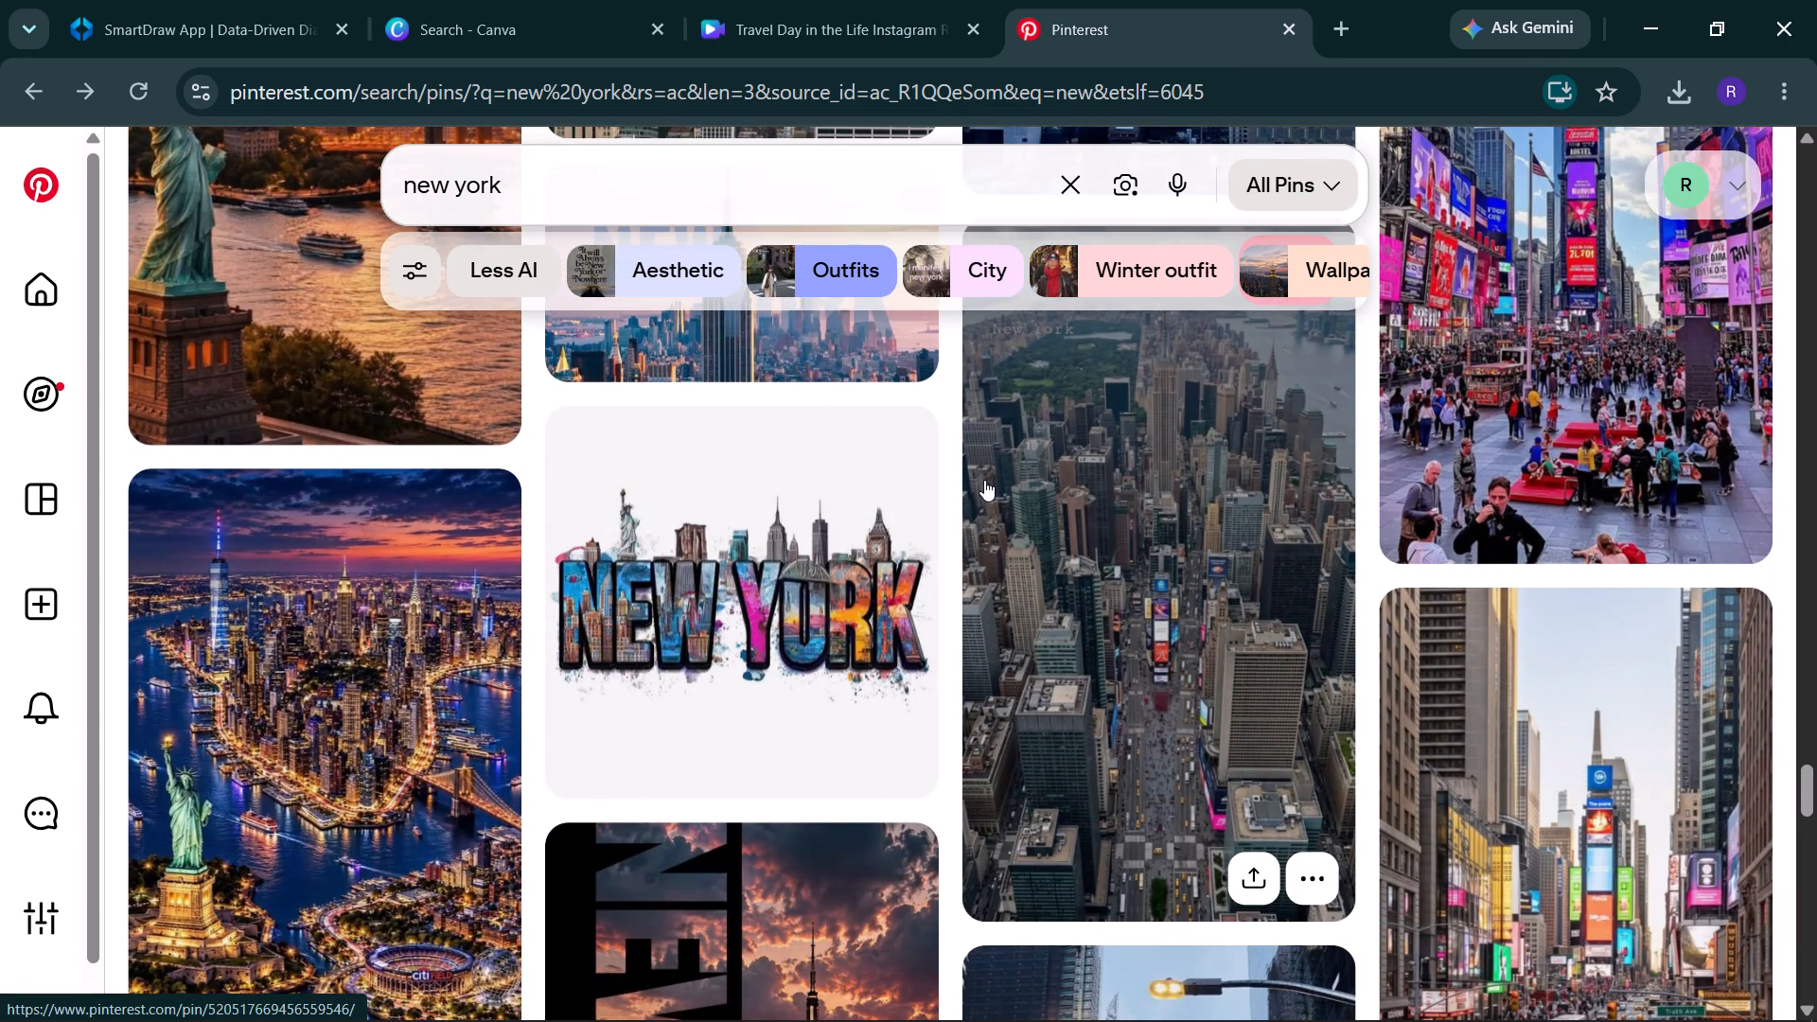
{"action": "key", "text": "Up"}
{"action": "key", "text": "Up"}
{"action": "key", "text": "Up"}
{"action": "key", "text": "Up"}
{"action": "key", "text": "Up"}
{"action": "key", "text": "Up"}
{"action": "key", "text": "Up"}
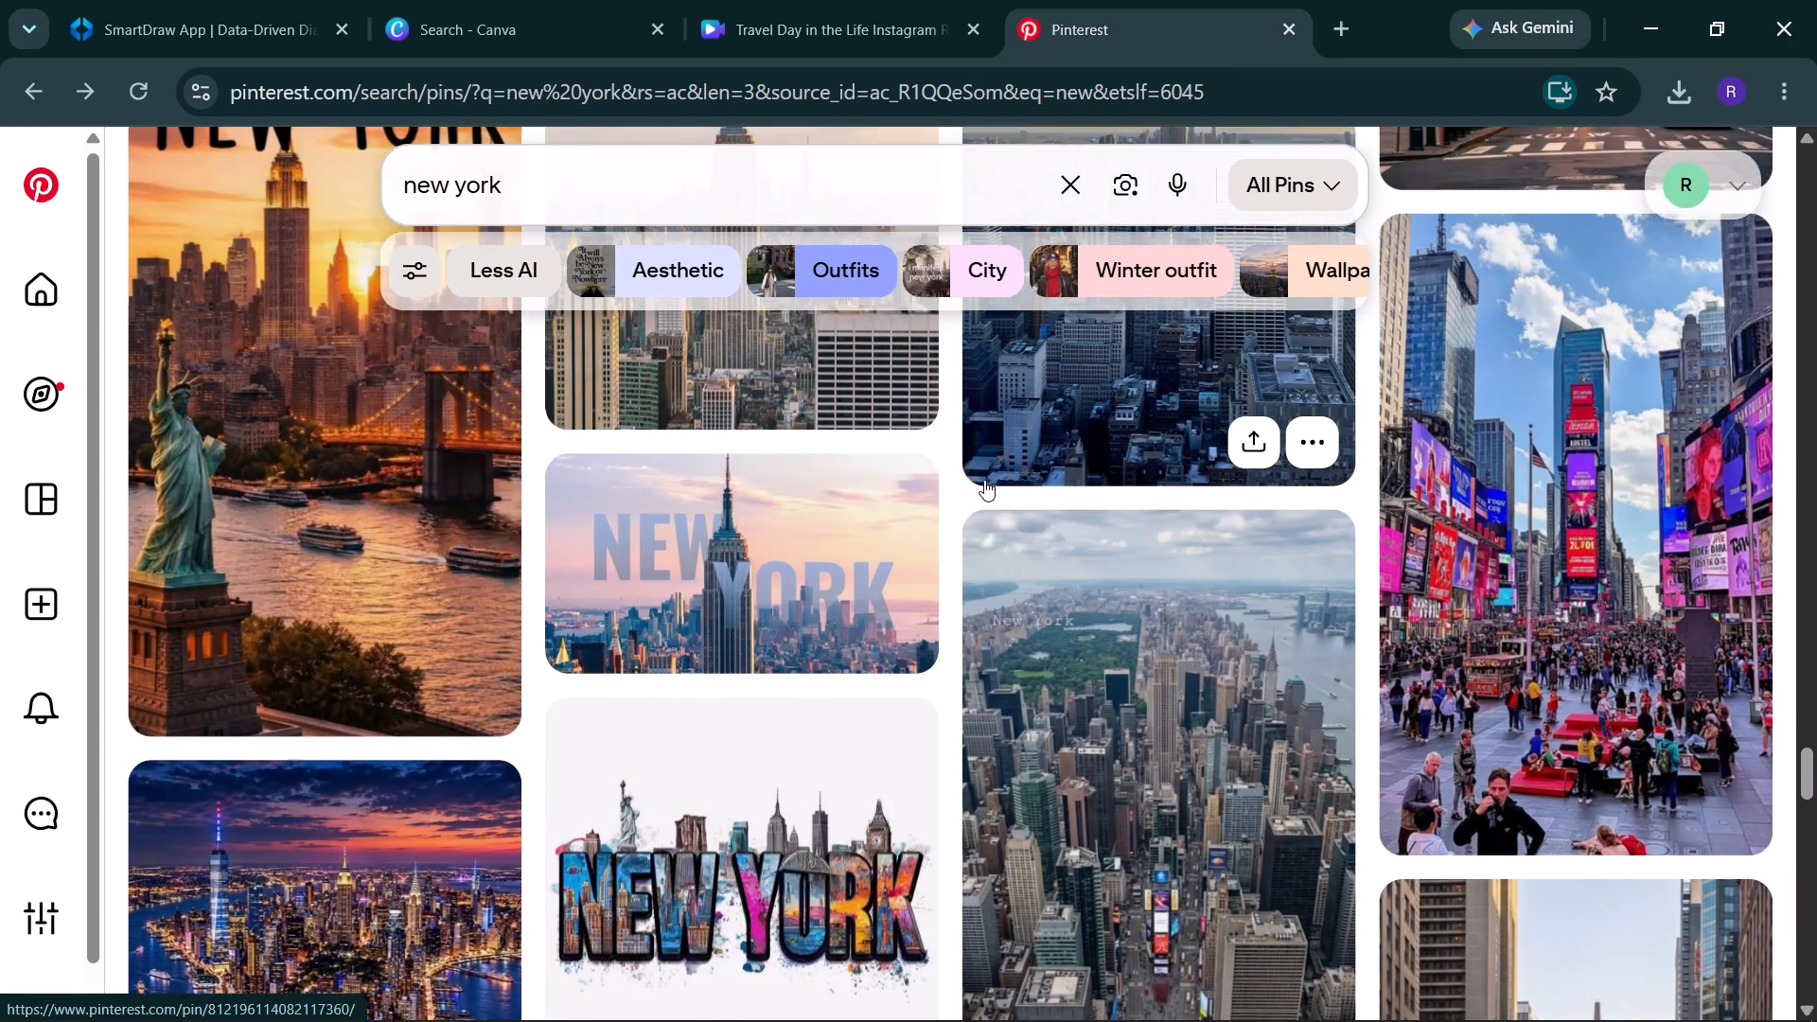
{"action": "key", "text": "Up"}
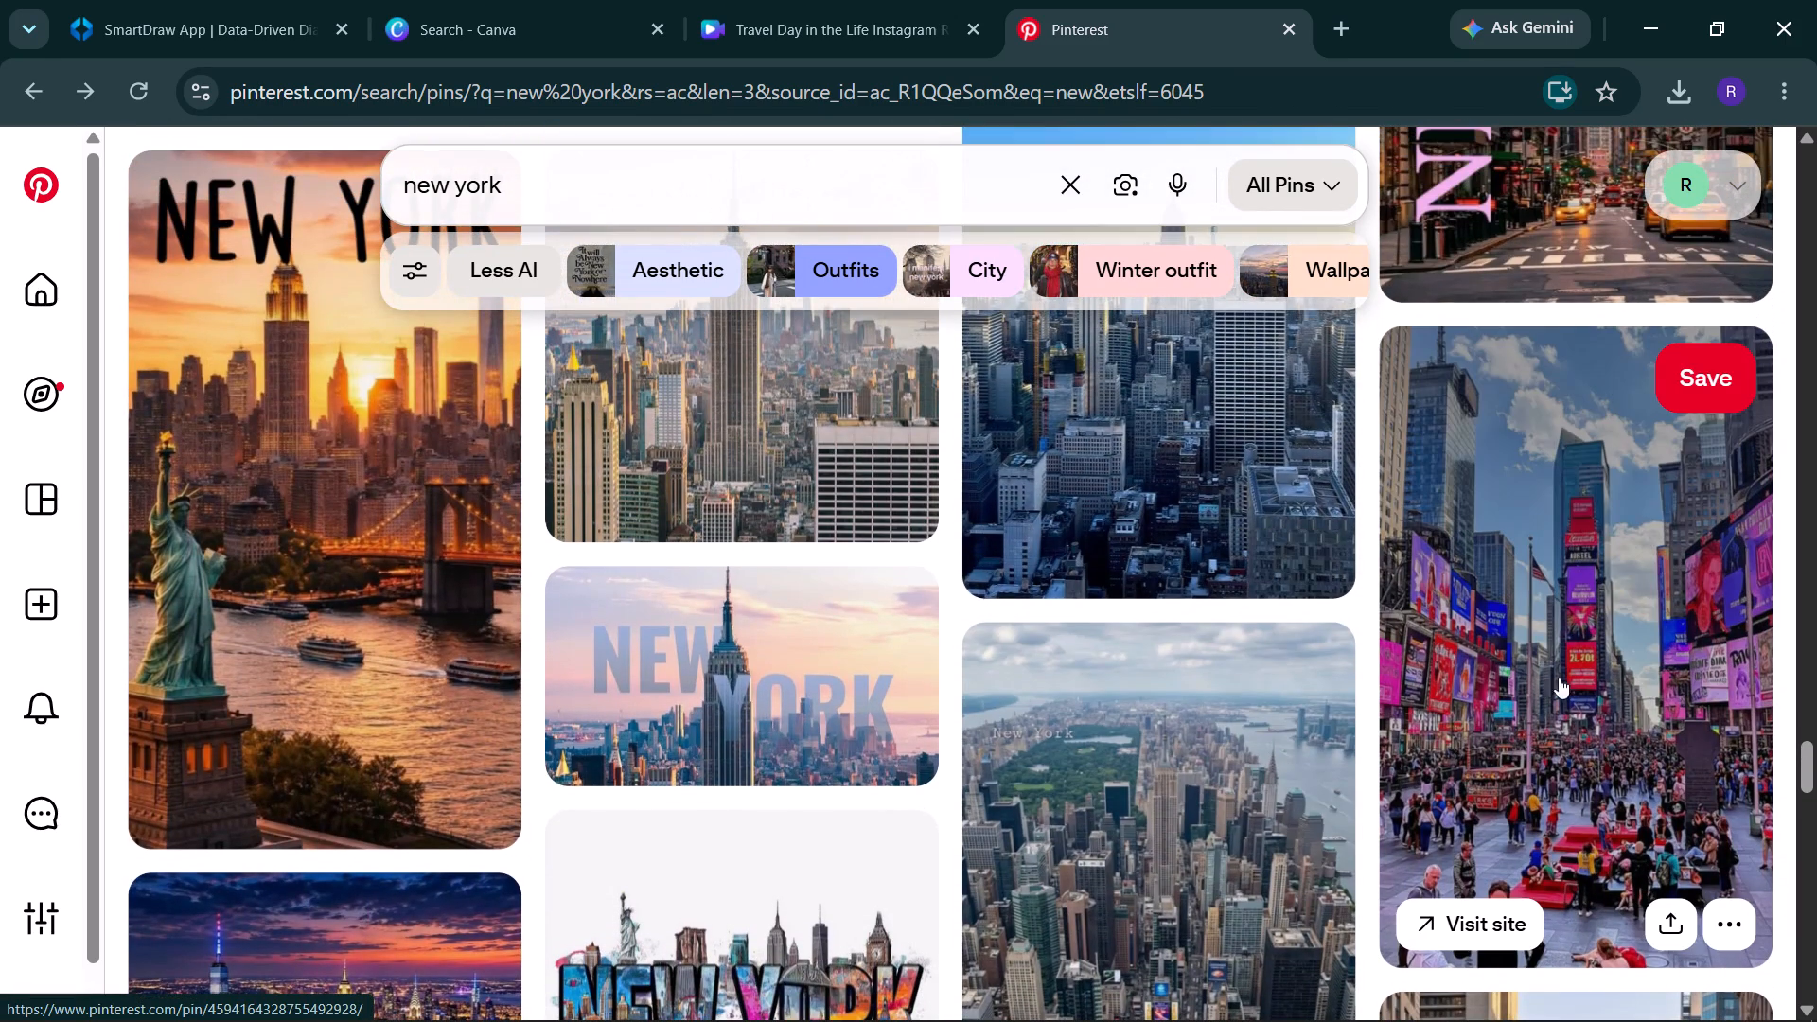
{"action": "left_click", "coordinate": [1733, 917]}
{"action": "left_click", "coordinate": [1610, 800]}
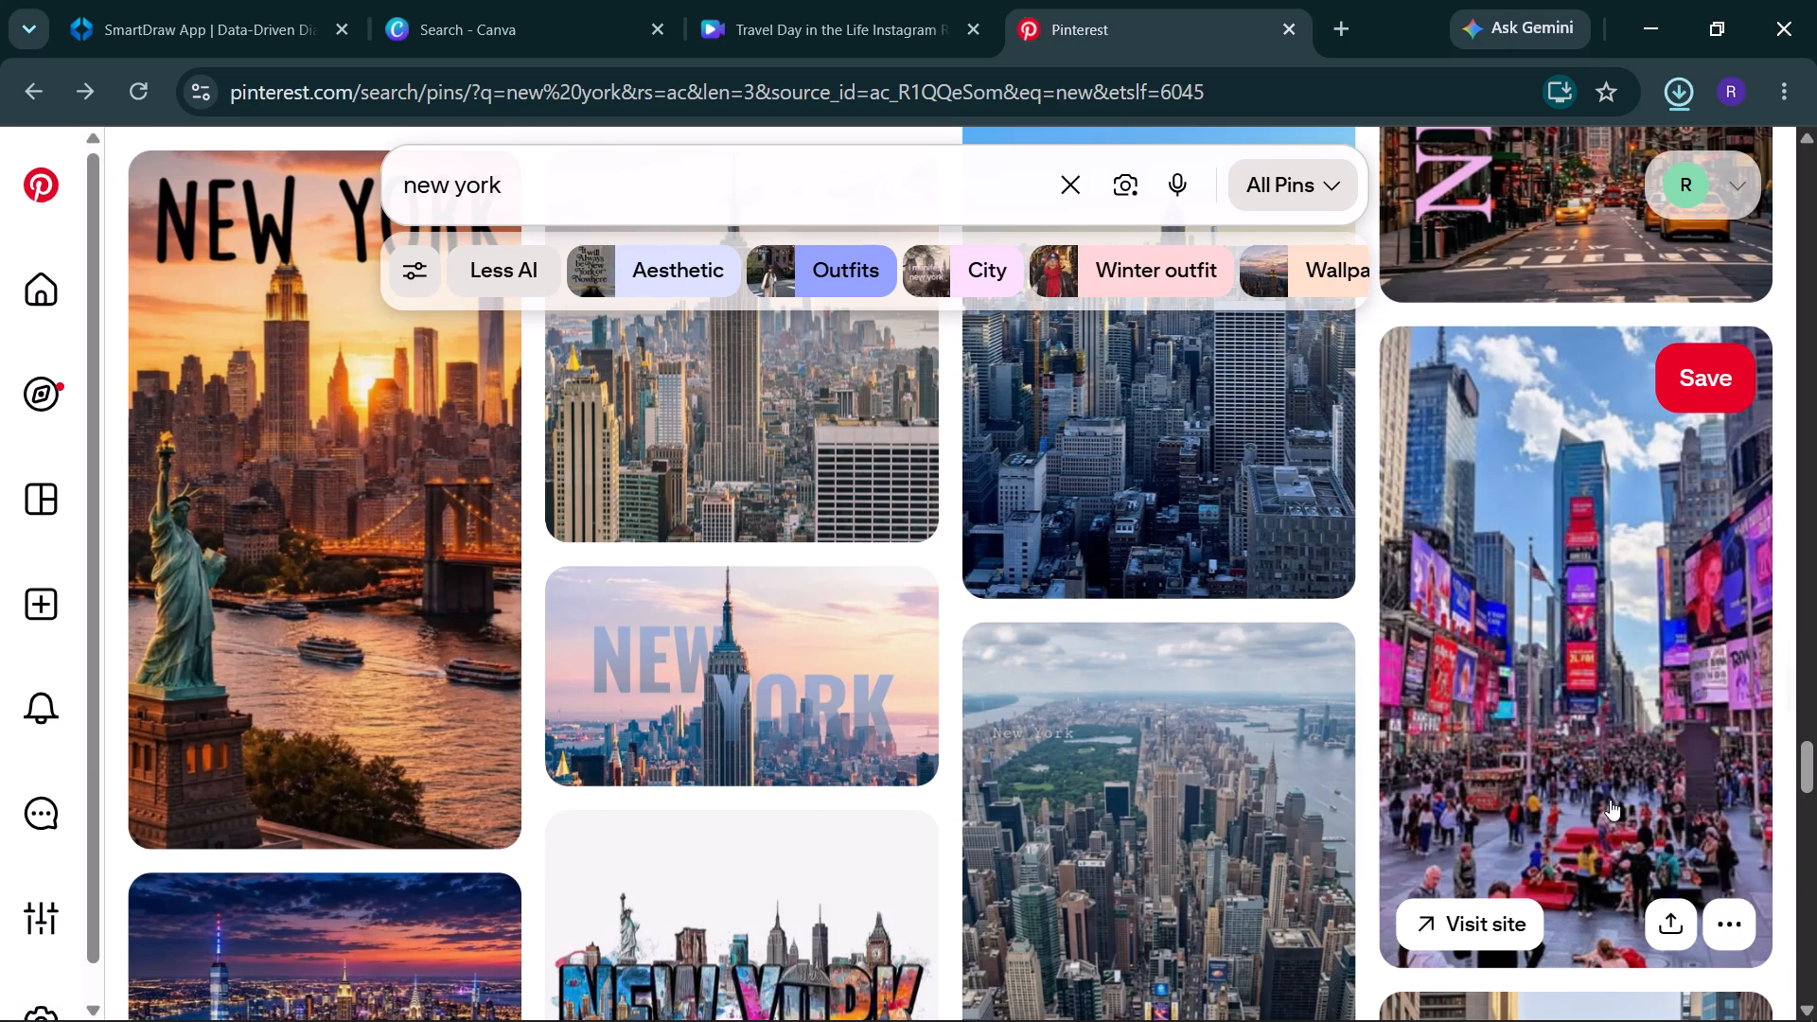
Return to the Canva reel and upload the downloaded JPEG "12 Shocking Tourist Traps in New York And How To__" from the Downloads folder.
{"action": "left_click", "coordinate": [826, 25]}
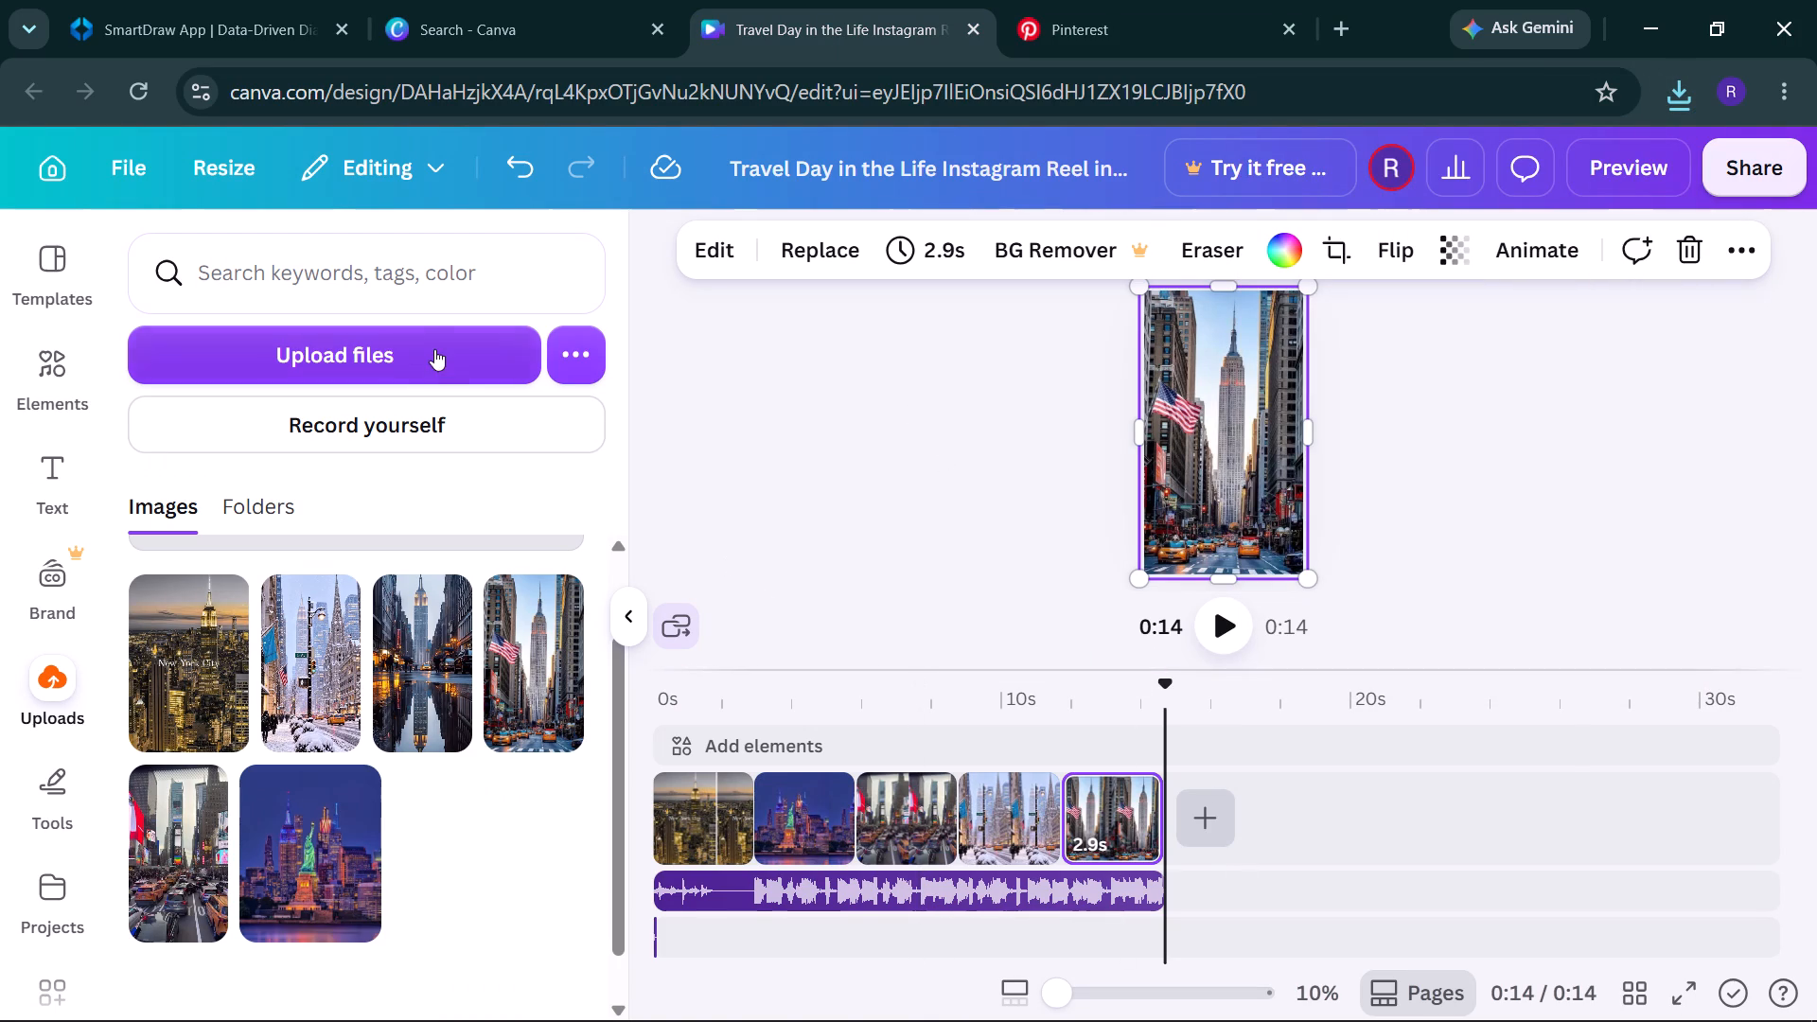
{"action": "left_click", "coordinate": [419, 355]}
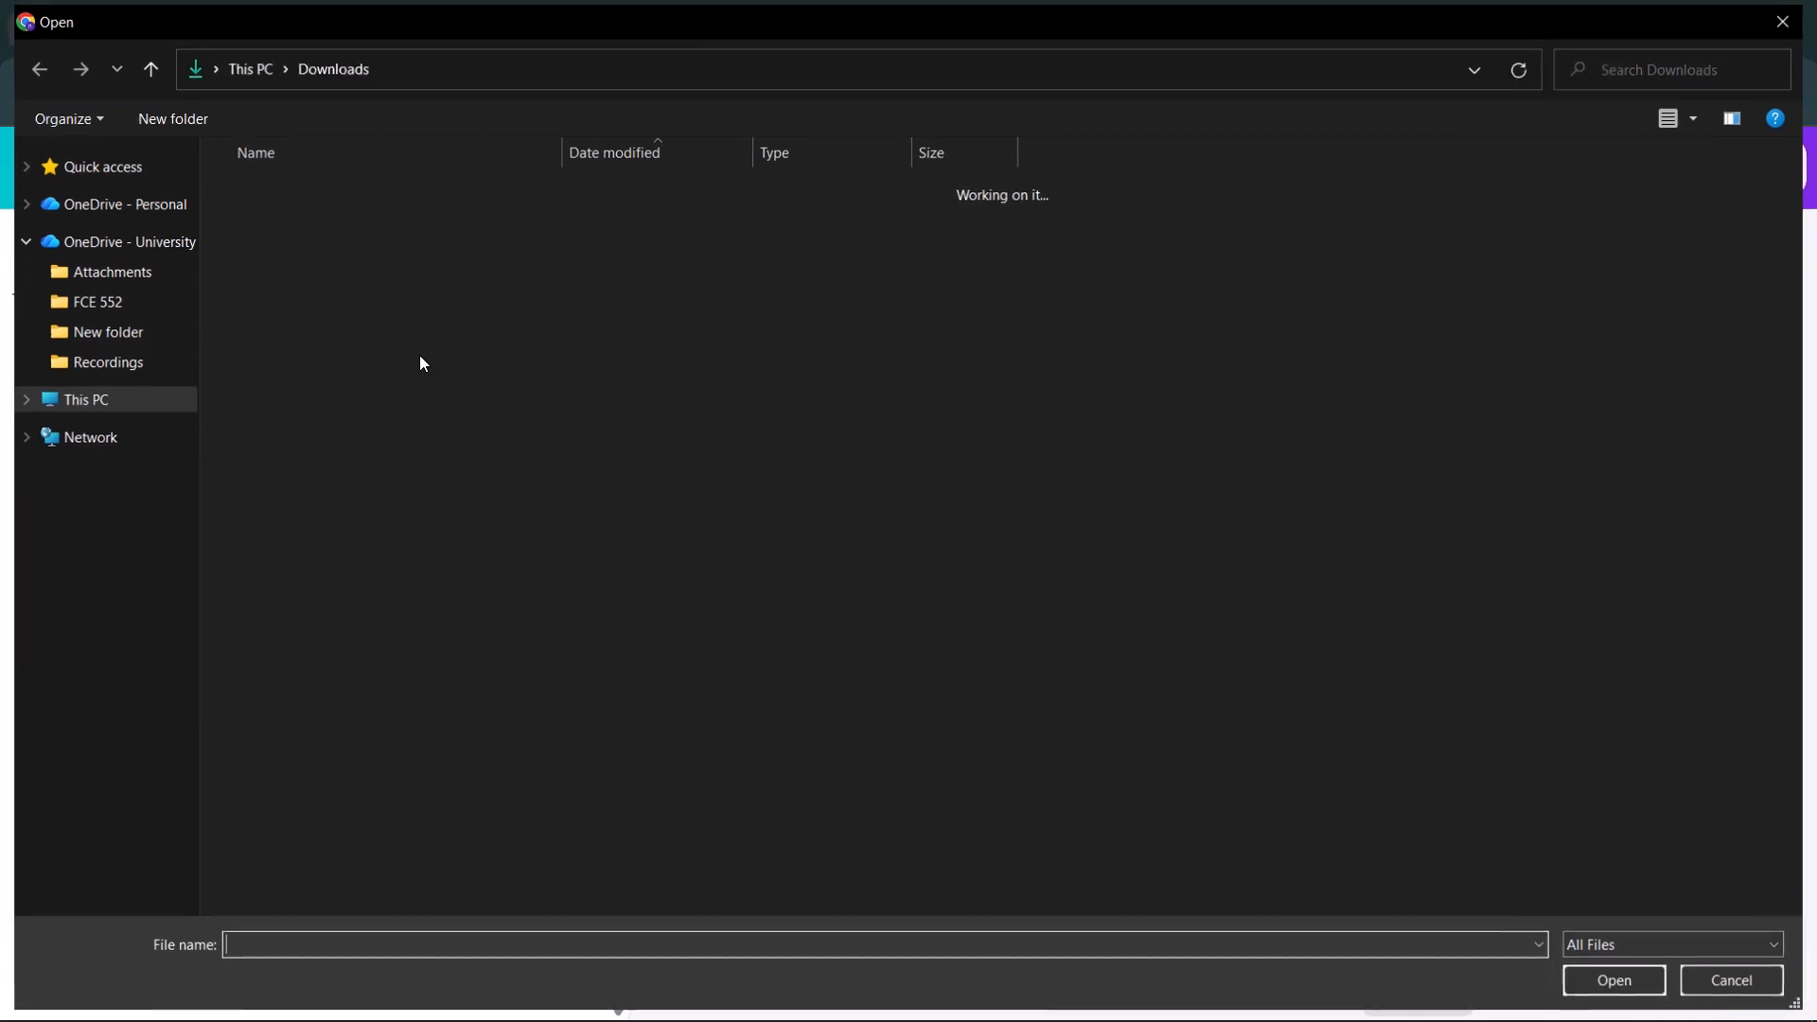
{"action": "left_click", "coordinate": [462, 528]}
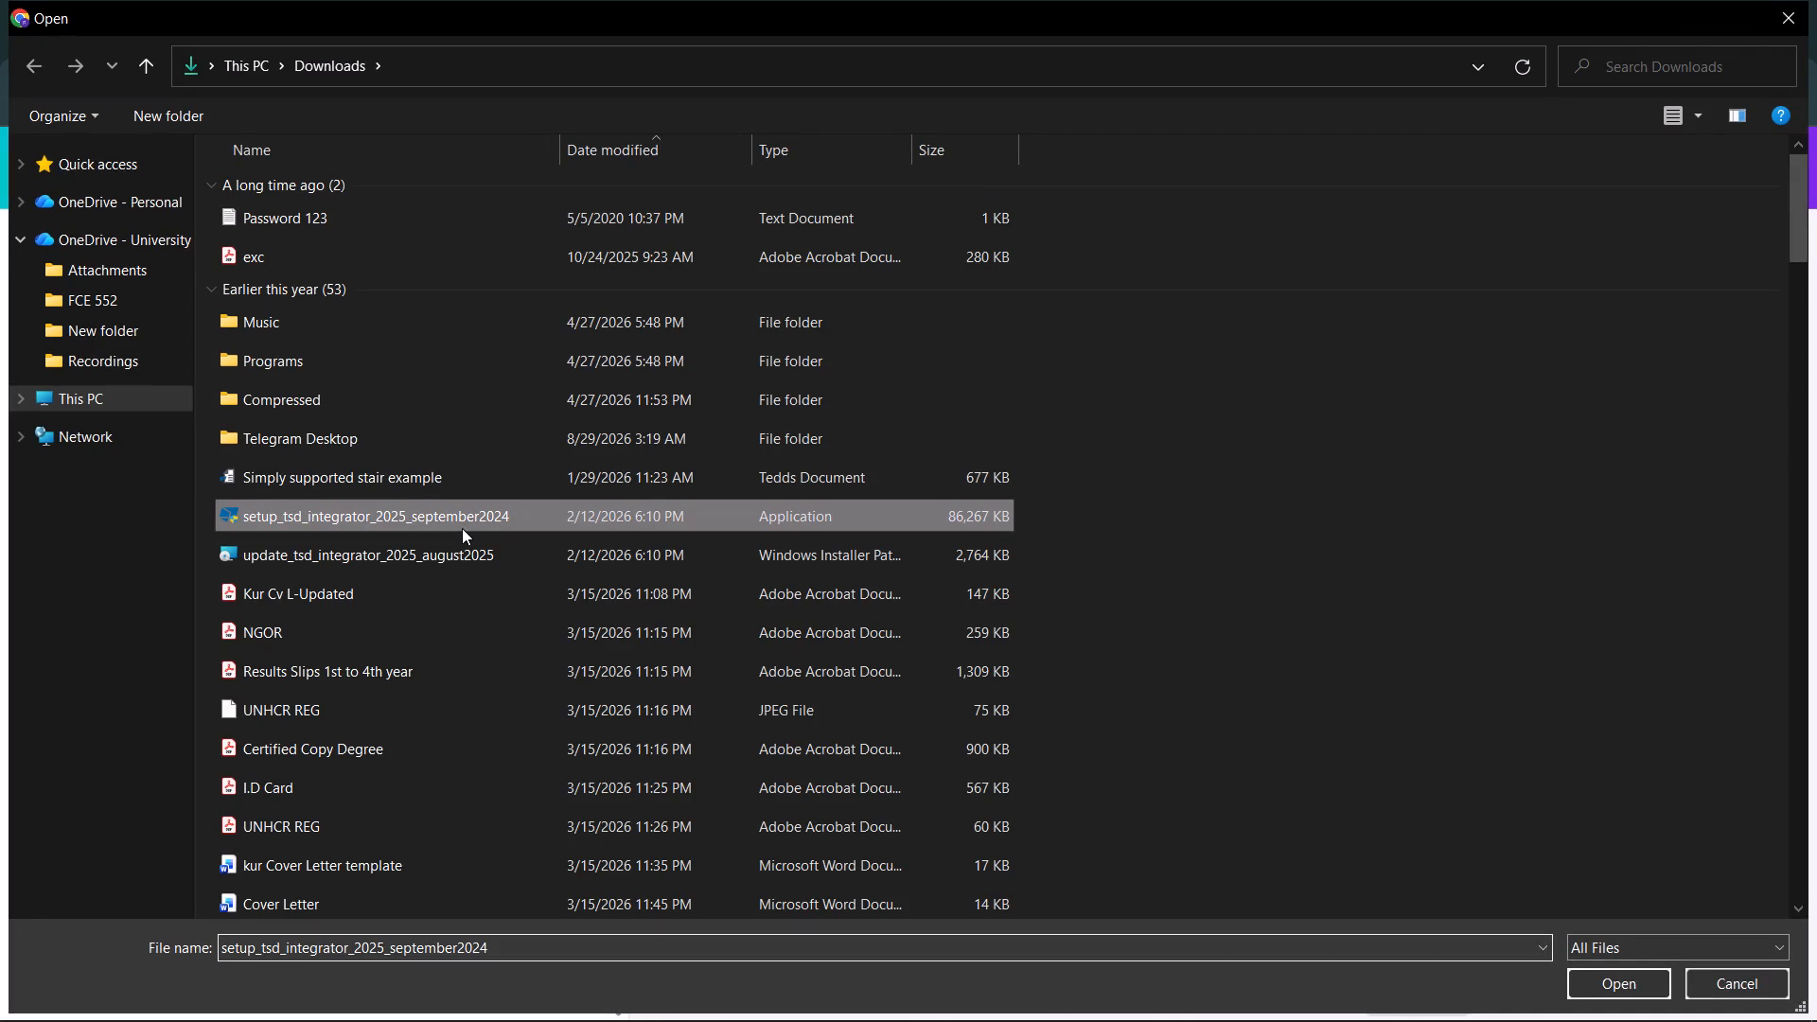
{"action": "key", "text": "Down"}
{"action": "key", "text": "Down"}
{"action": "key", "text": "Down"}
{"action": "key", "text": "Down"}
{"action": "key", "text": "Down"}
{"action": "key", "text": "Down"}
{"action": "key", "text": "Down"}
{"action": "key", "text": "Down"}
{"action": "key", "text": "Down"}
{"action": "key", "text": "Down"}
{"action": "key", "text": "Down"}
{"action": "key", "text": "Down"}
{"action": "key", "text": "Down"}
{"action": "key", "text": "Down"}
{"action": "key", "text": "Down"}
{"action": "key", "text": "Down"}
{"action": "key", "text": "Down"}
{"action": "key", "text": "Down"}
{"action": "key", "text": "Down"}
{"action": "key", "text": "Down"}
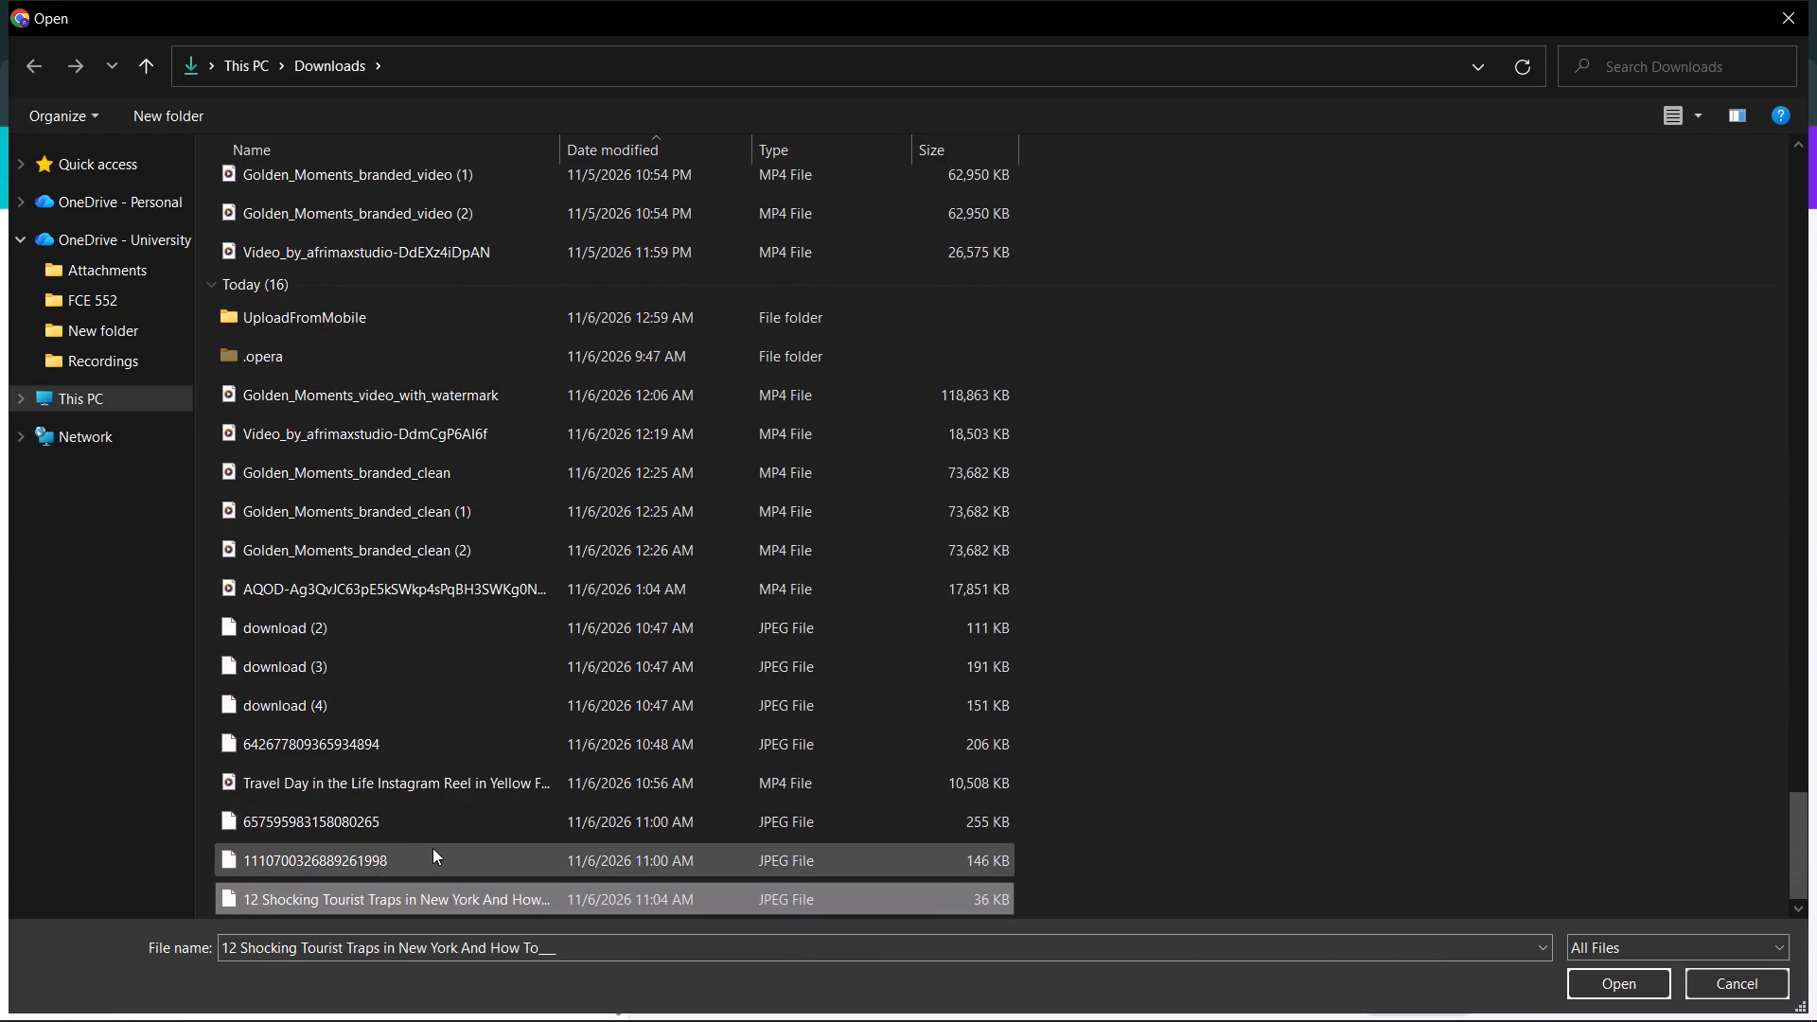
{"action": "left_click", "coordinate": [446, 897]}
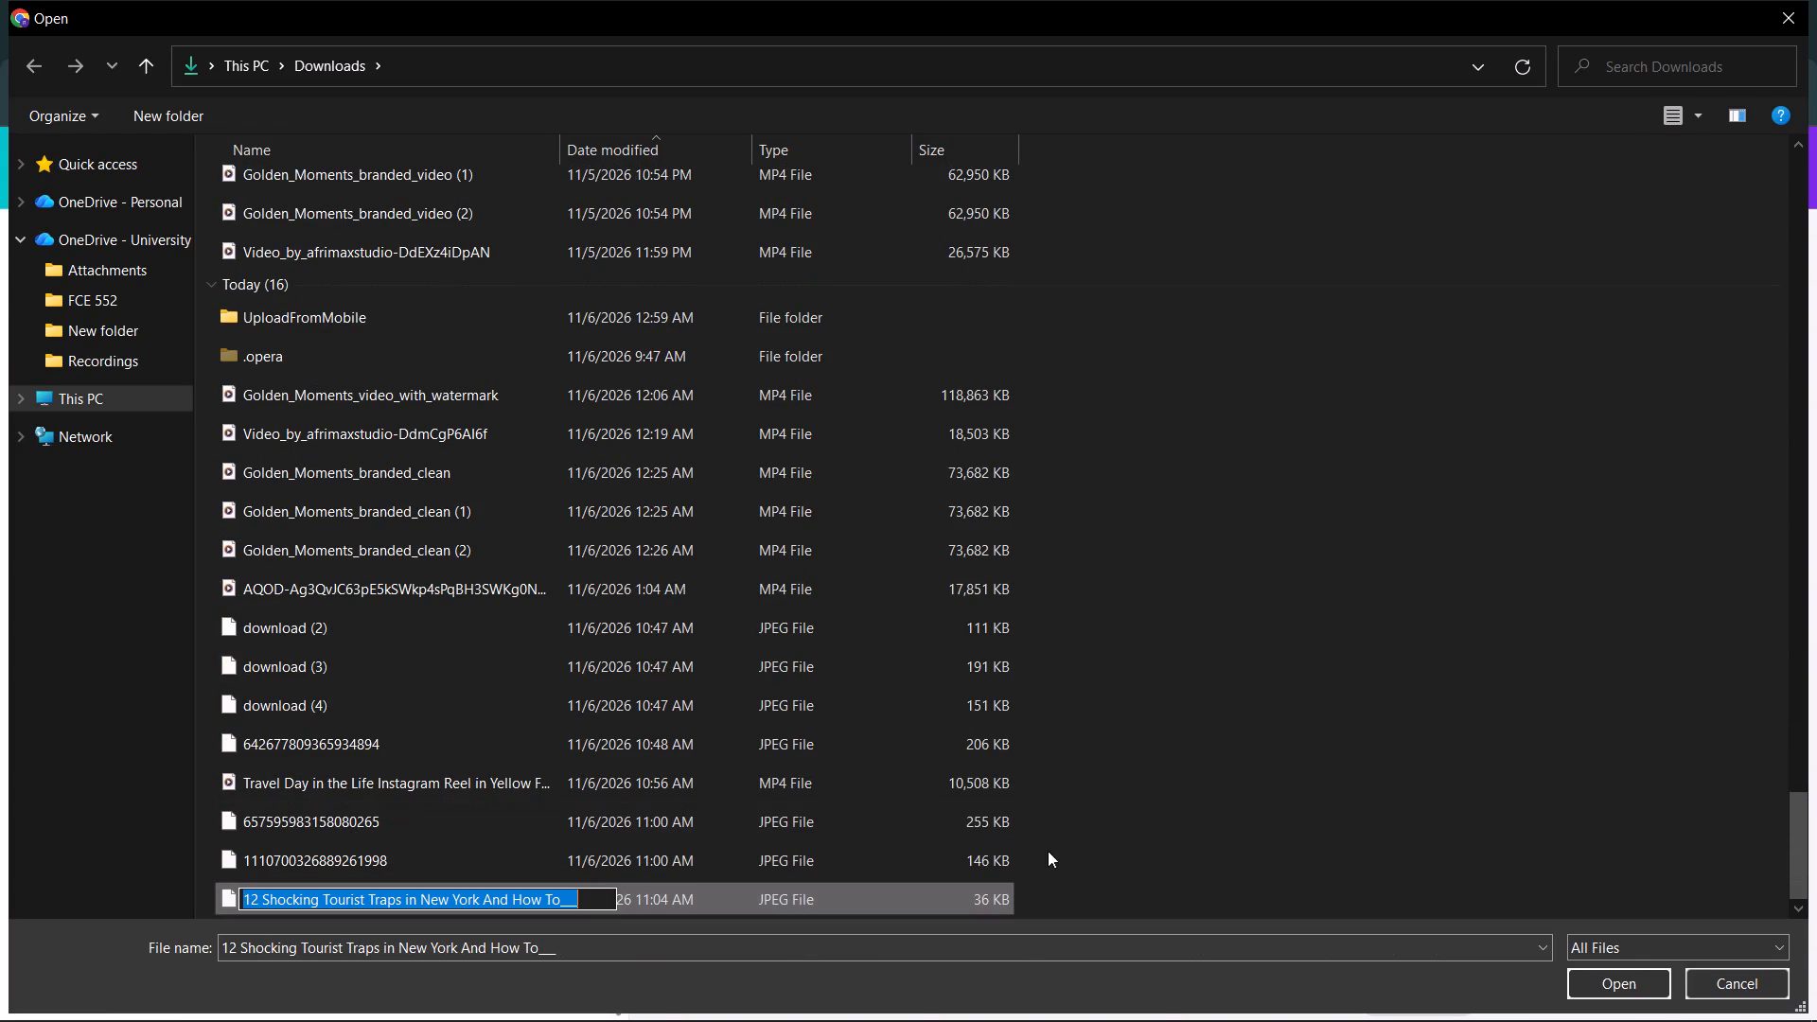
{"action": "left_click", "coordinate": [1598, 979]}
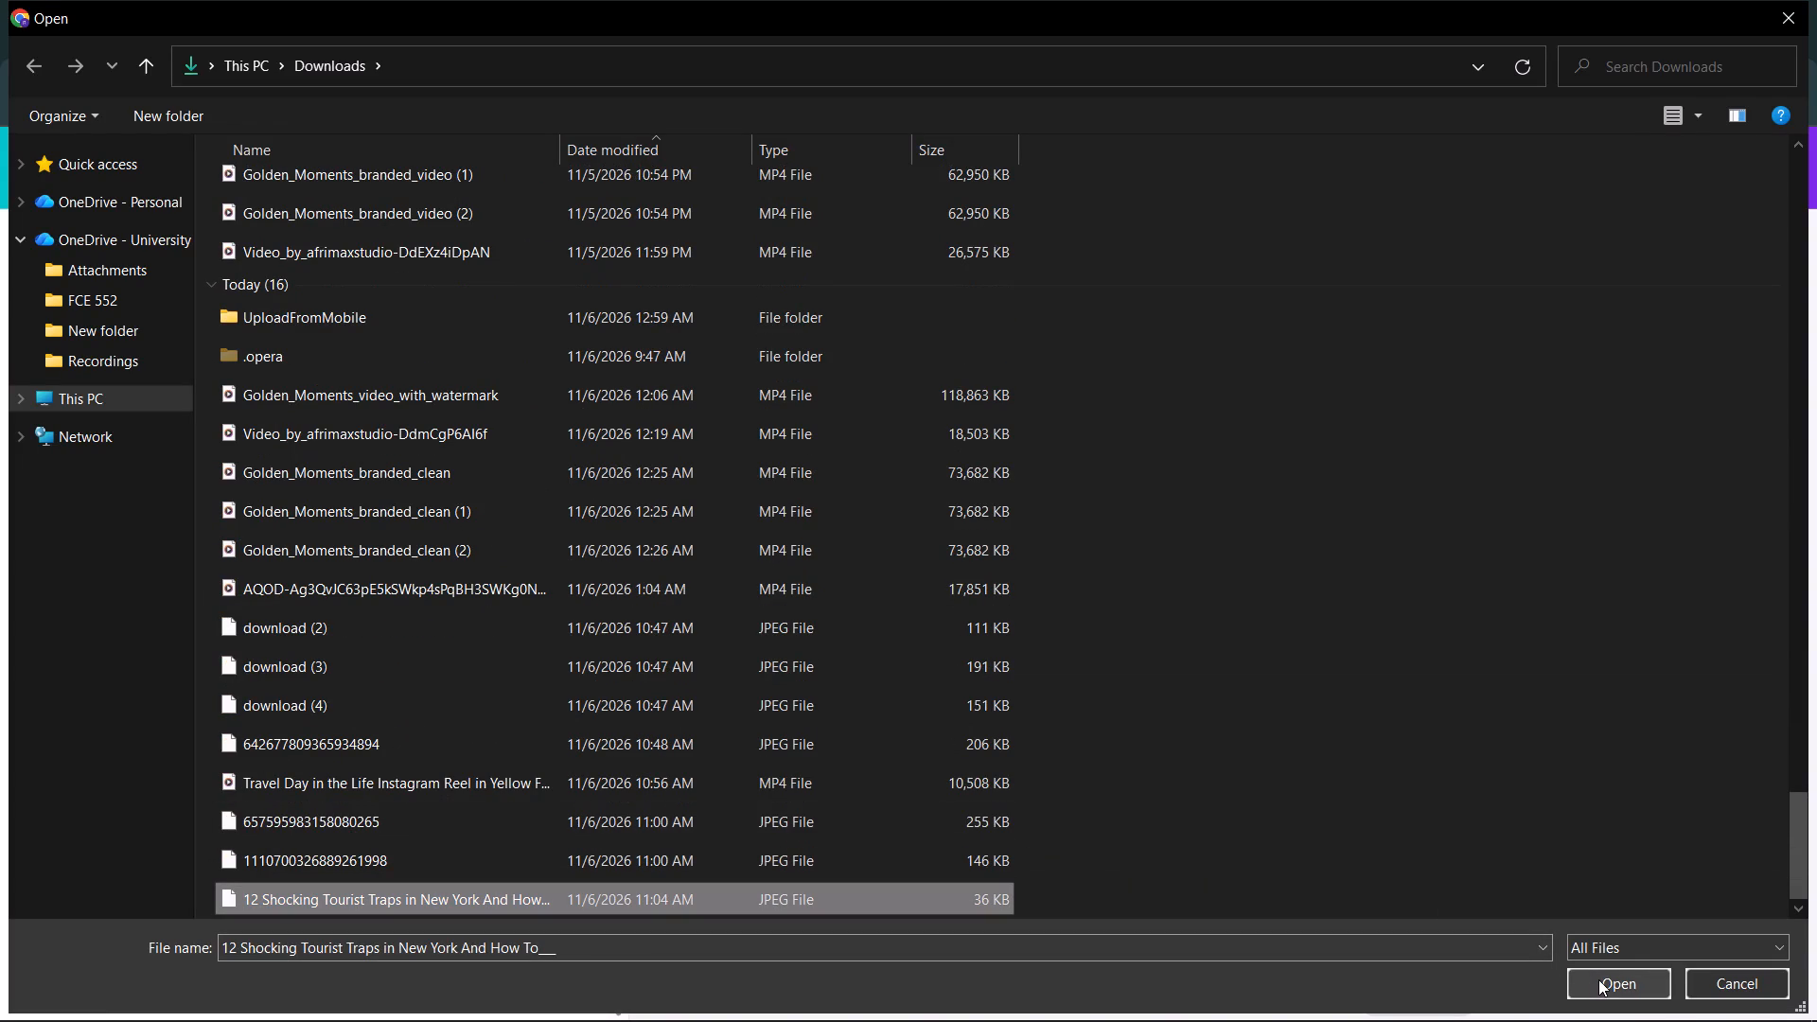
{"action": "left_click", "coordinate": [1598, 979]}
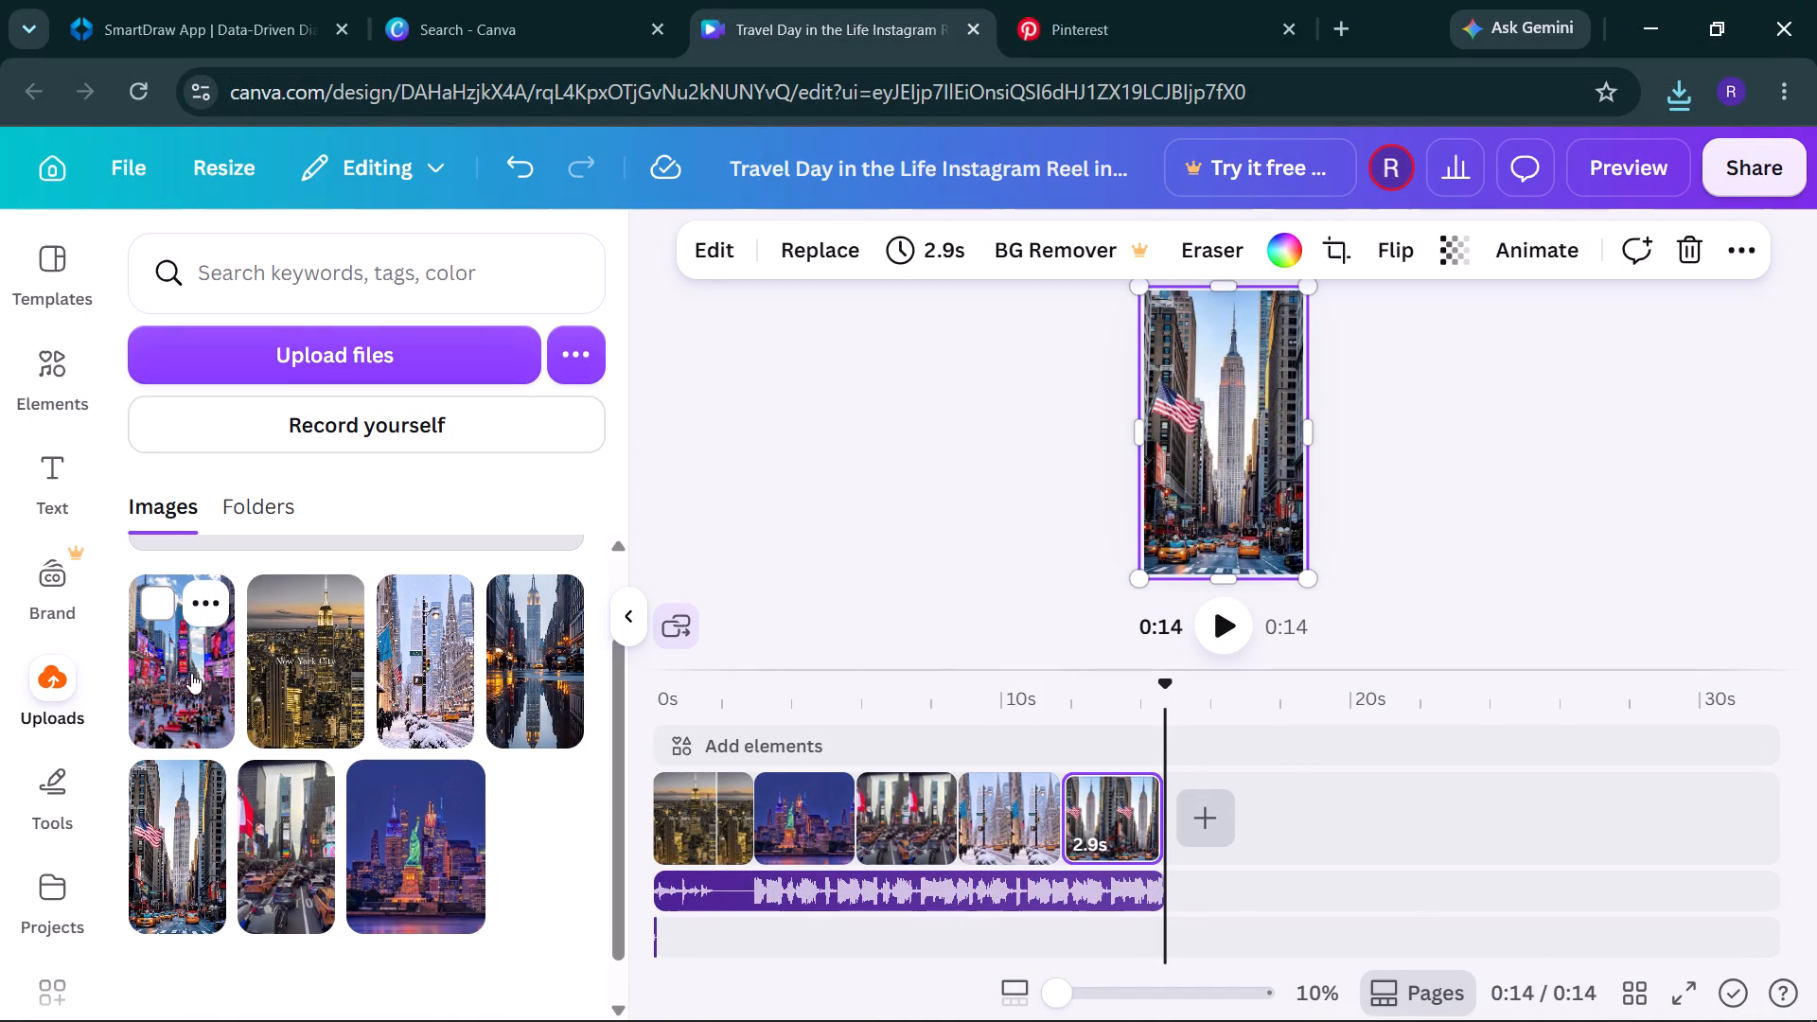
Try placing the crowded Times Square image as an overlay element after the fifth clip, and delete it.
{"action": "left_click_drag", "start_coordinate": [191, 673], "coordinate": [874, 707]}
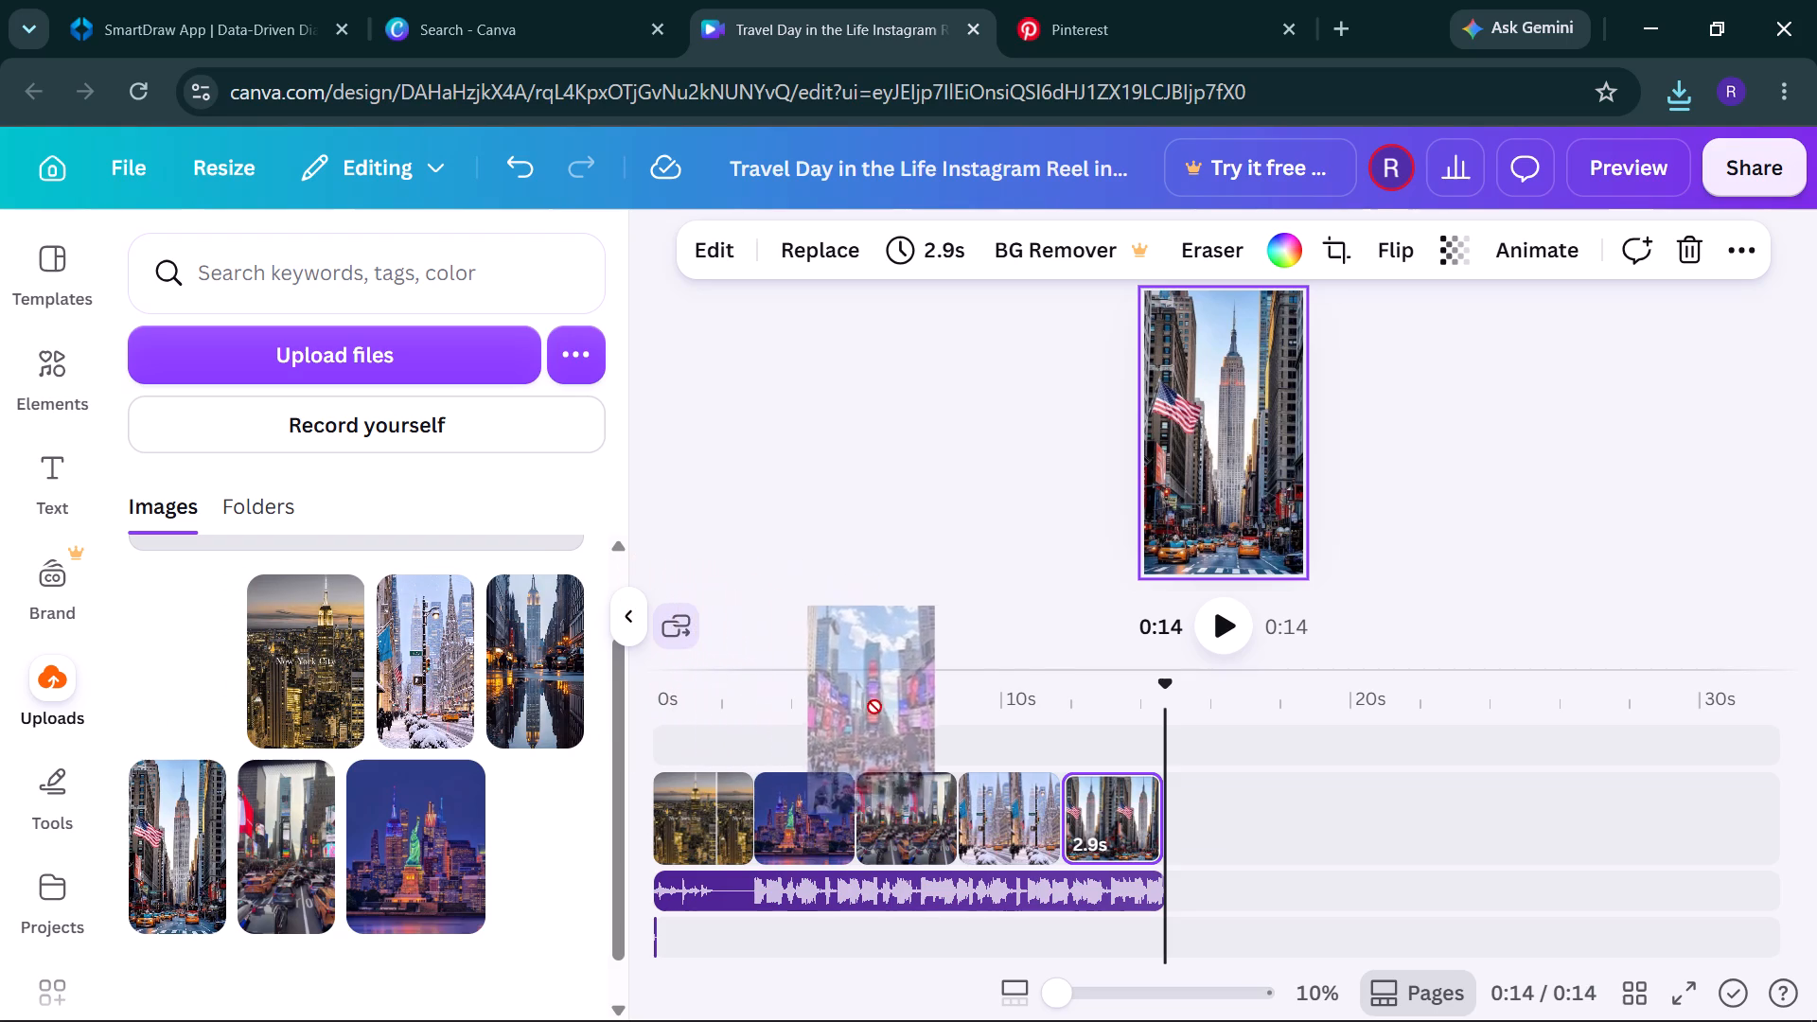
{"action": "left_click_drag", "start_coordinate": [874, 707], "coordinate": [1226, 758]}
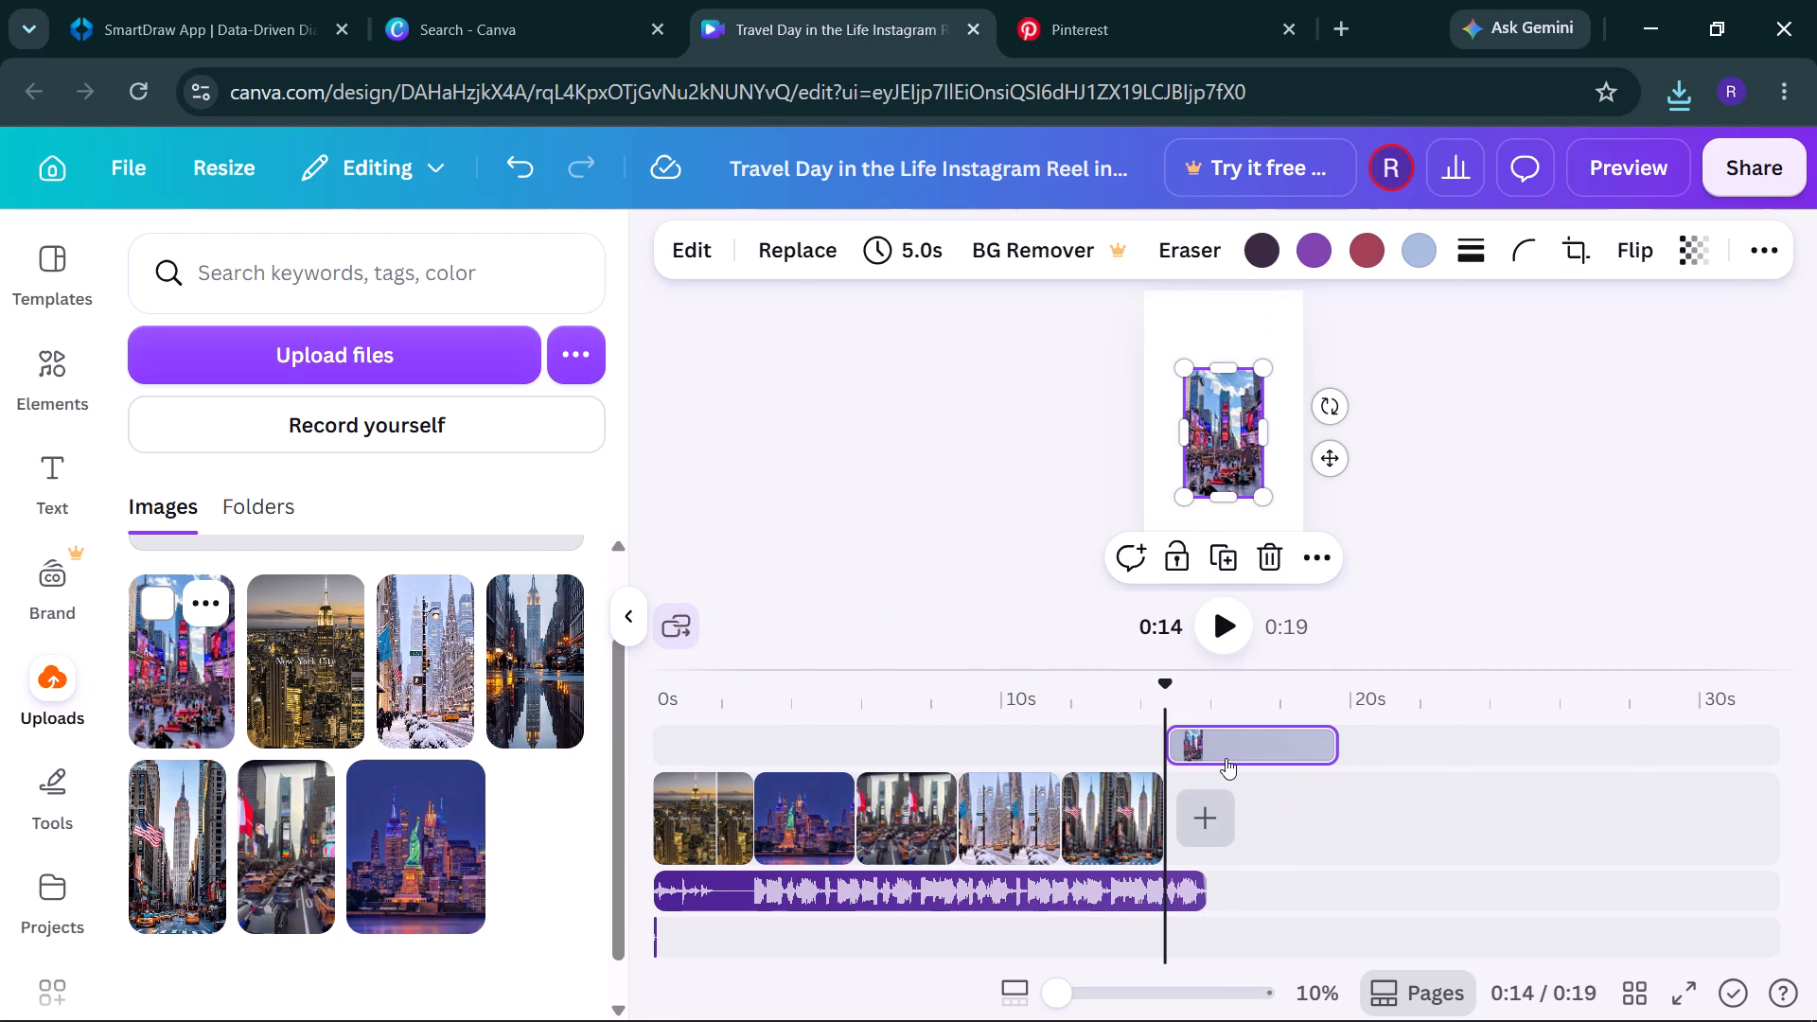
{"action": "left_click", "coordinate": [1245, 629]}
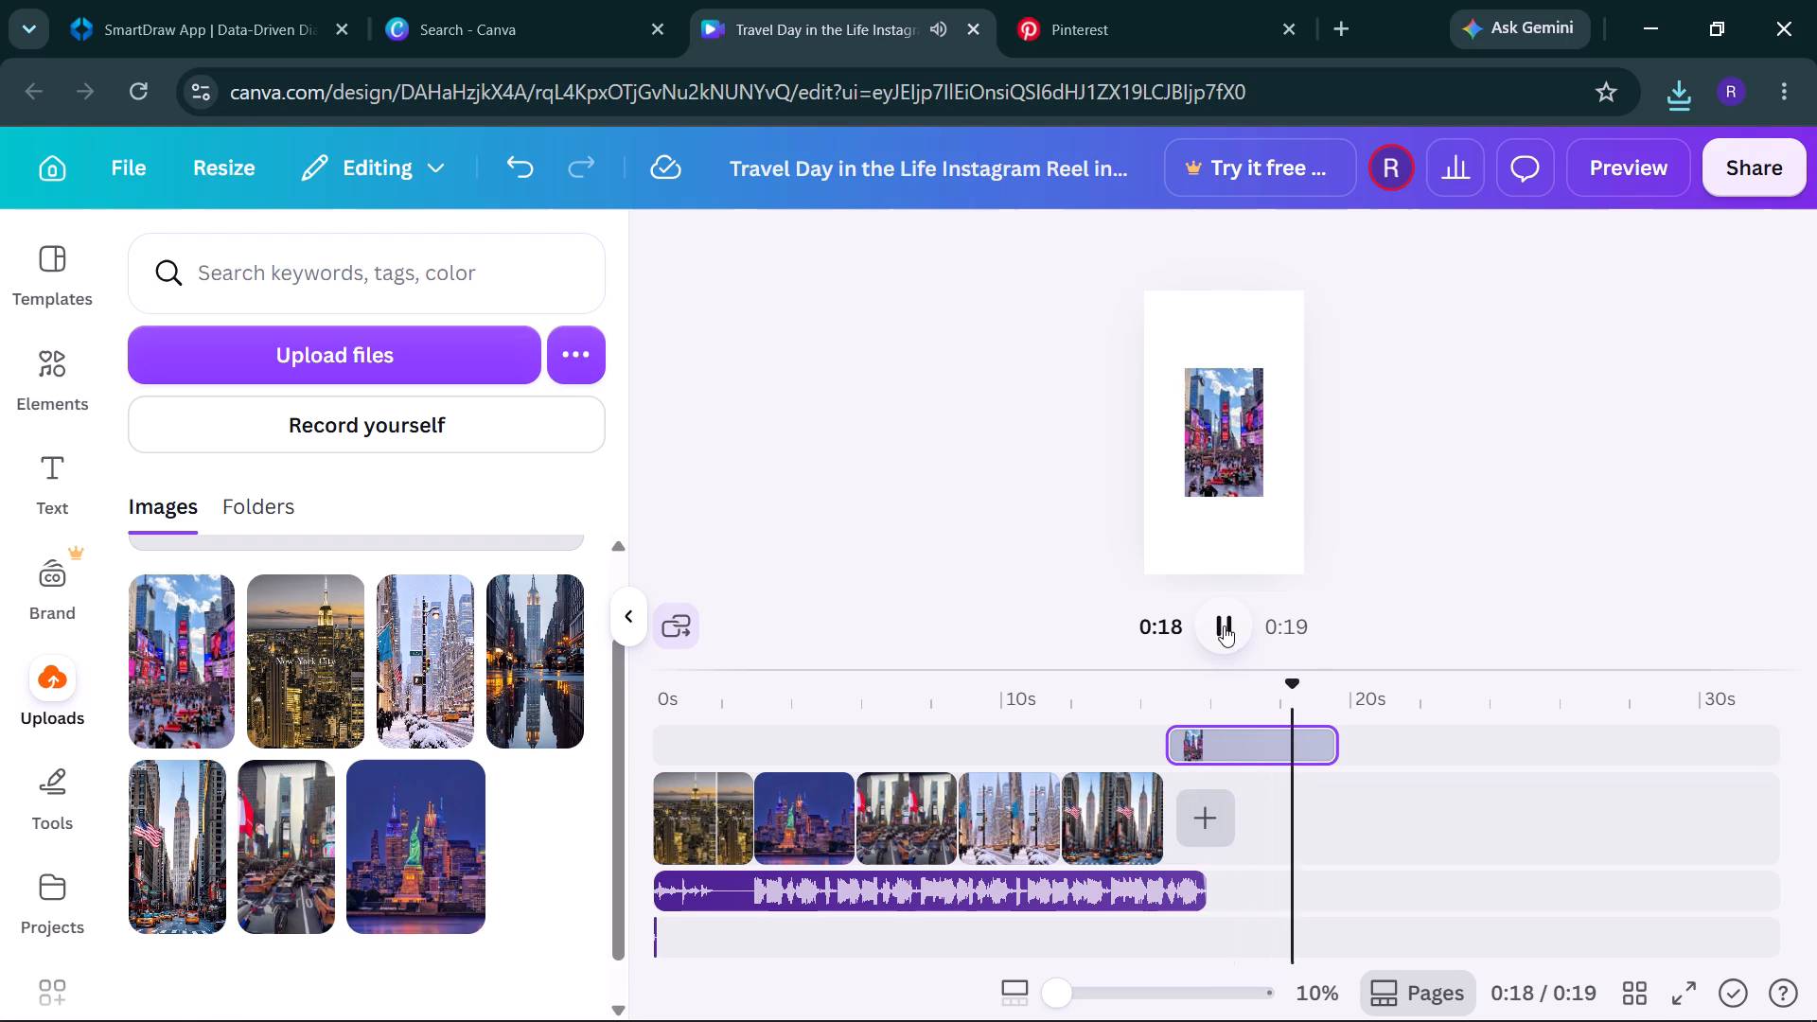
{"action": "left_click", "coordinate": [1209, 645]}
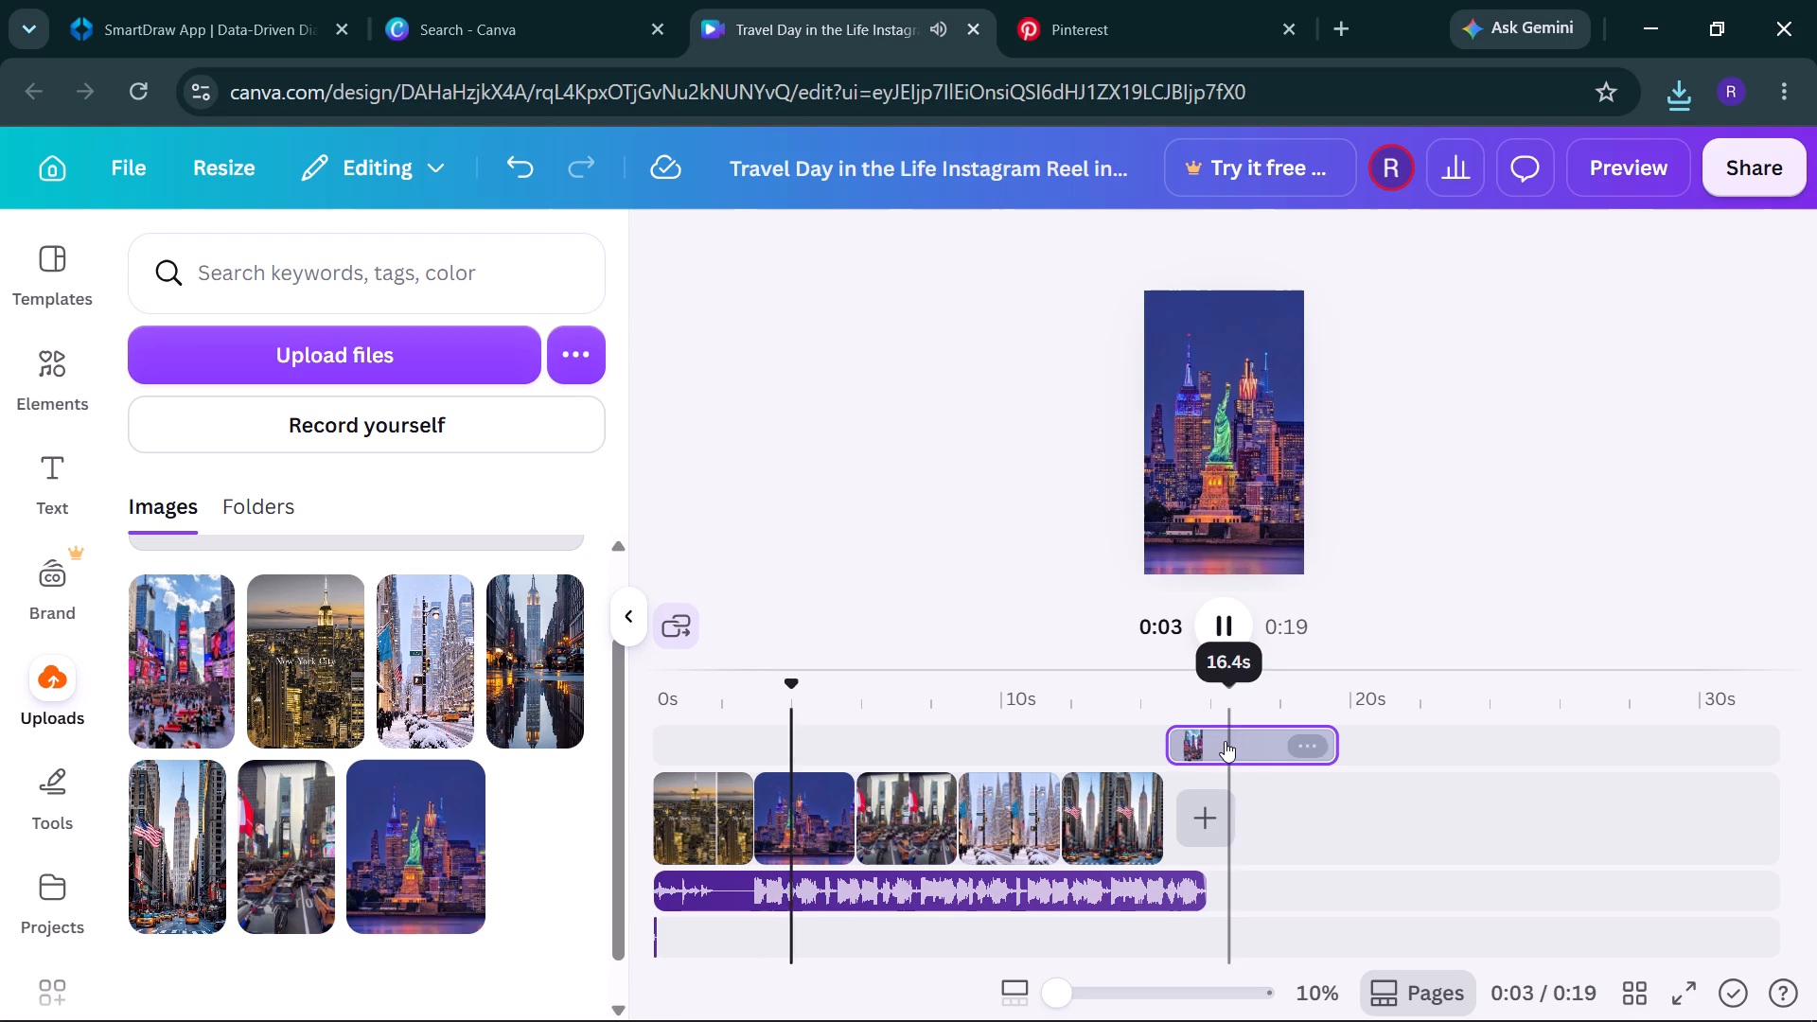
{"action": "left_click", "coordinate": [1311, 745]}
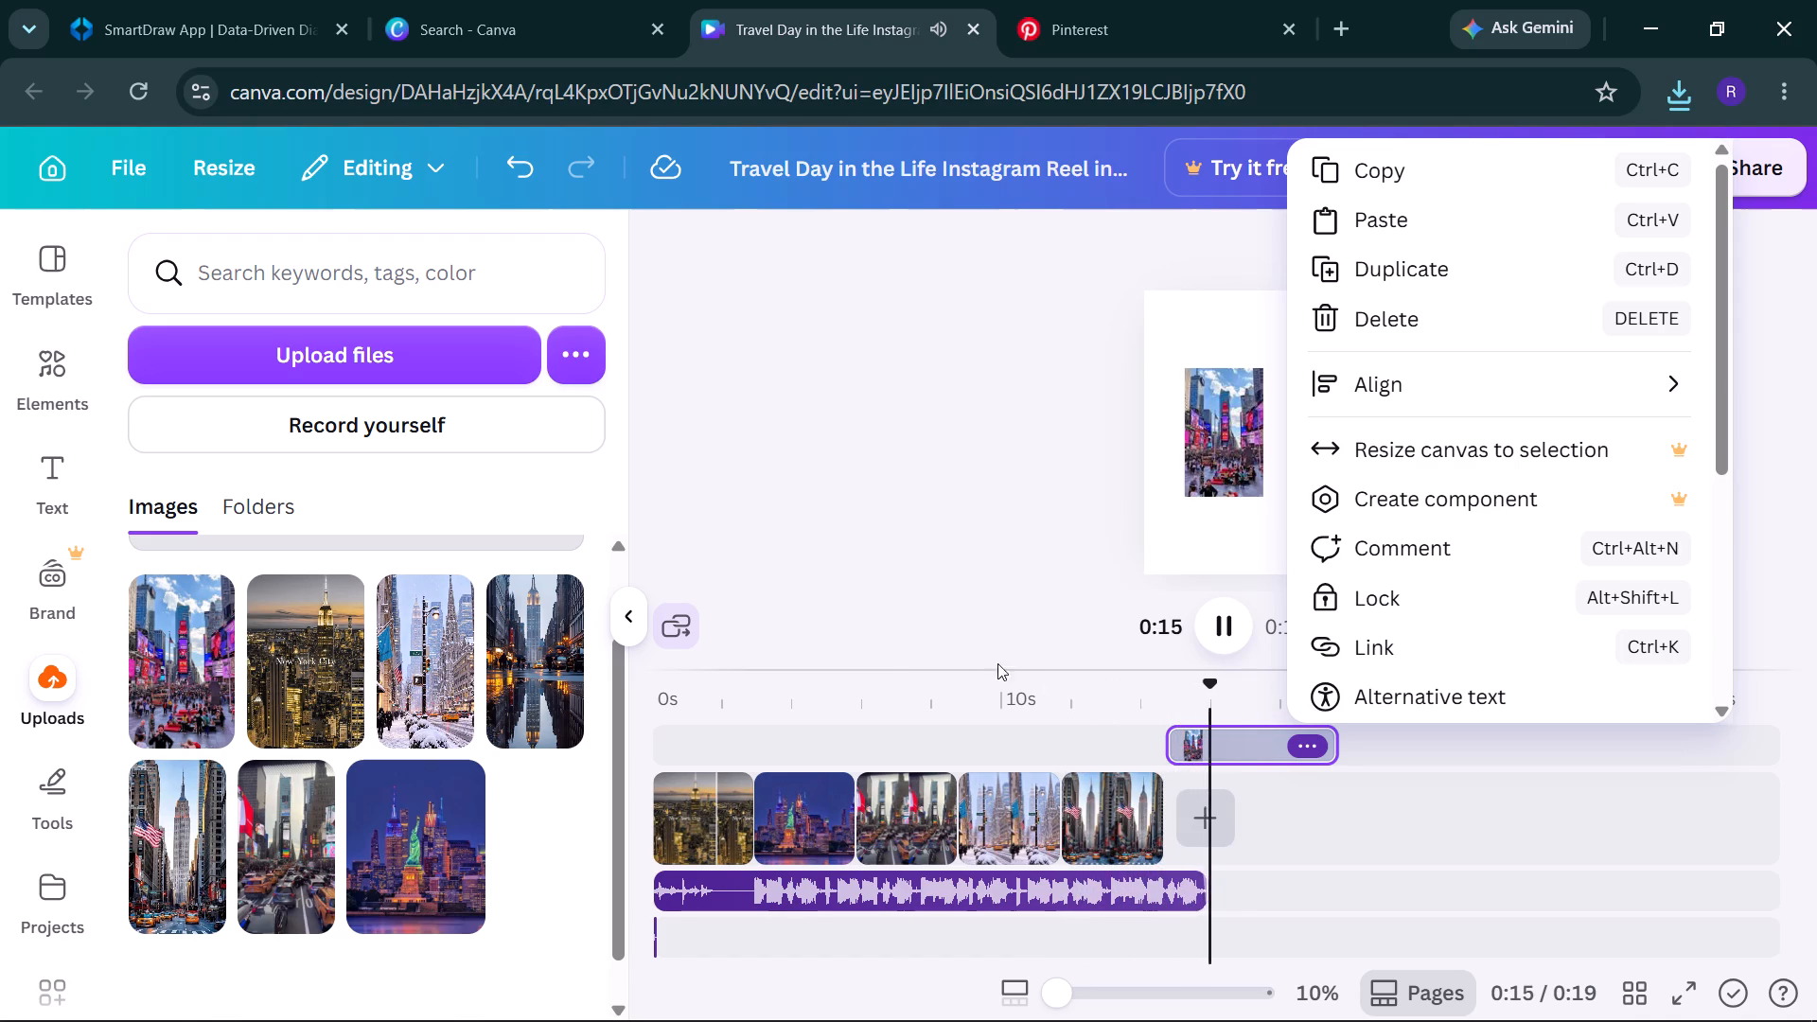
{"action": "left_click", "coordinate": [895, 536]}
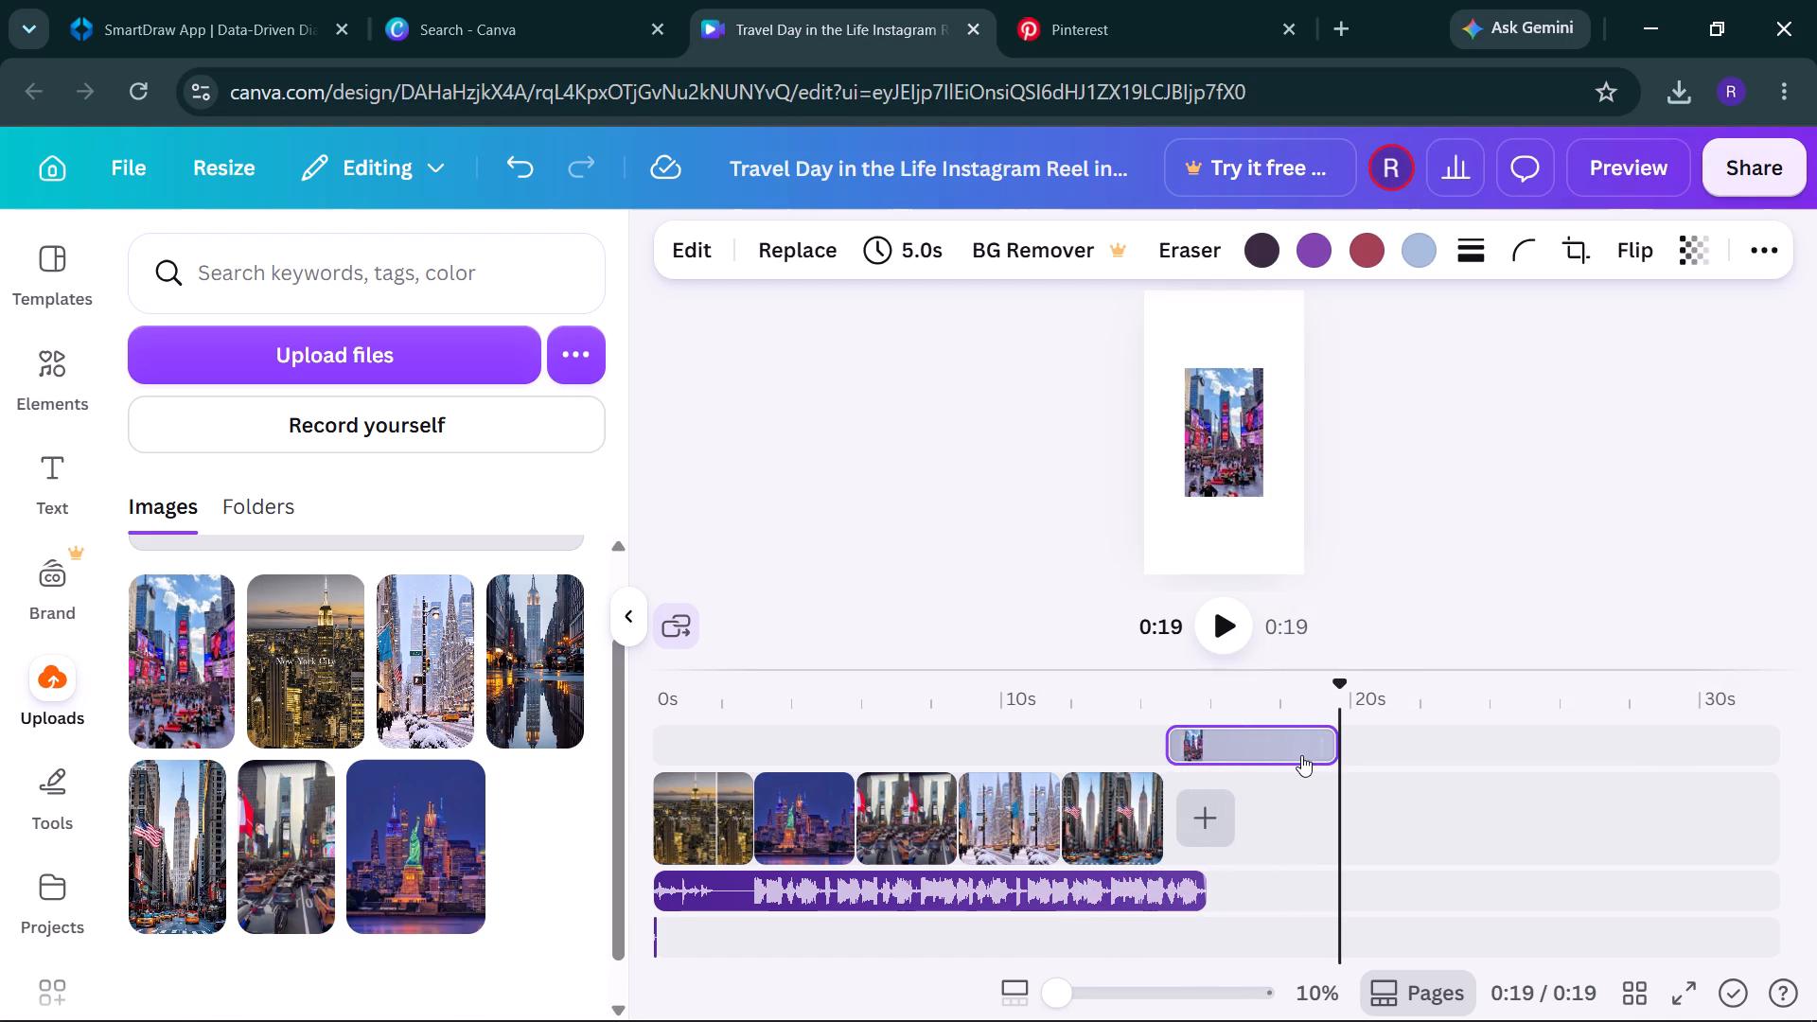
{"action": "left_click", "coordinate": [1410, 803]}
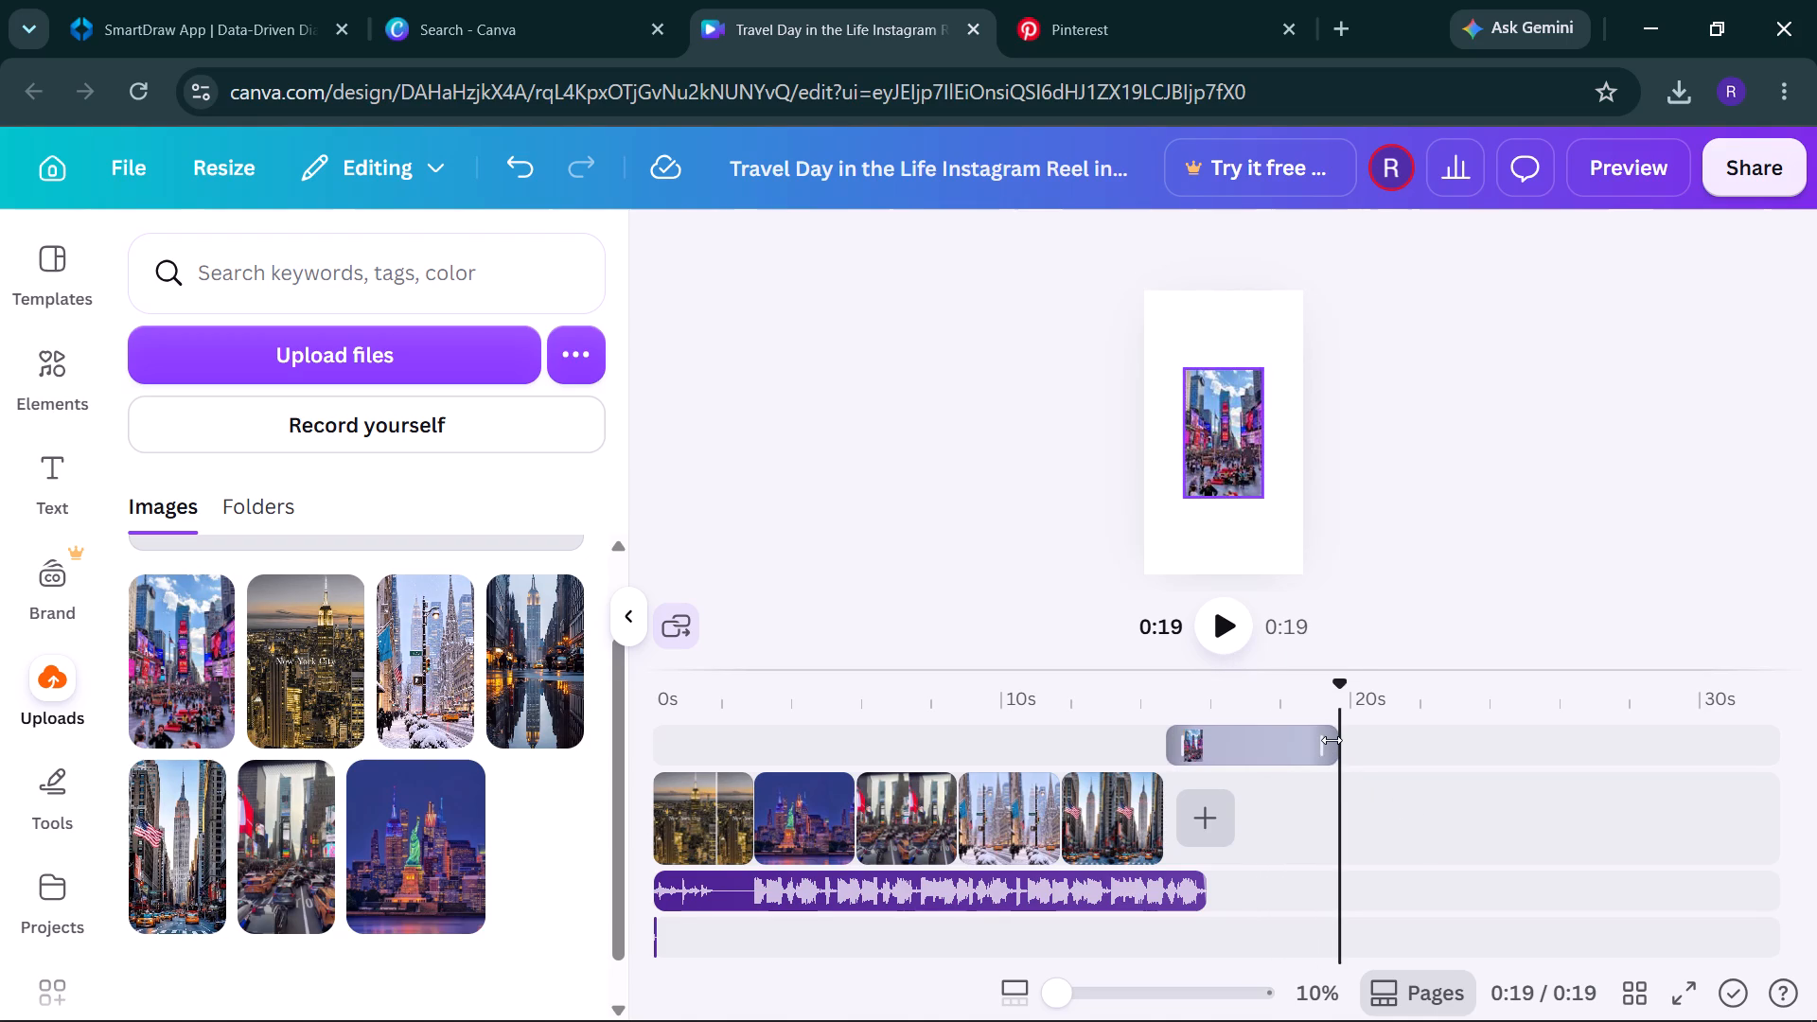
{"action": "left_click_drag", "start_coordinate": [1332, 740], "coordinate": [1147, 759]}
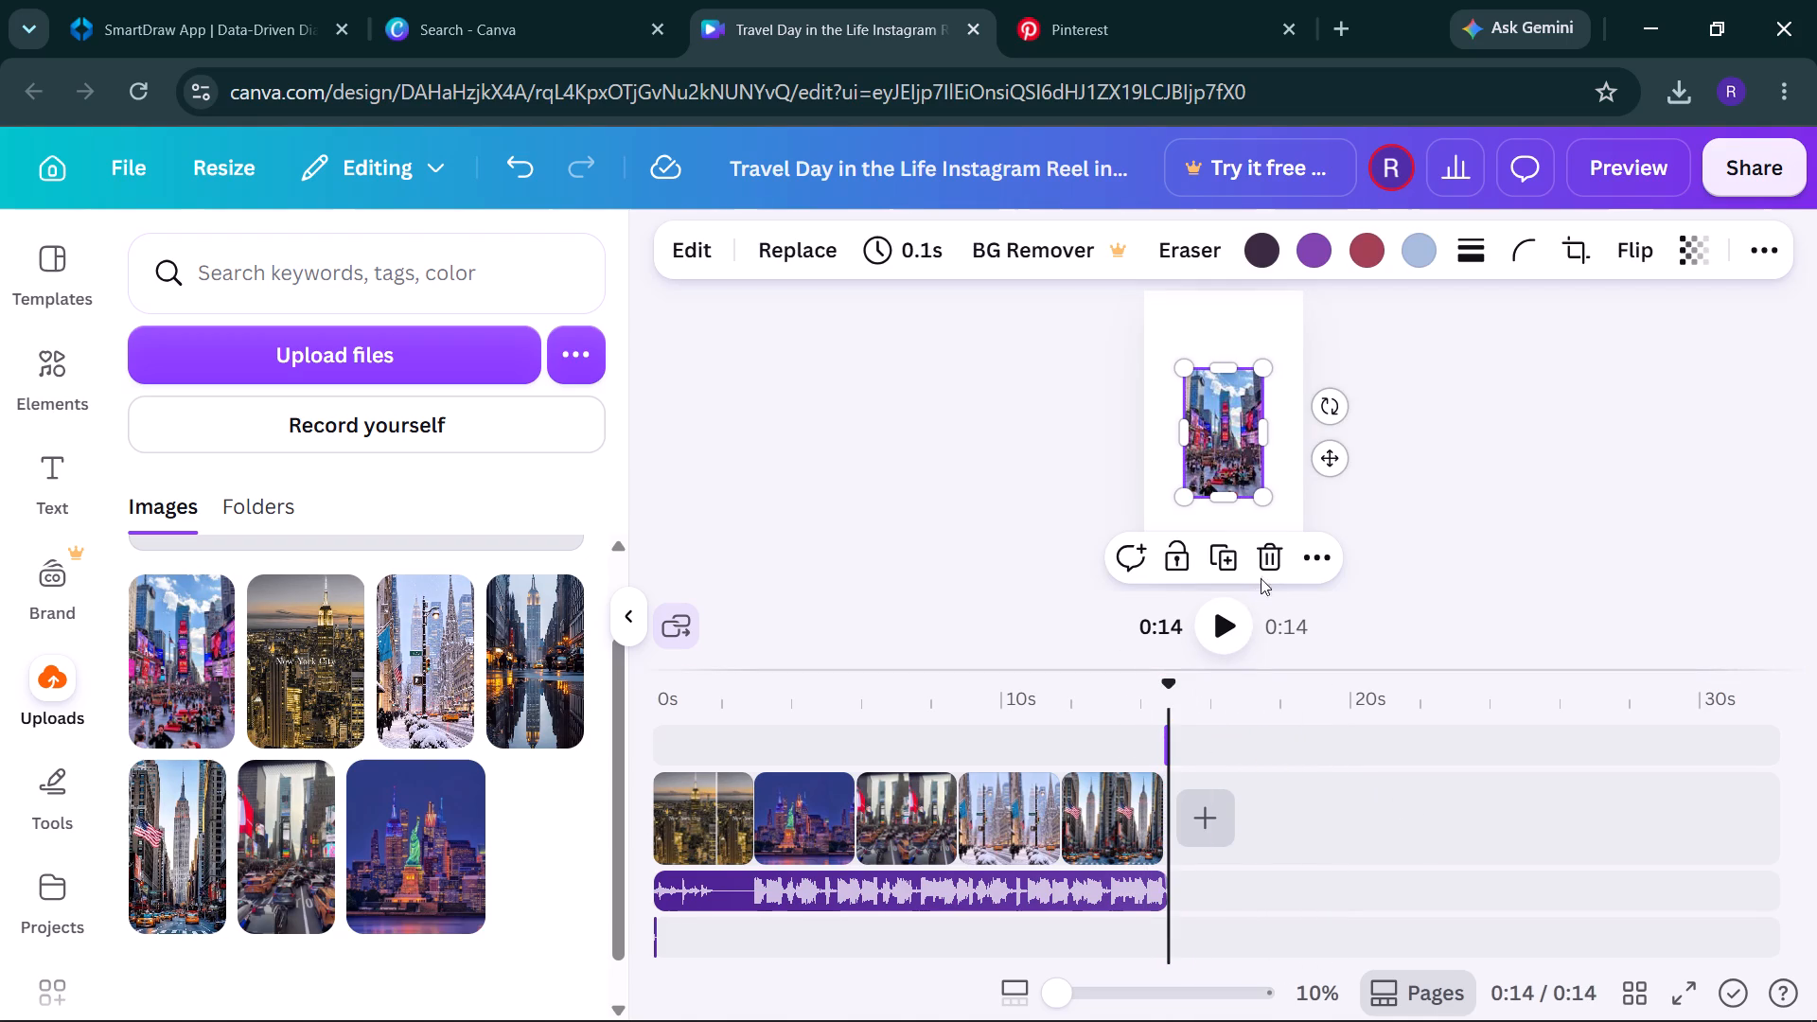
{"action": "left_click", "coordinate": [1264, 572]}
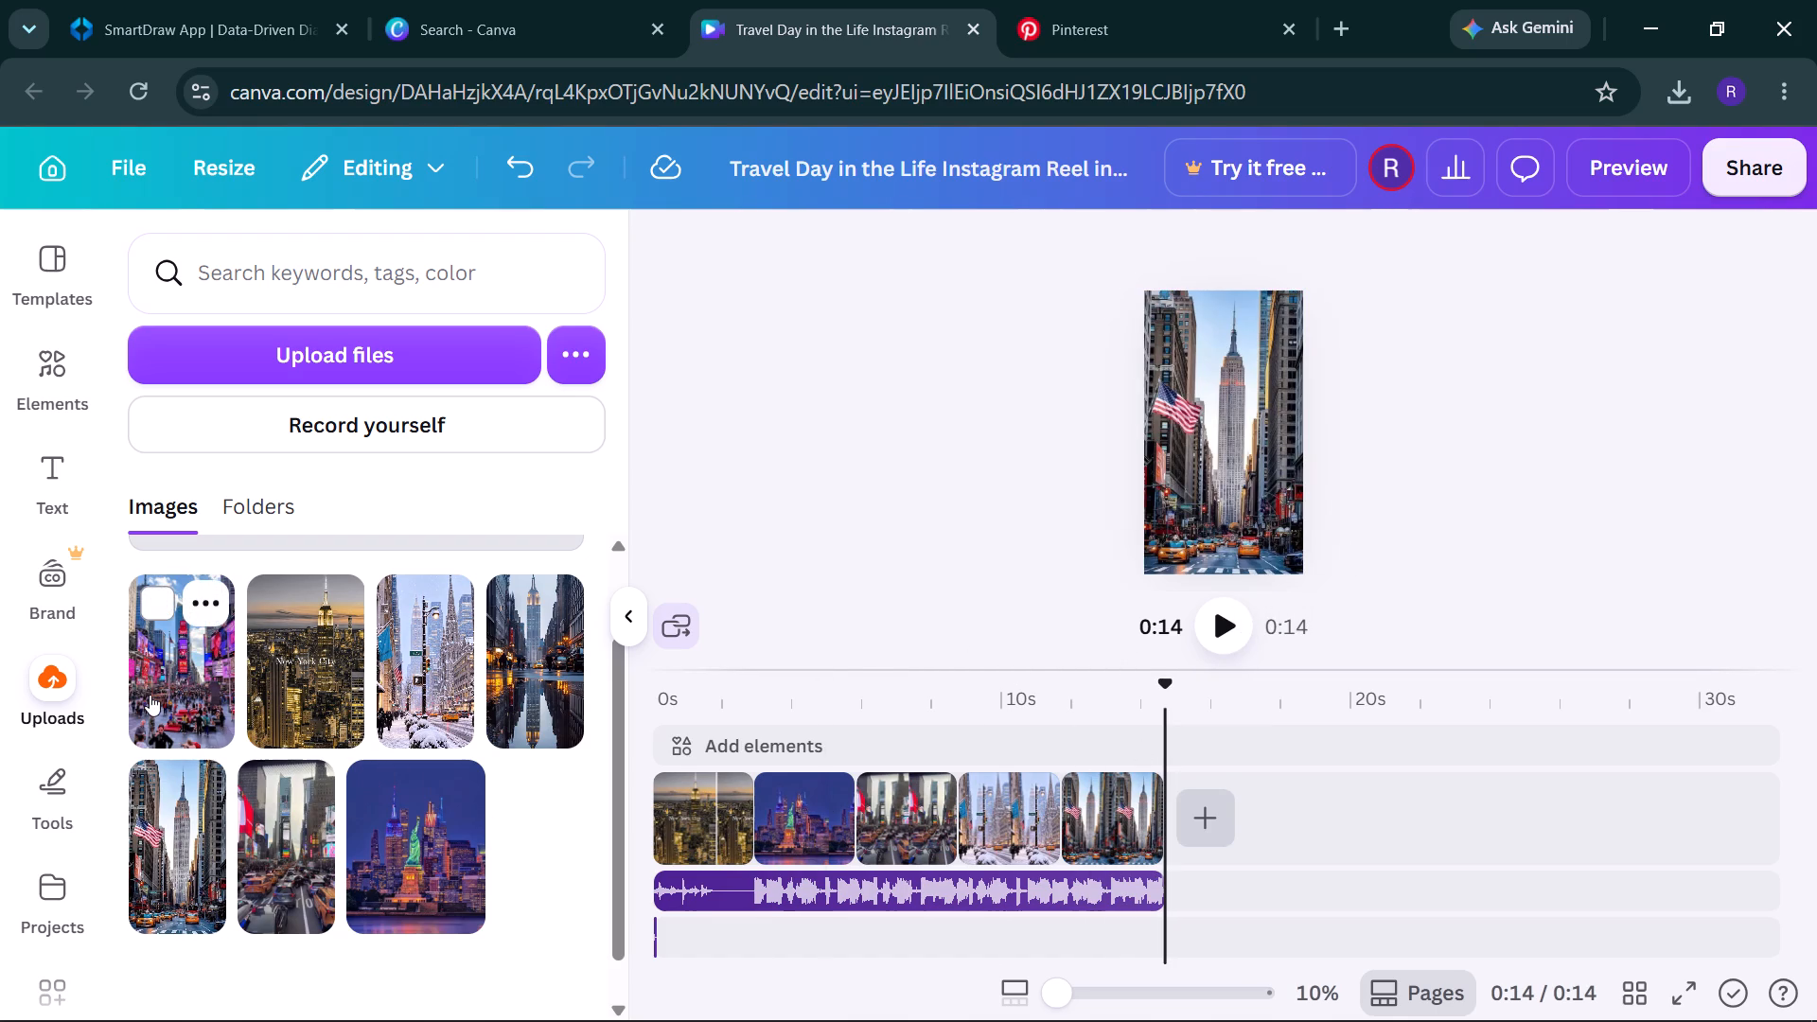
Add the crowded Times Square image as the sixth clip, trimmed to 2.9 seconds, and play the reel back.
{"action": "left_click_drag", "start_coordinate": [150, 695], "coordinate": [297, 667]}
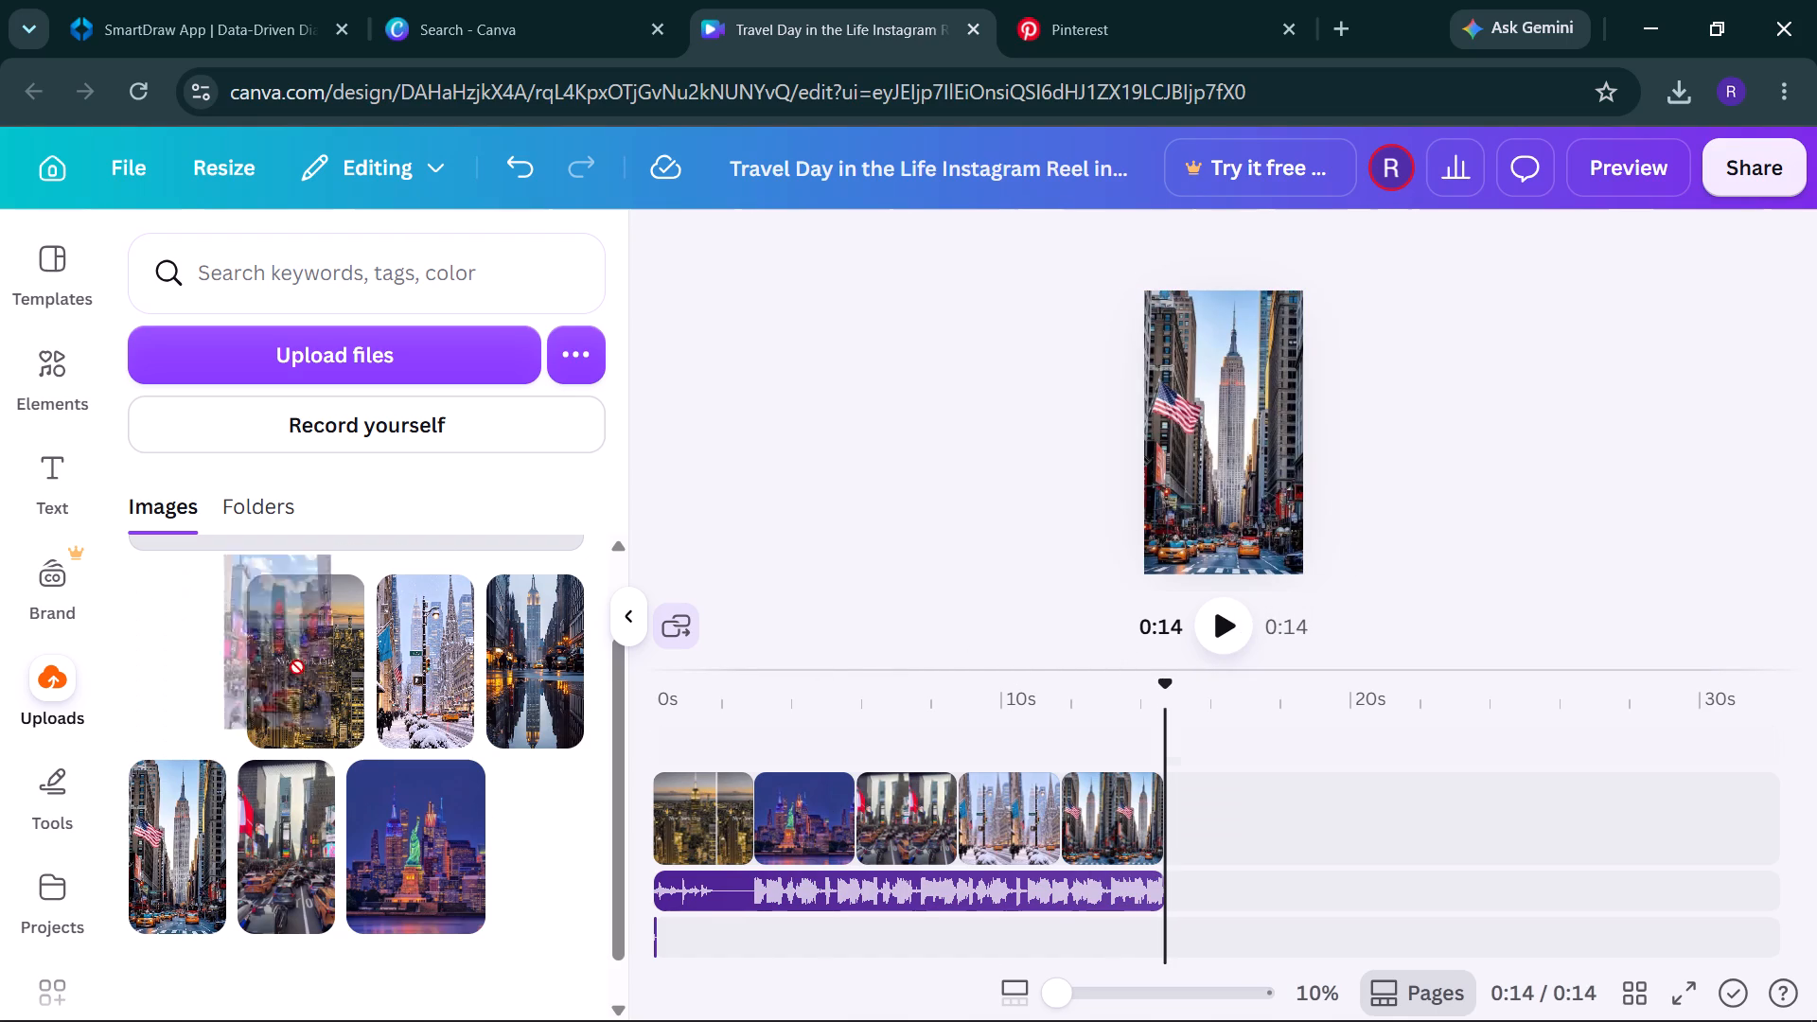
{"action": "left_click_drag", "start_coordinate": [297, 667], "coordinate": [1145, 860]}
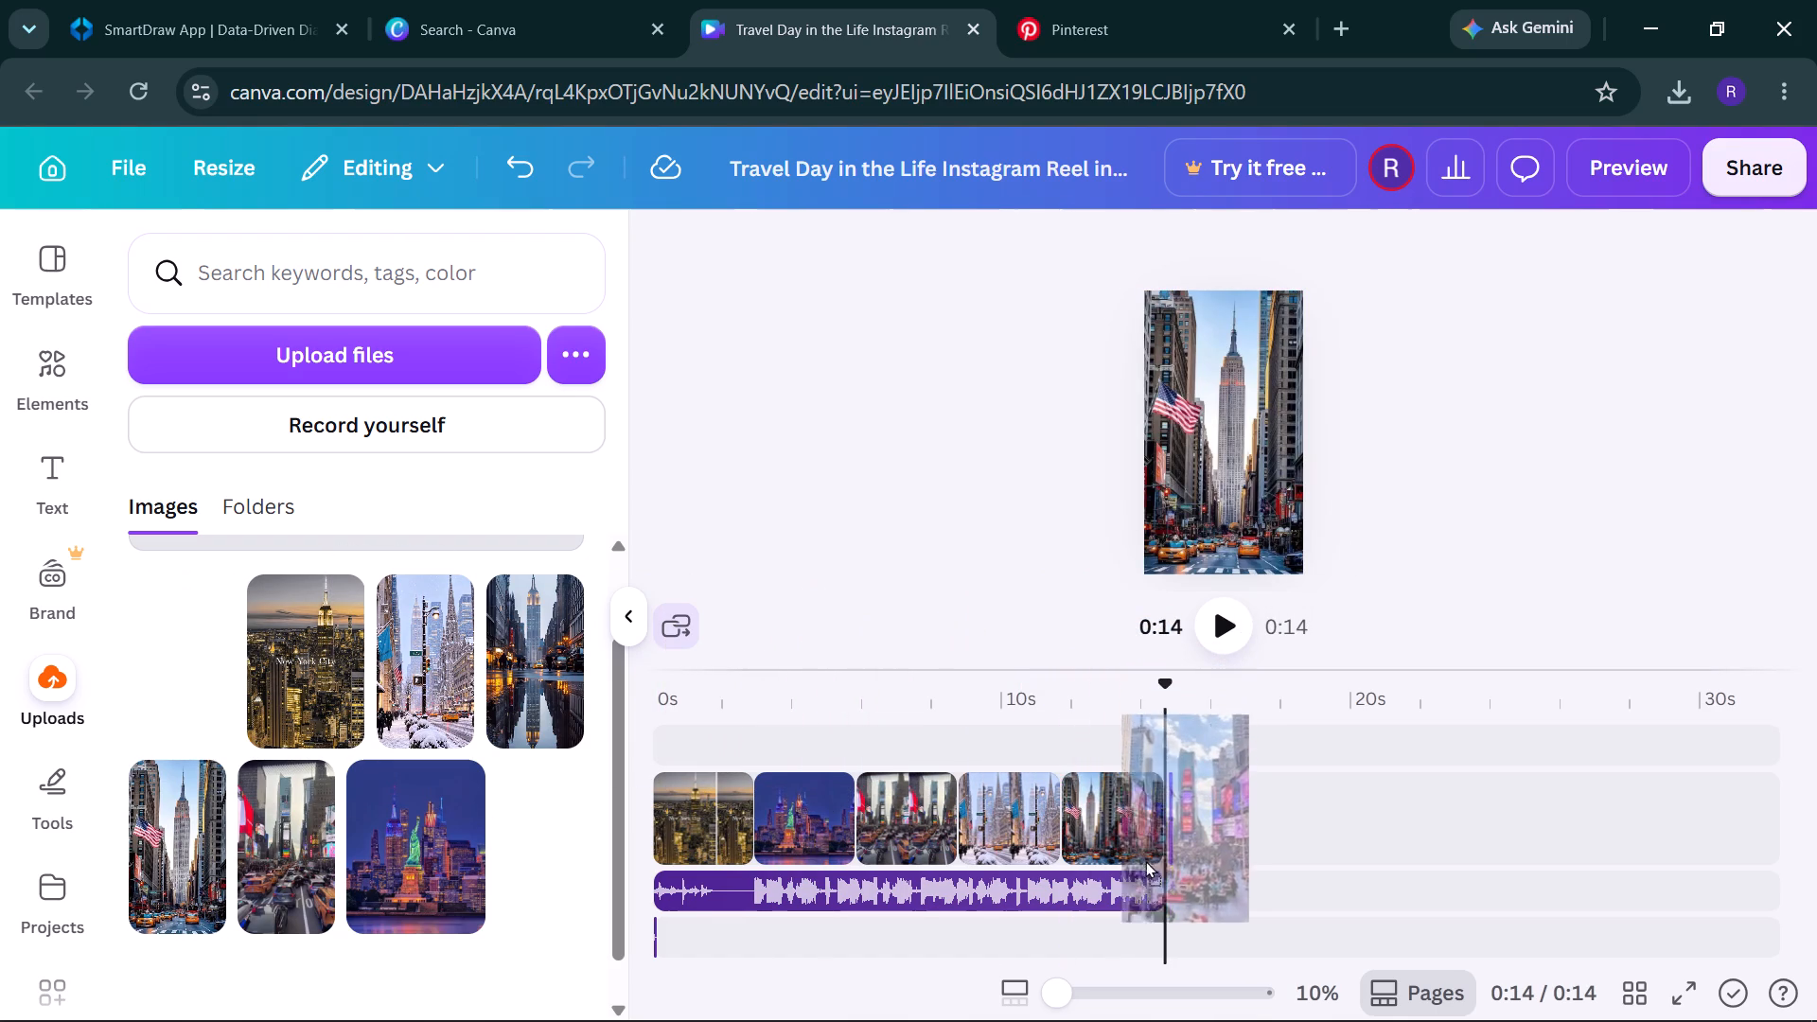
{"action": "left_click_drag", "start_coordinate": [1145, 860], "coordinate": [1176, 878]}
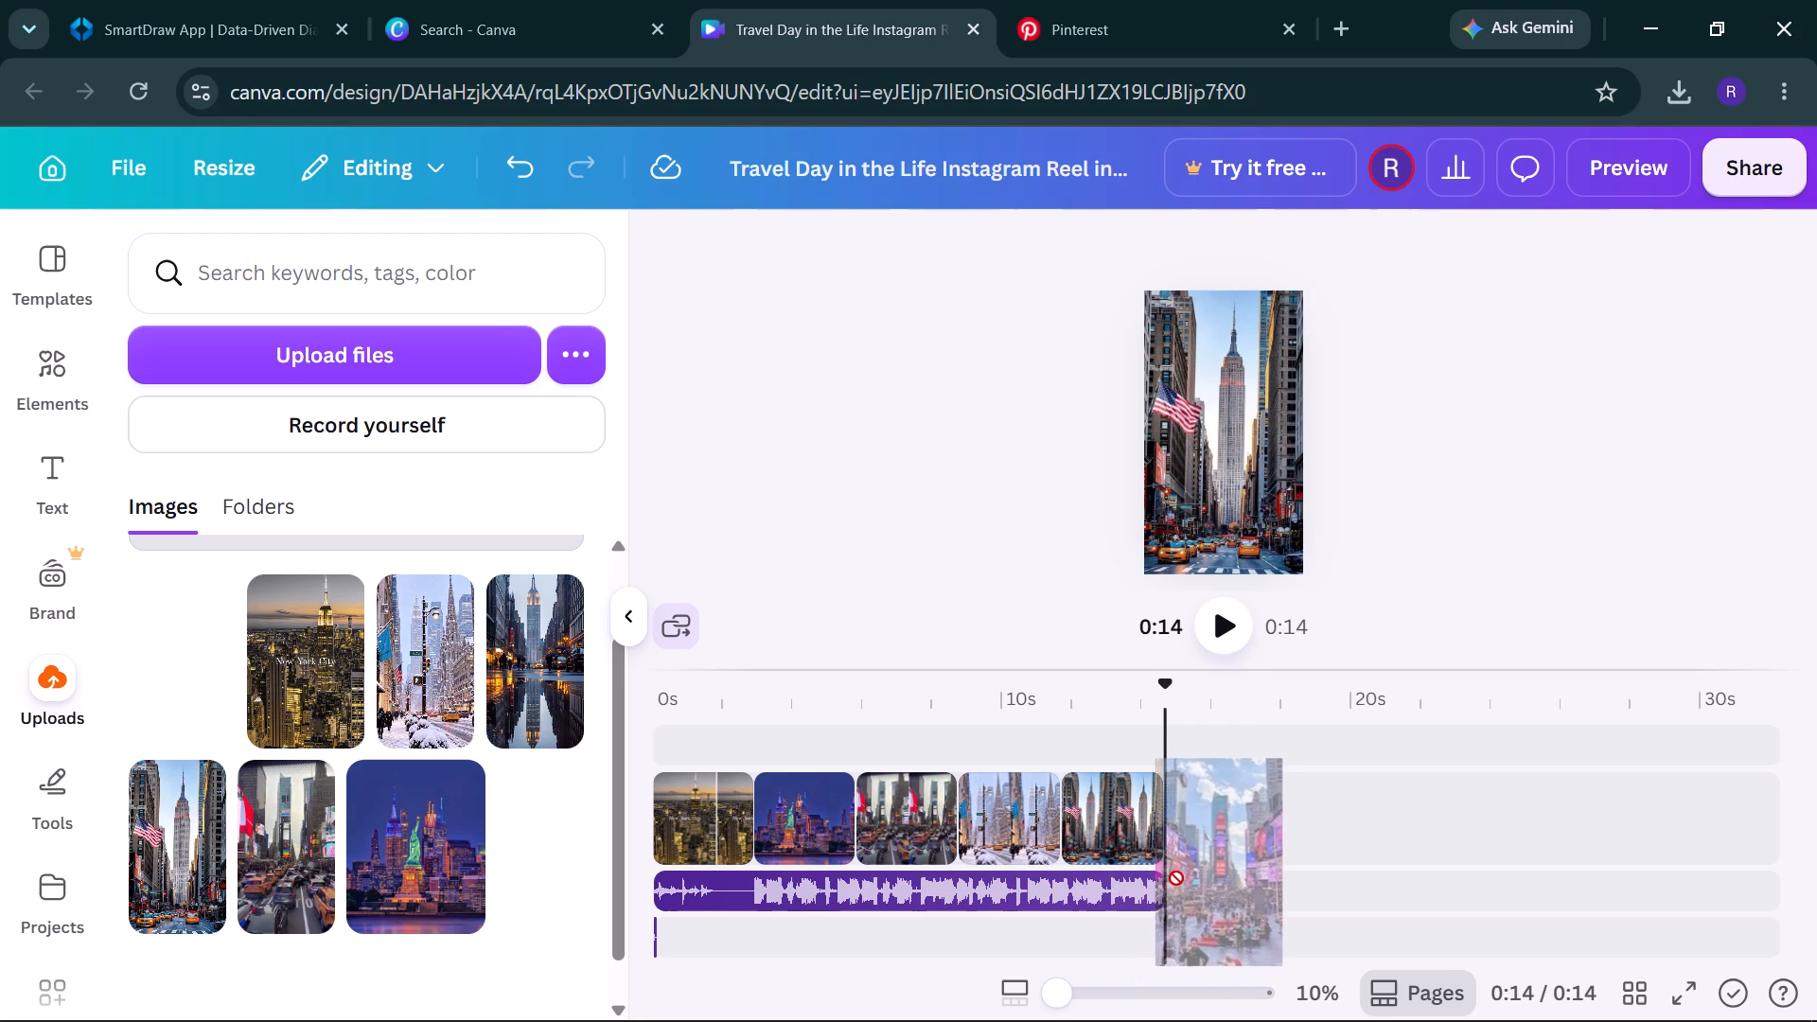
{"action": "left_click_drag", "start_coordinate": [1176, 878], "coordinate": [1185, 866]}
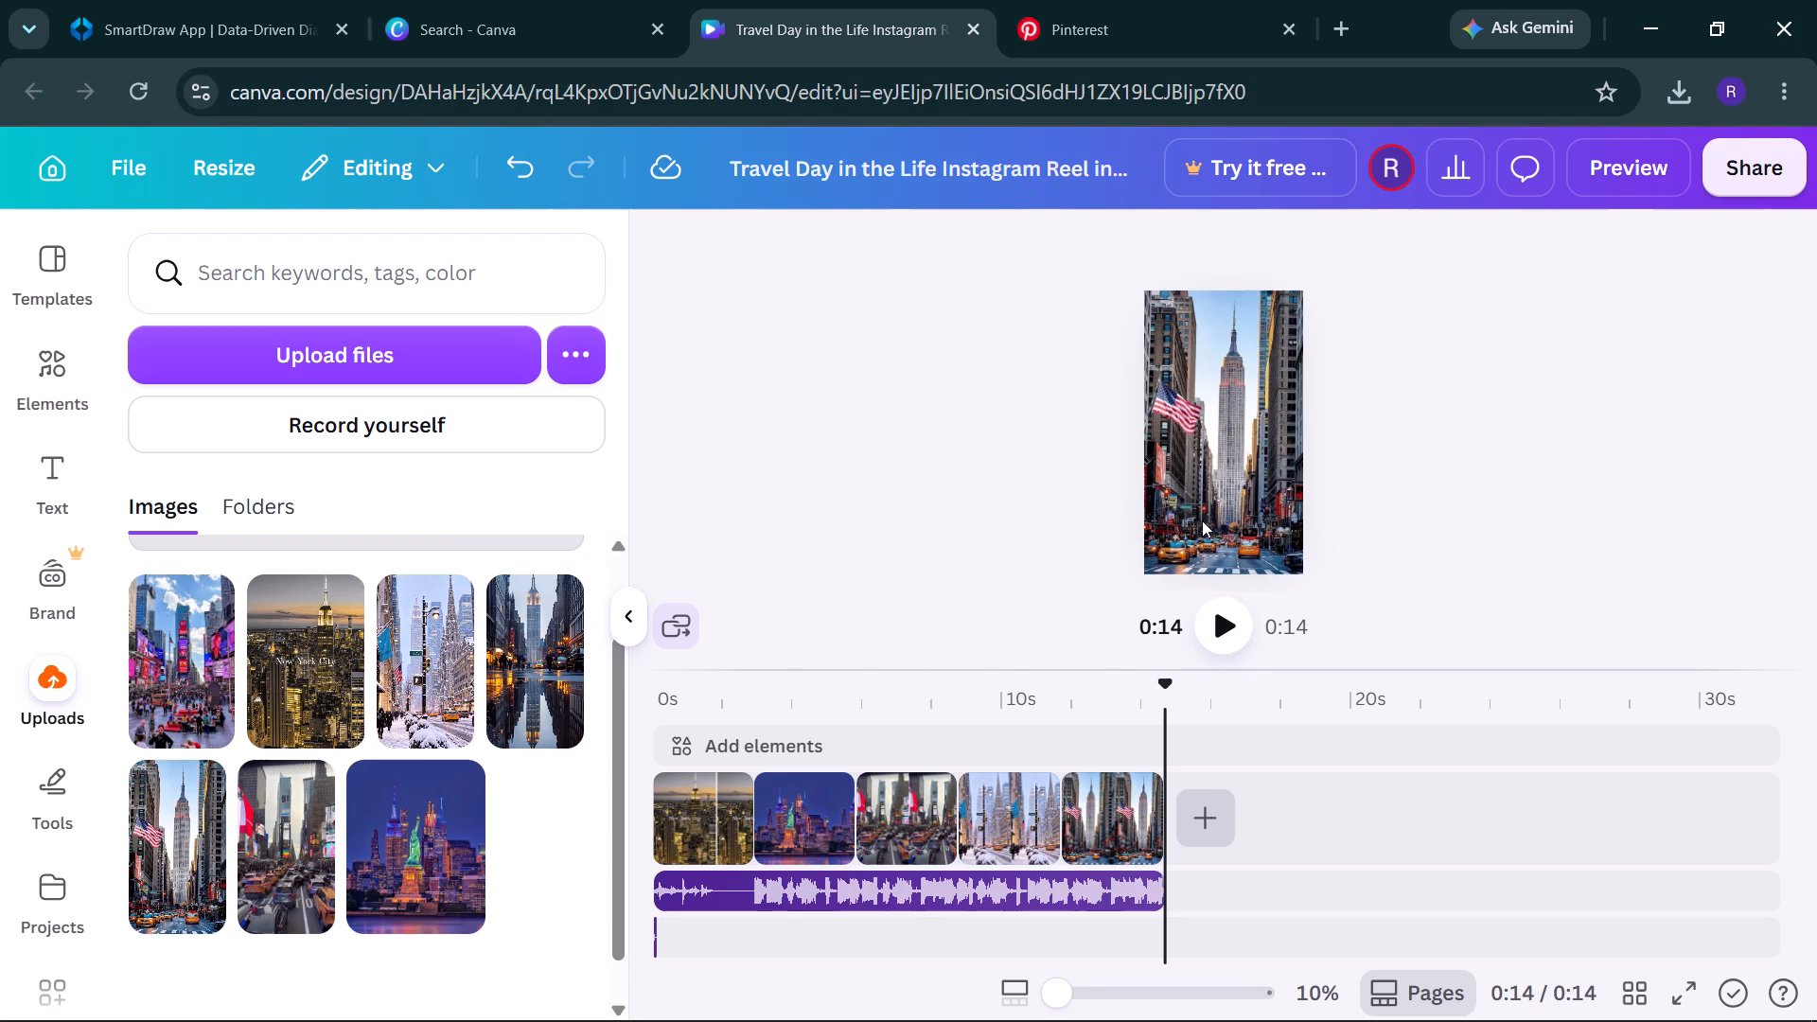
{"action": "left_click", "coordinate": [1237, 617]}
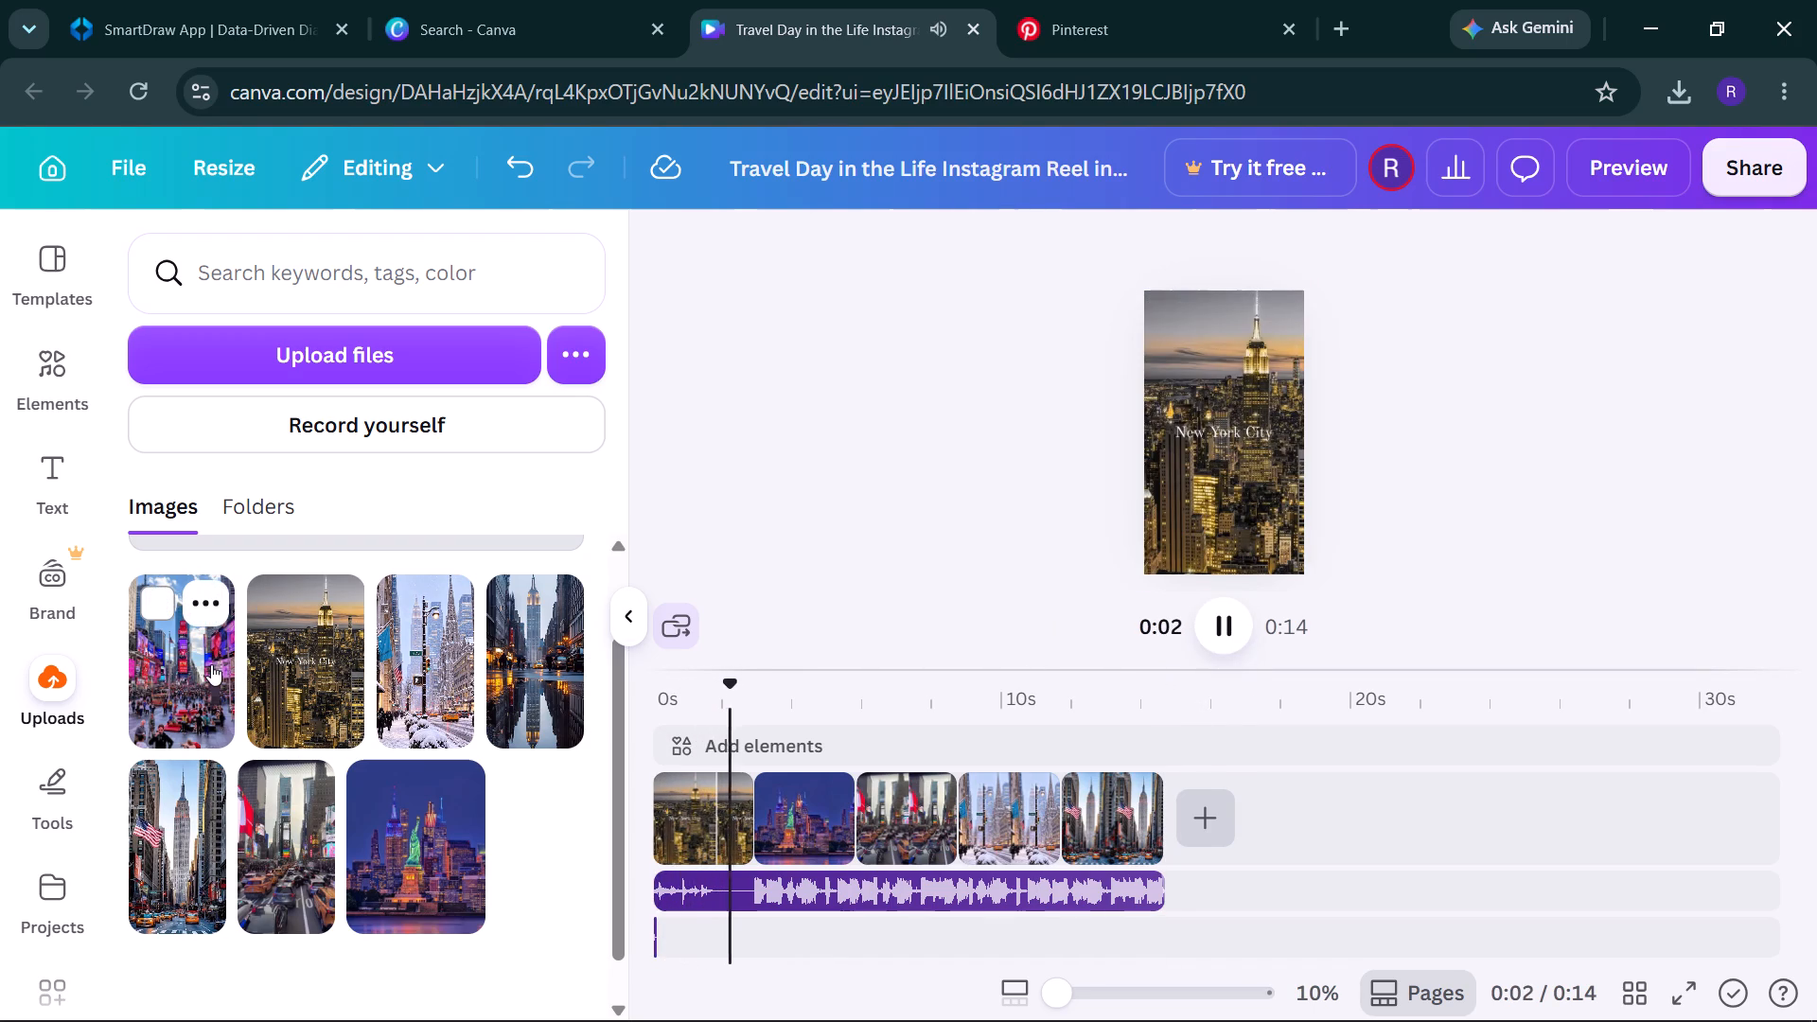
{"action": "left_click_drag", "start_coordinate": [211, 664], "coordinate": [1074, 666]}
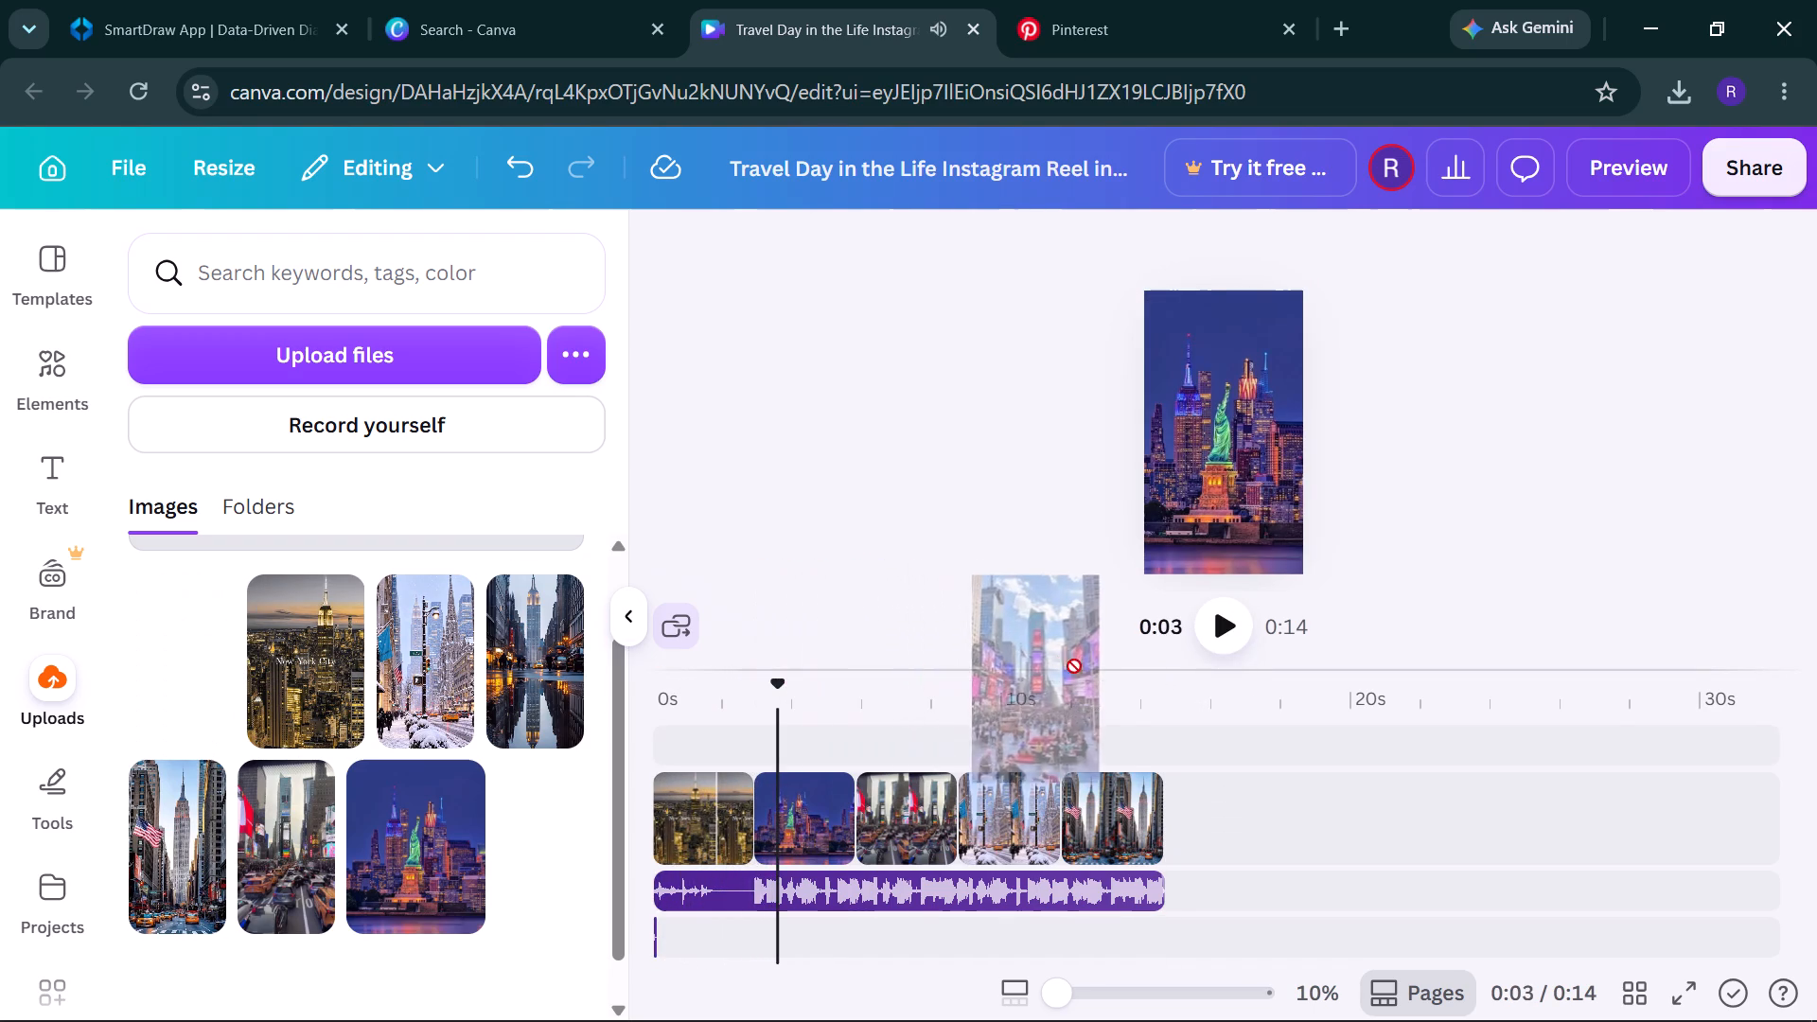
{"action": "left_click_drag", "start_coordinate": [1074, 666], "coordinate": [1209, 859]}
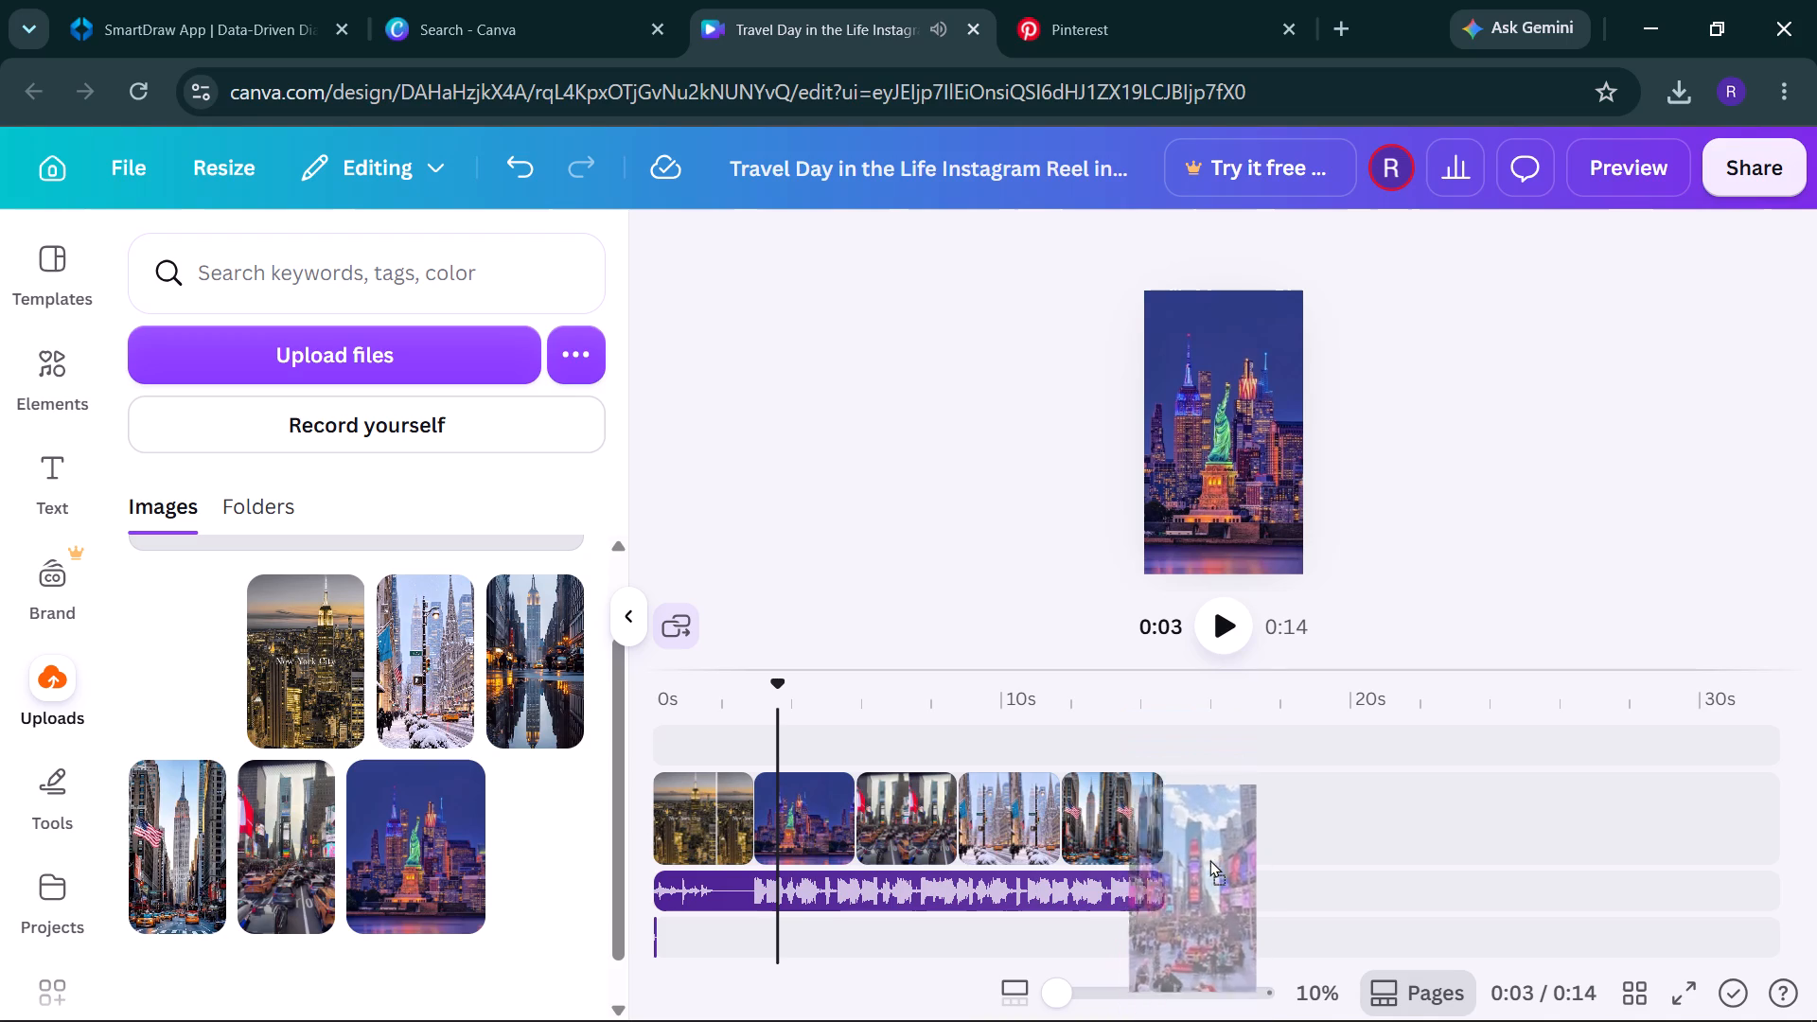
{"action": "left_click_drag", "start_coordinate": [1209, 859], "coordinate": [1254, 833]}
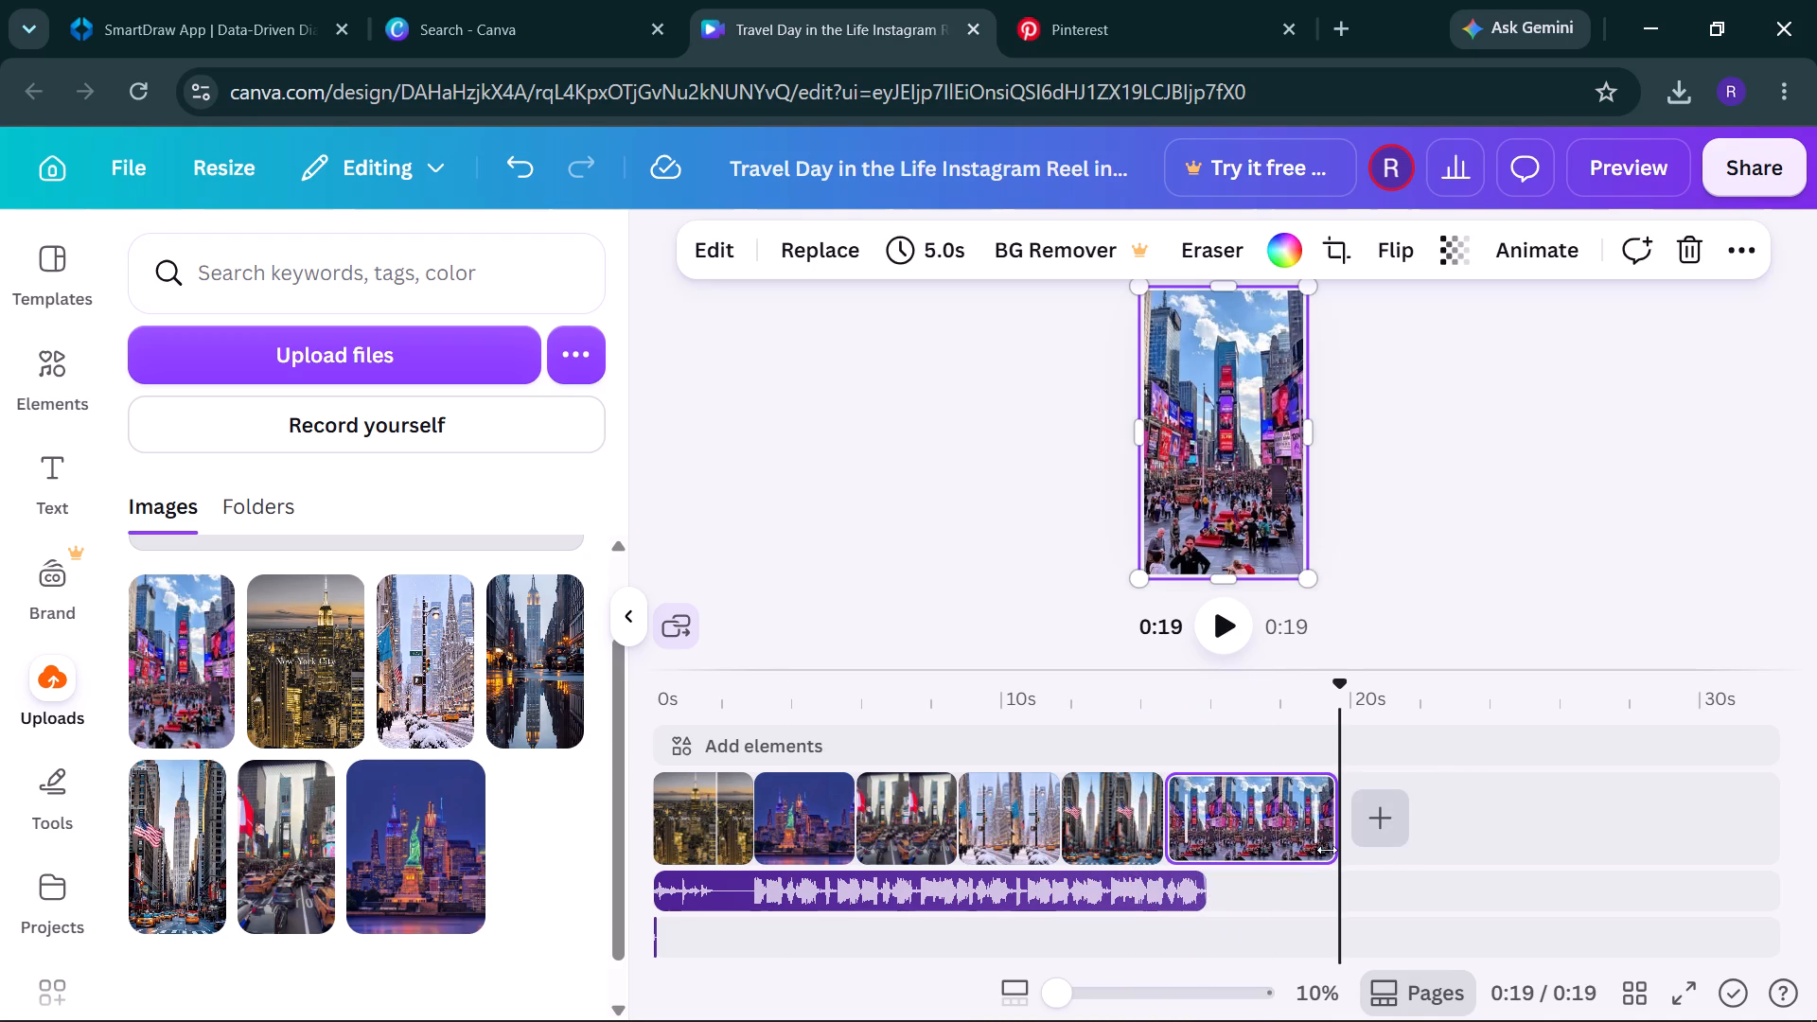
{"action": "left_click_drag", "start_coordinate": [1331, 848], "coordinate": [1293, 852]}
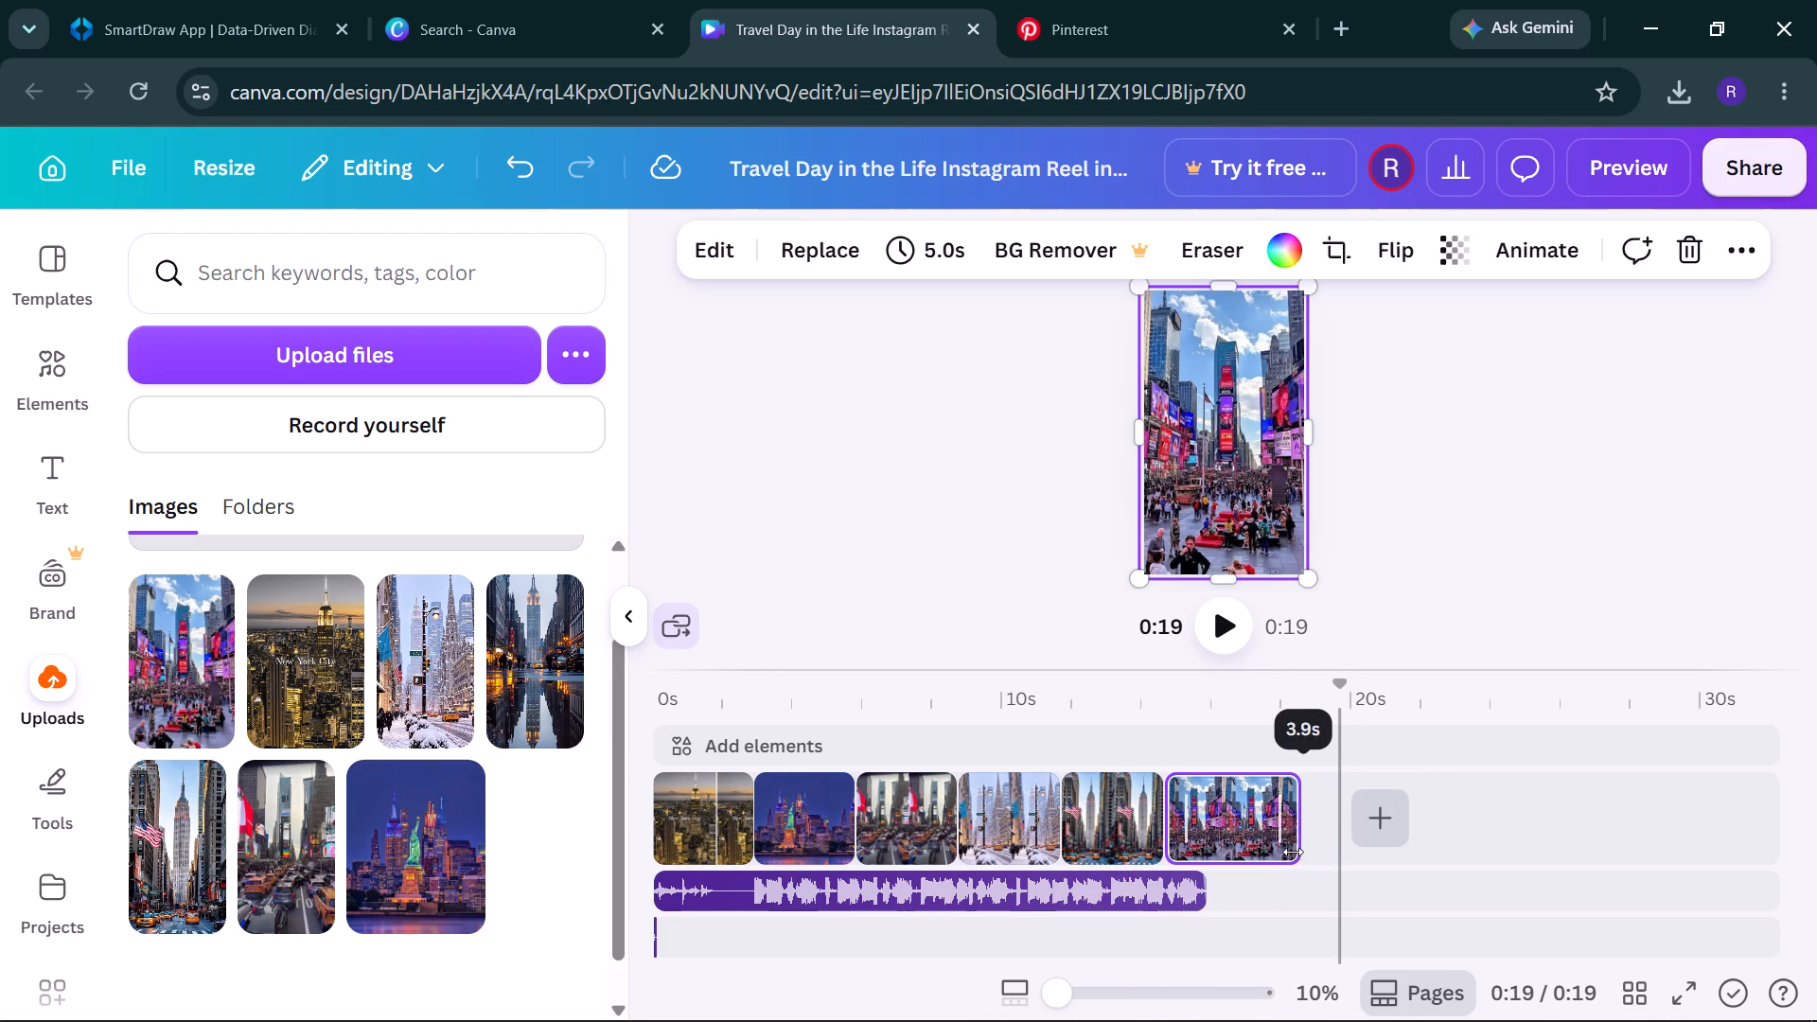
{"action": "left_click_drag", "start_coordinate": [1293, 852], "coordinate": [1260, 855]}
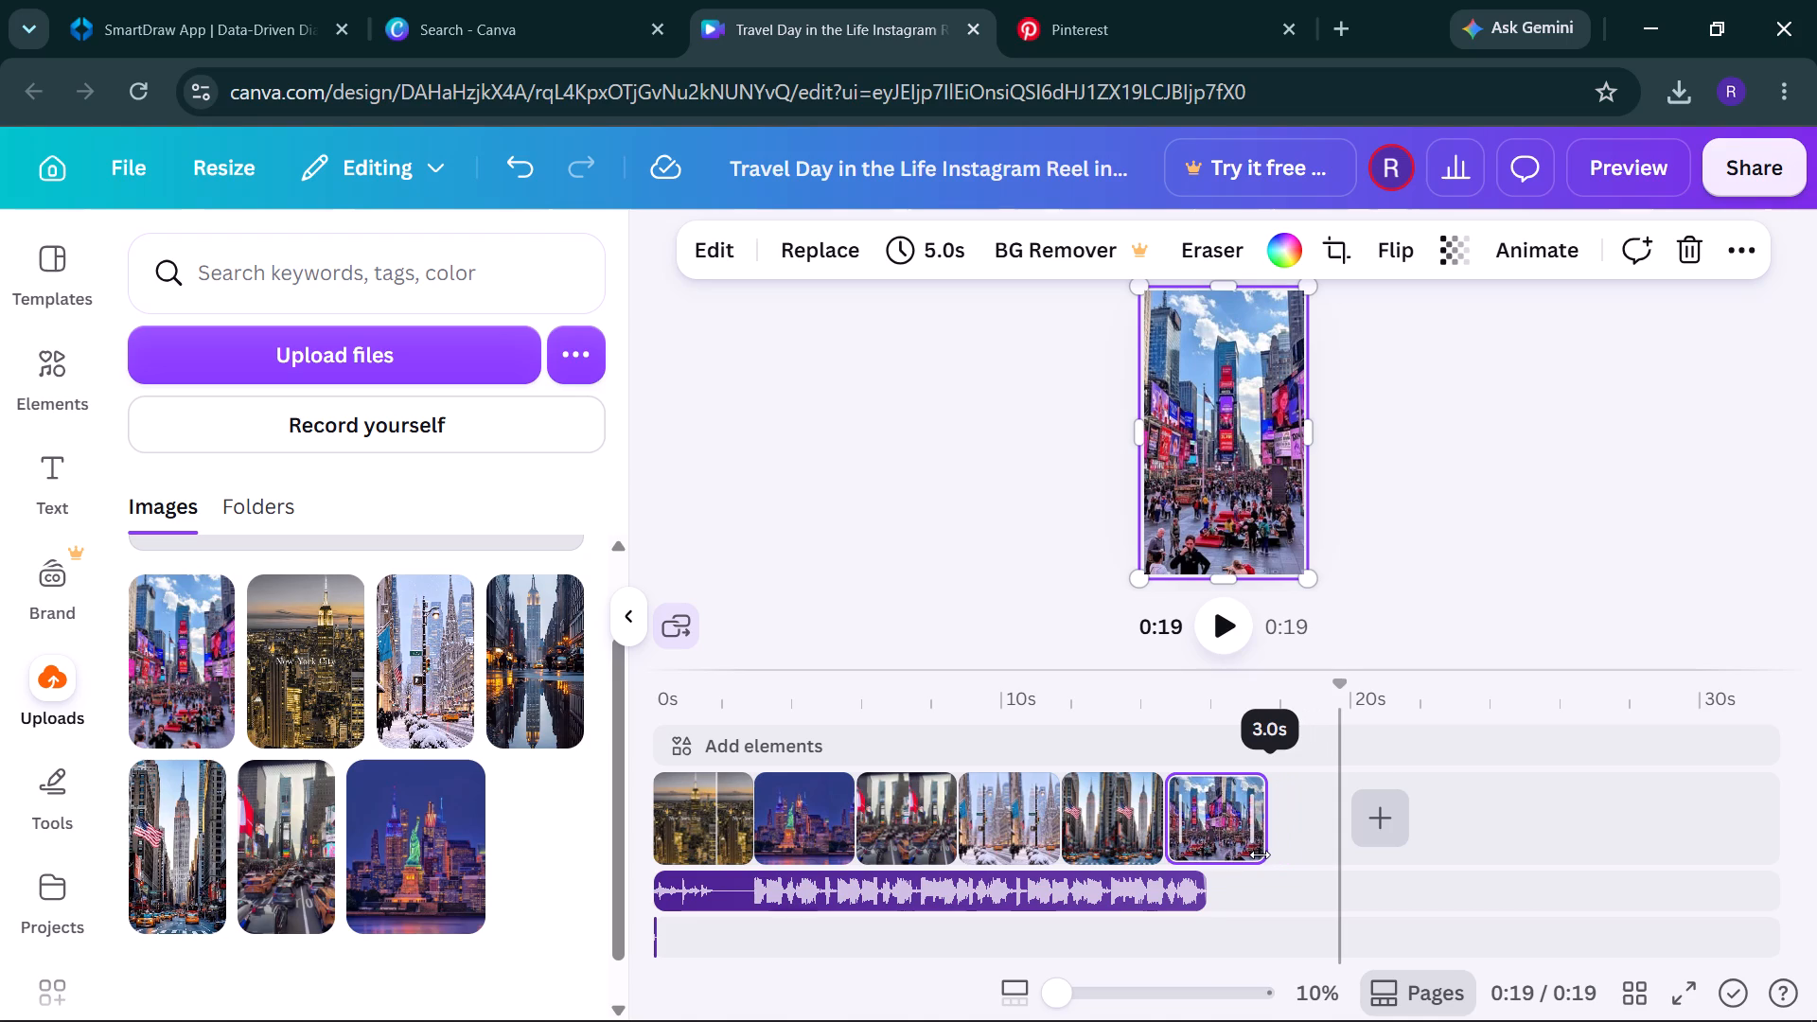
{"action": "left_click_drag", "start_coordinate": [1260, 855], "coordinate": [1258, 855]}
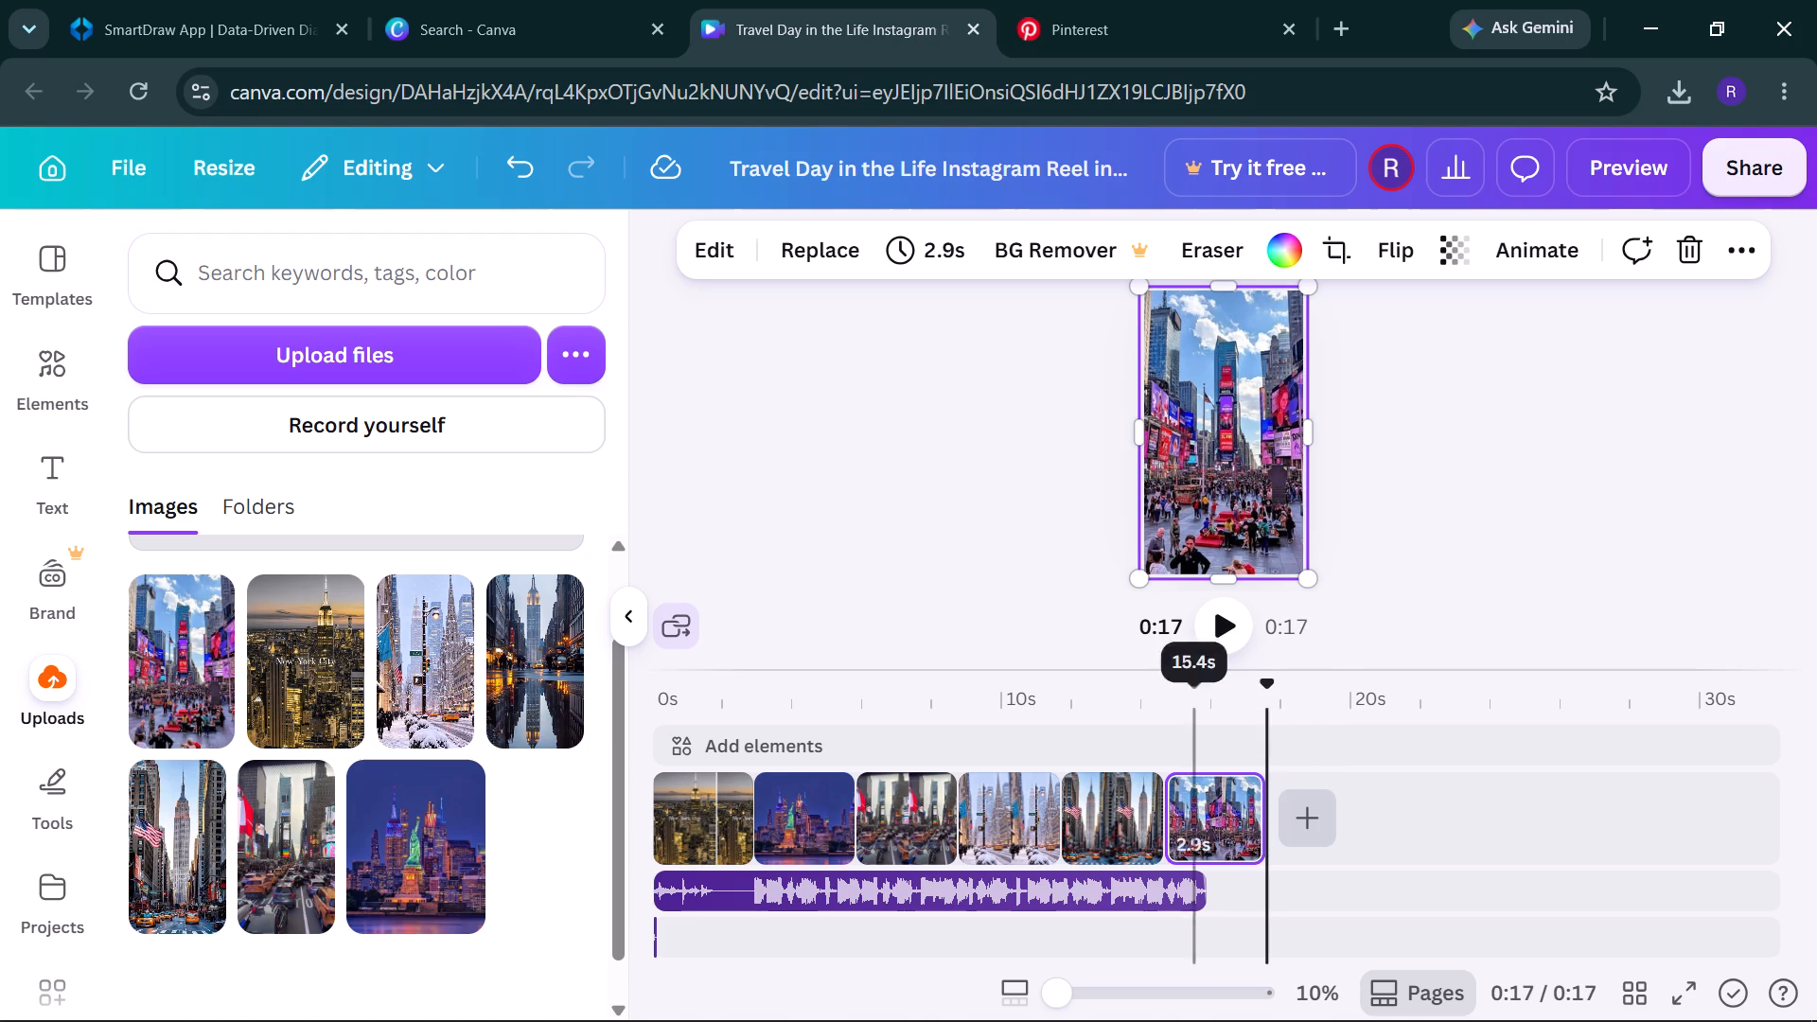
{"action": "left_click", "coordinate": [1226, 609]}
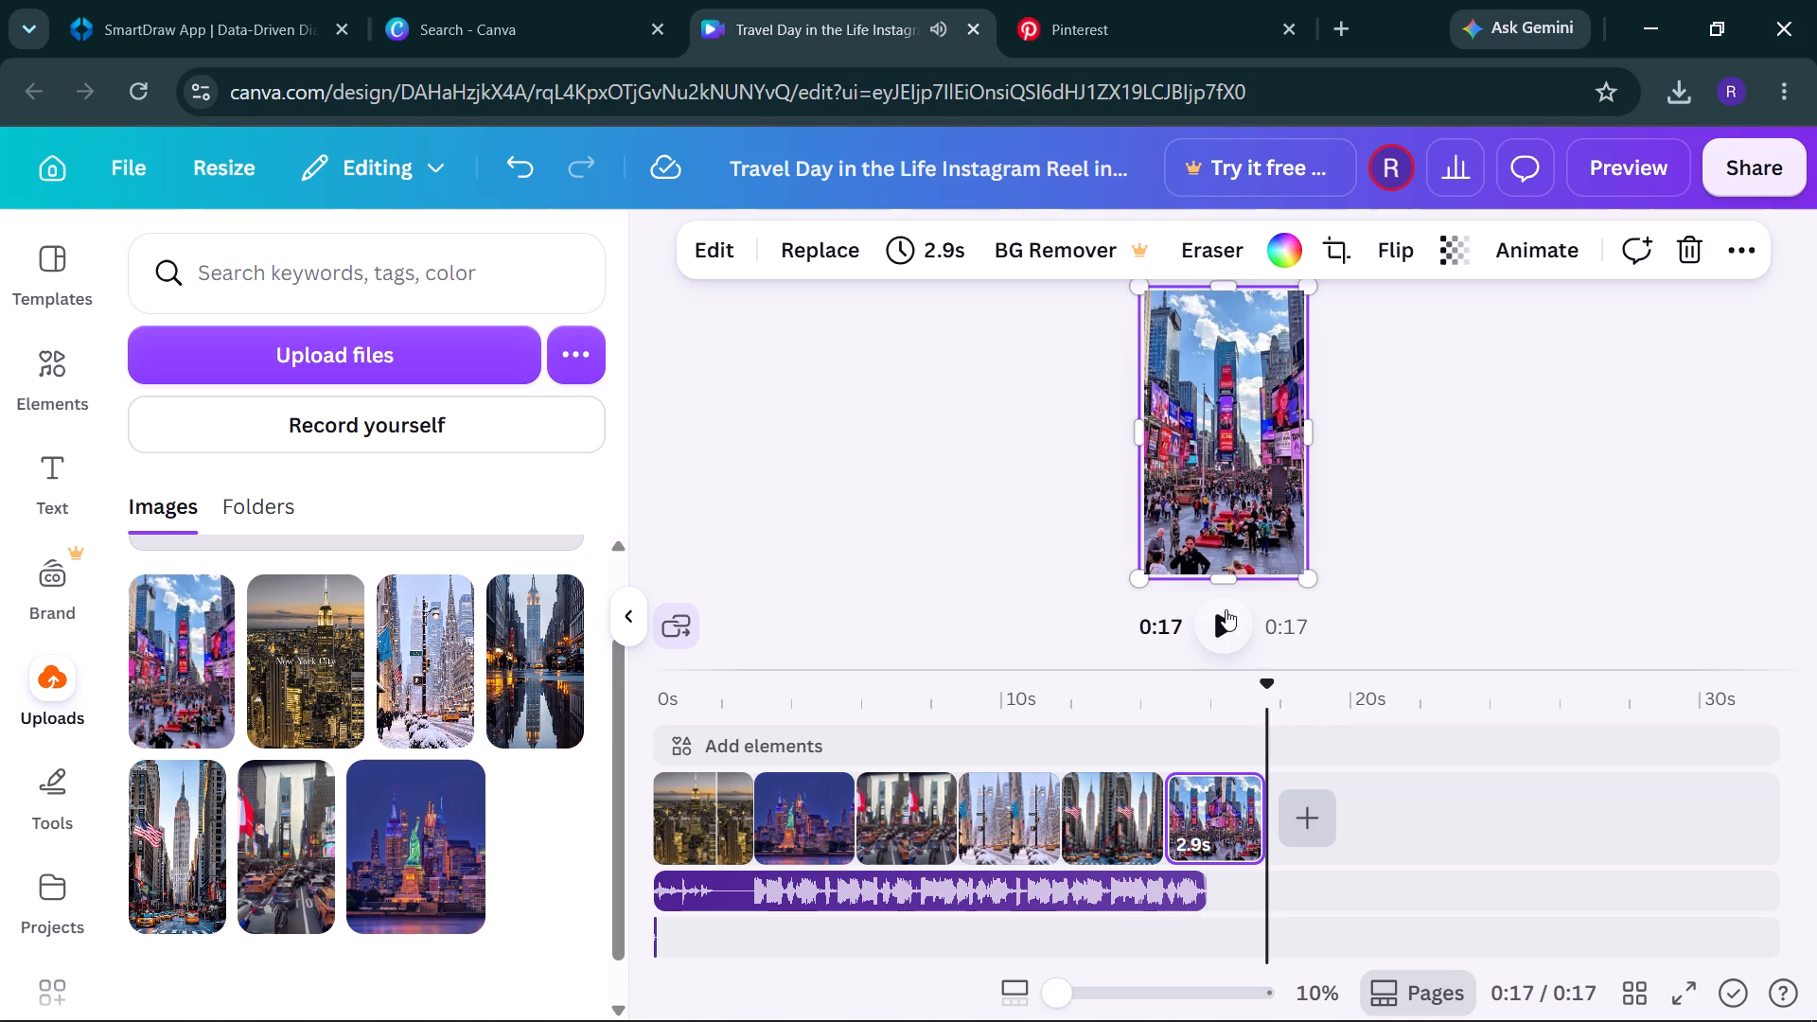
{"action": "left_click", "coordinate": [1226, 609]}
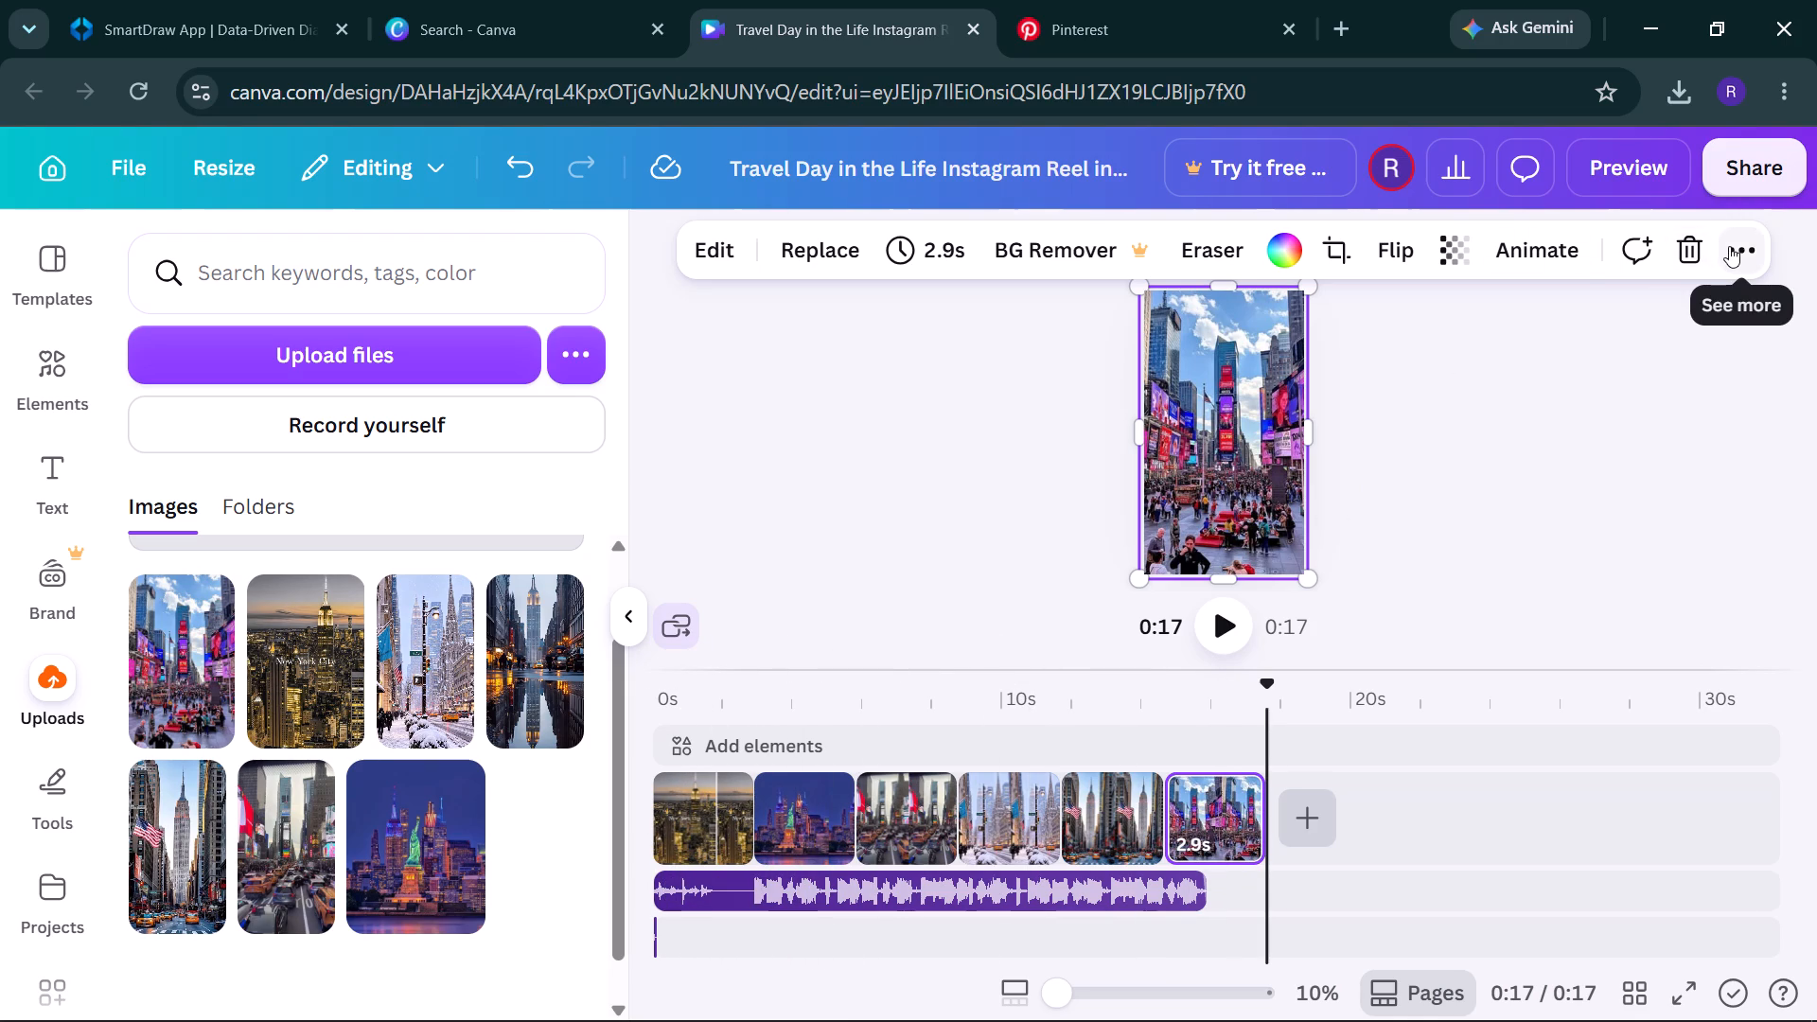
Download the reel as an MP4 video at 1080p quality.
{"action": "left_click", "coordinate": [1757, 177]}
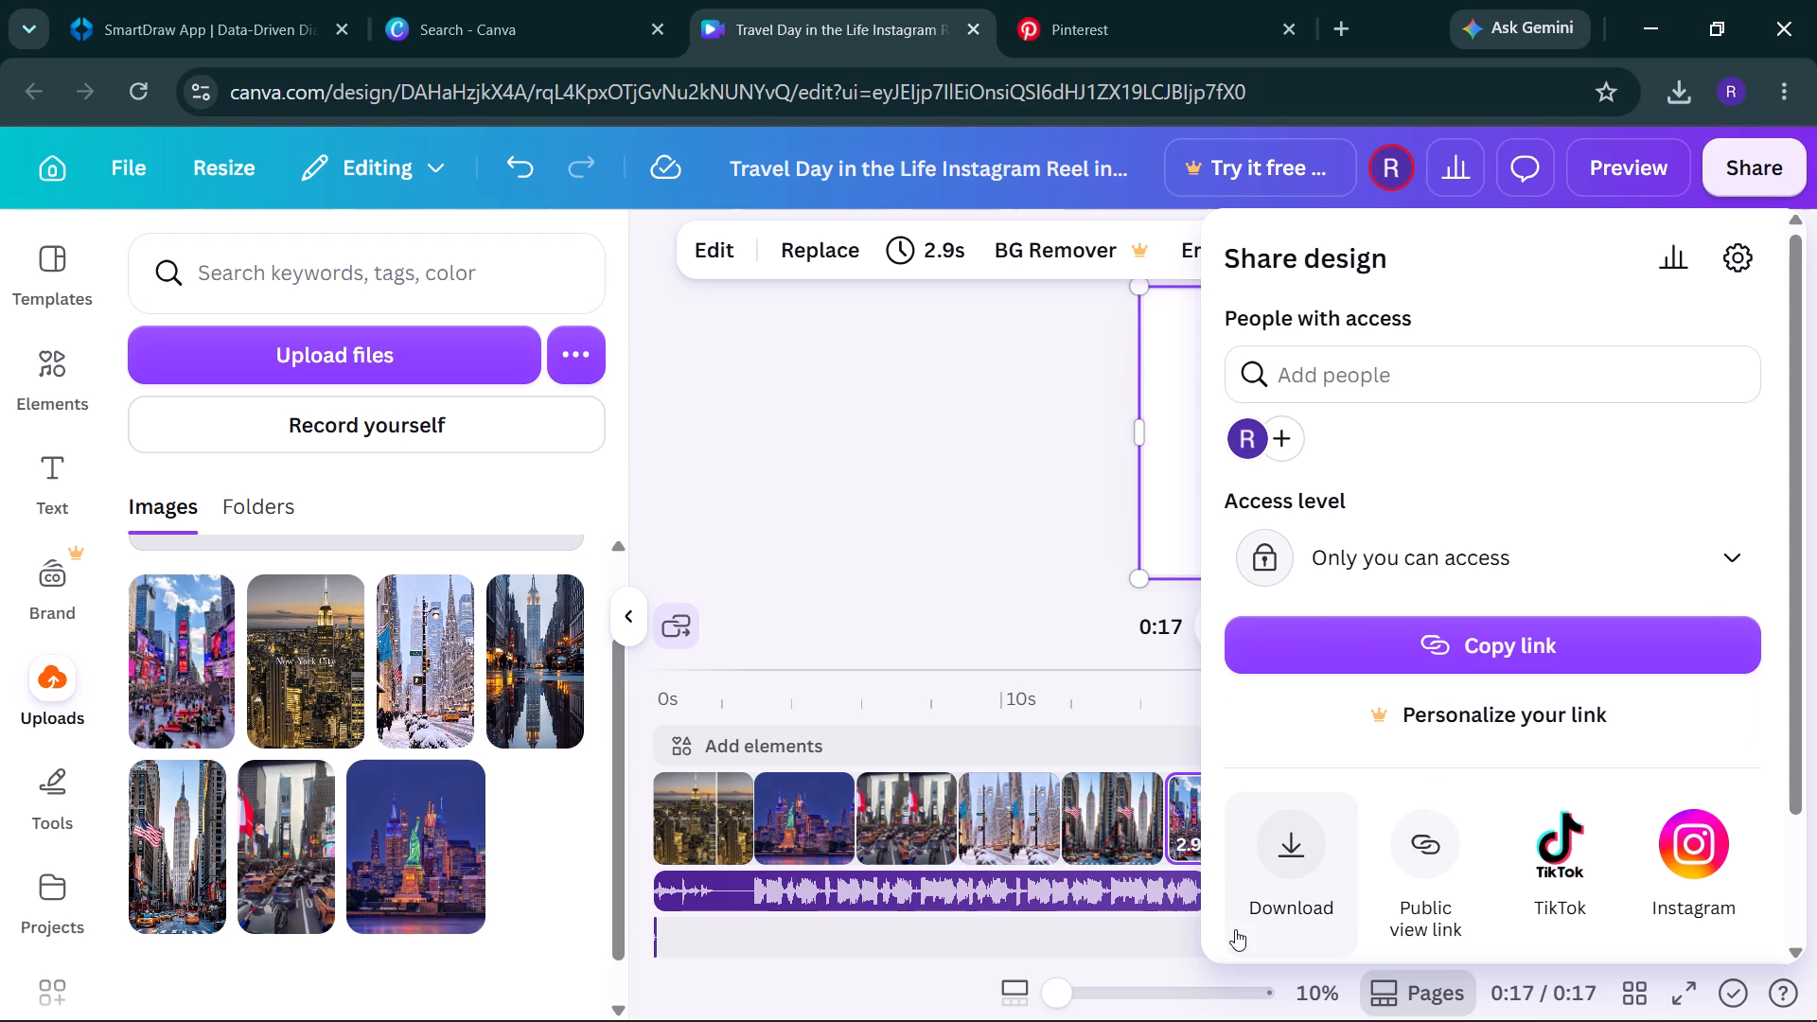
{"action": "left_click", "coordinate": [1270, 854]}
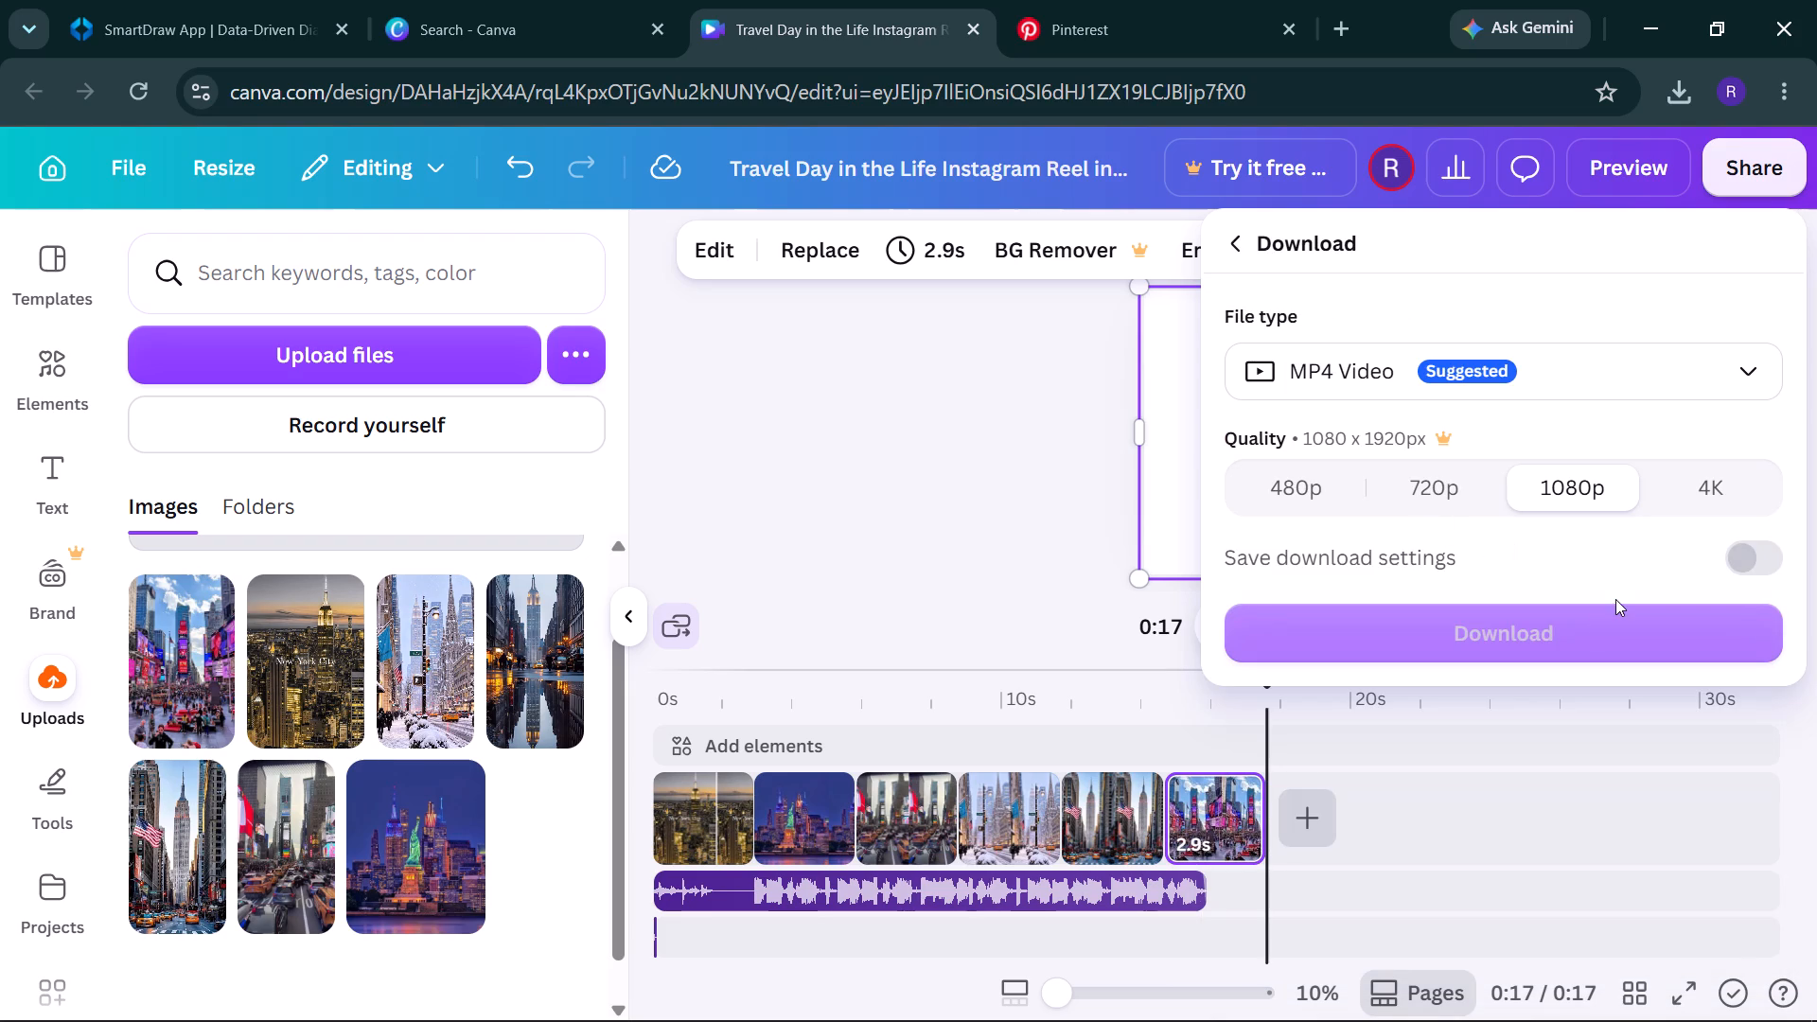
{"action": "left_click", "coordinate": [1760, 550]}
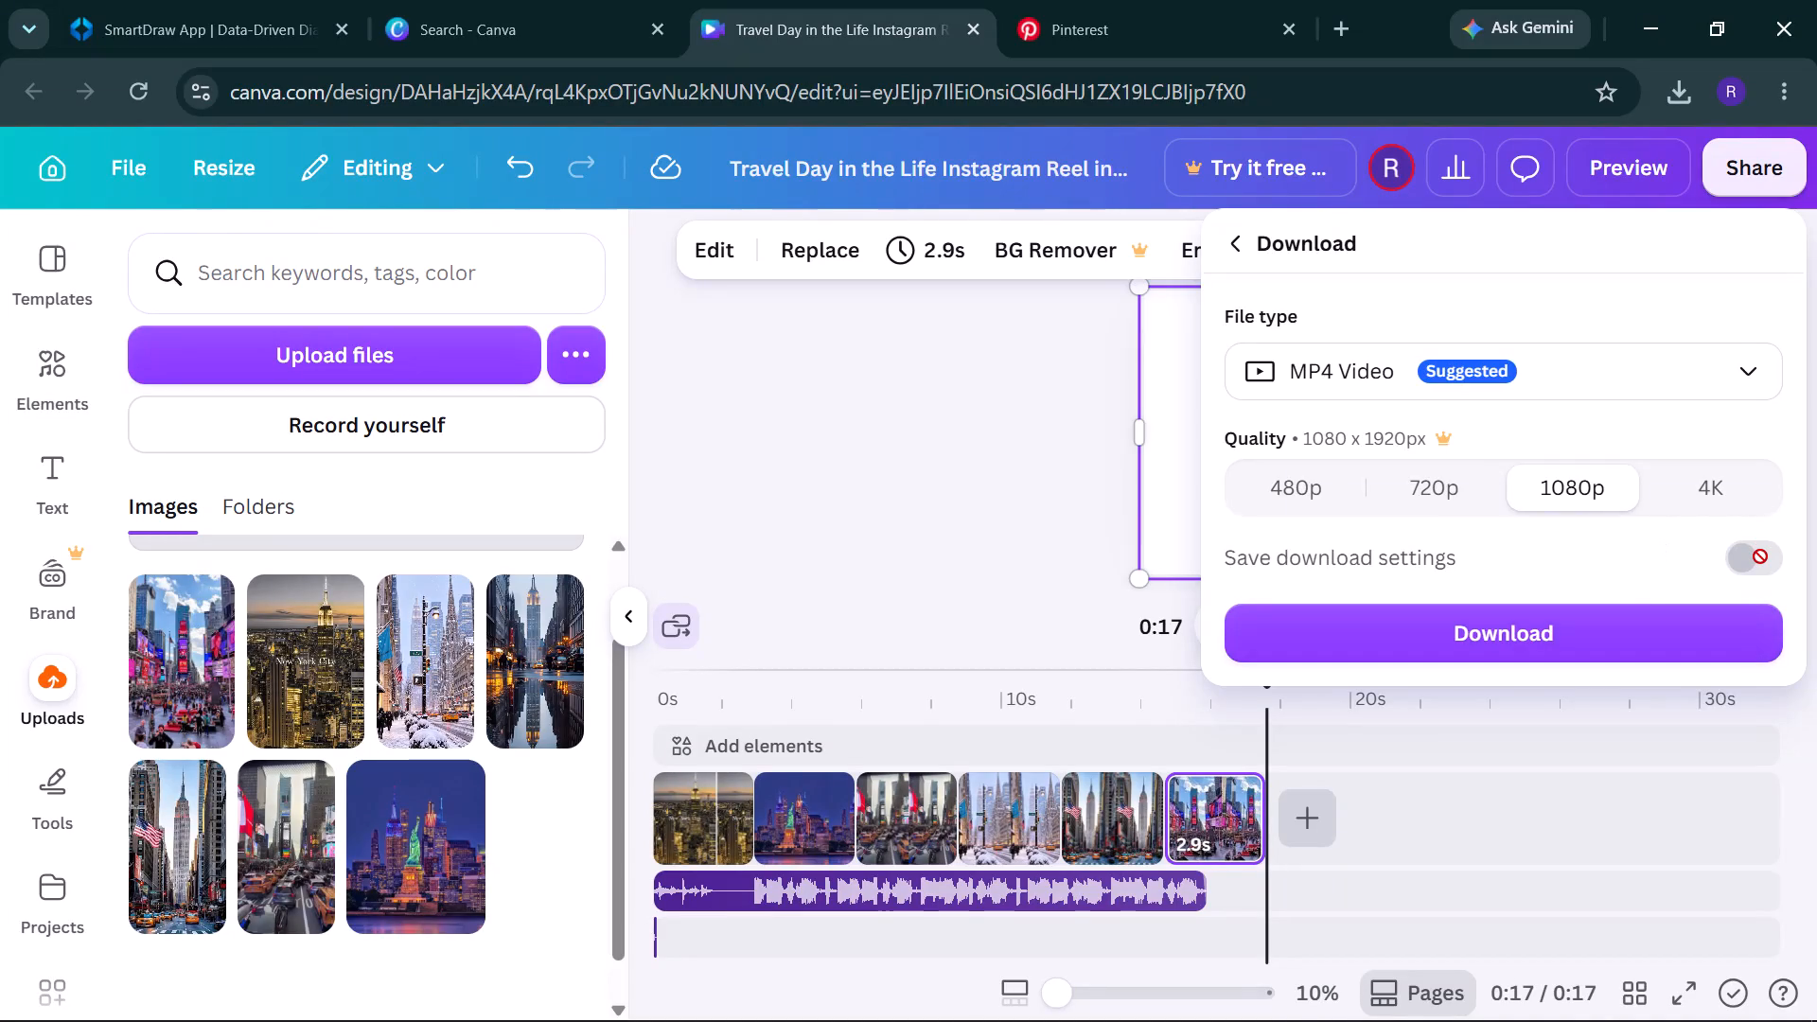
{"action": "left_click", "coordinate": [1760, 556]}
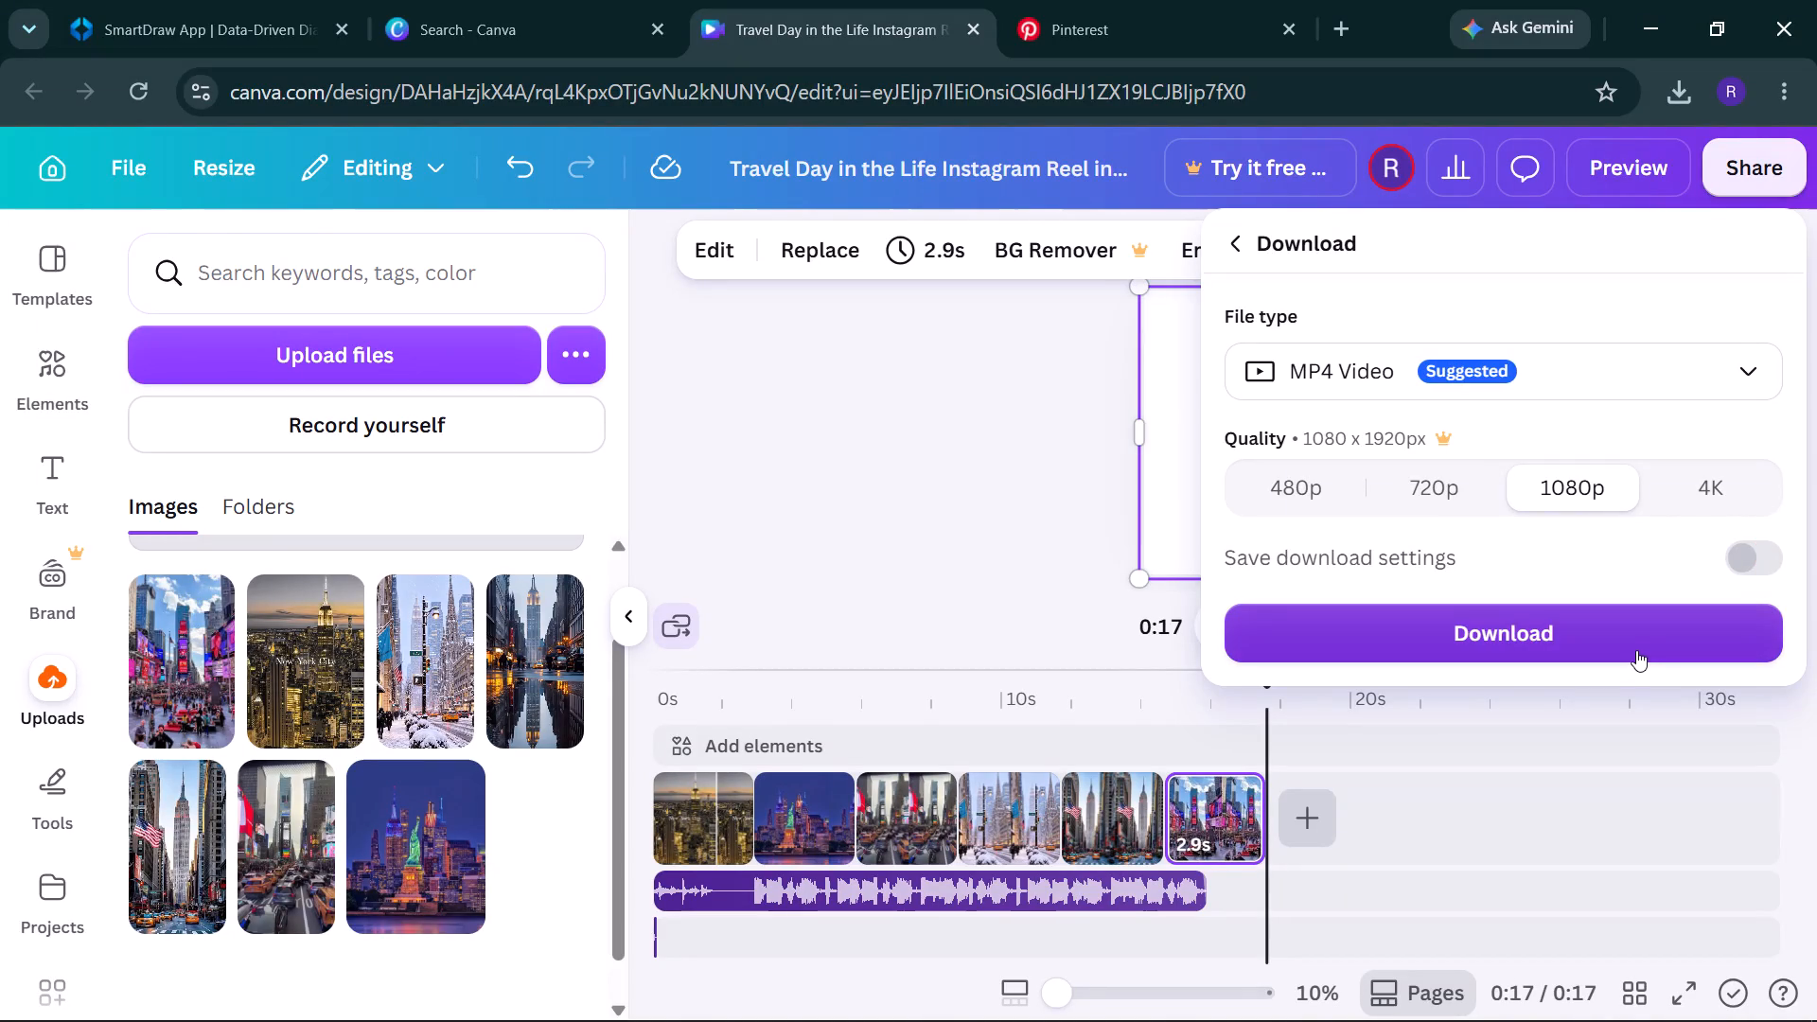
{"action": "left_click", "coordinate": [1636, 650]}
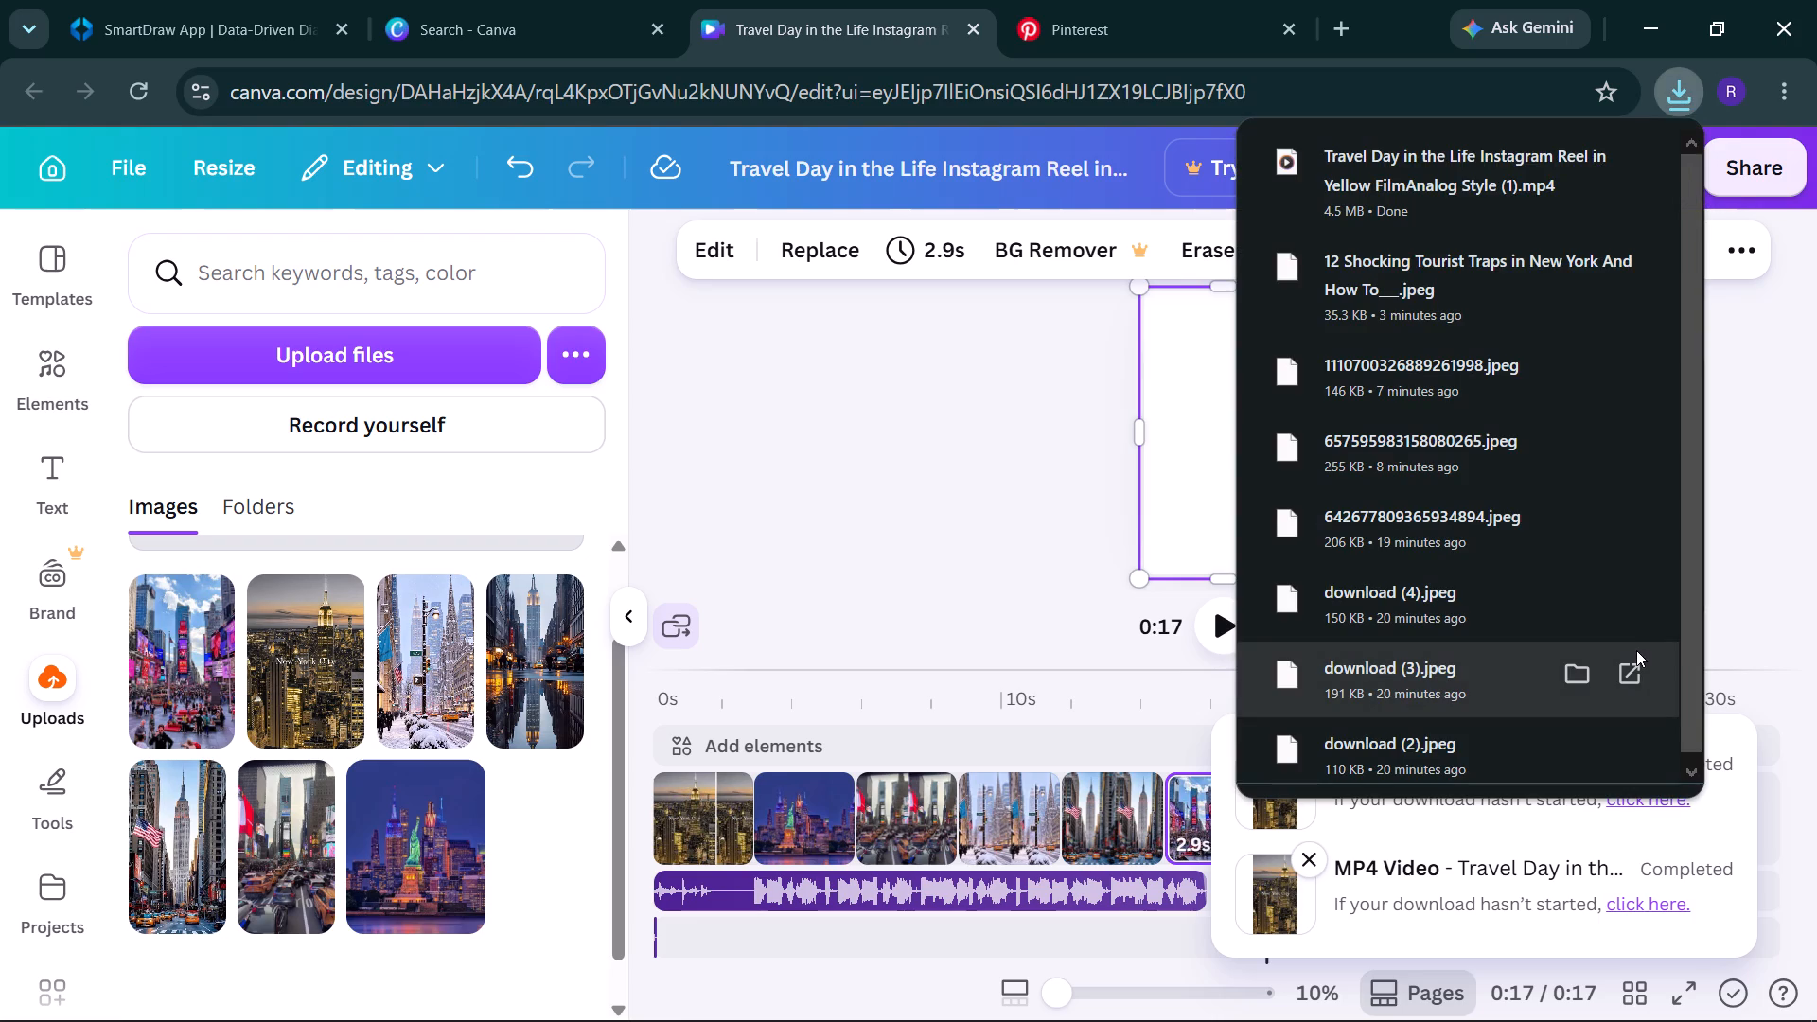
Watch the downloaded MP4 reel in Media Player and close the player.
{"action": "left_click", "coordinate": [1441, 173]}
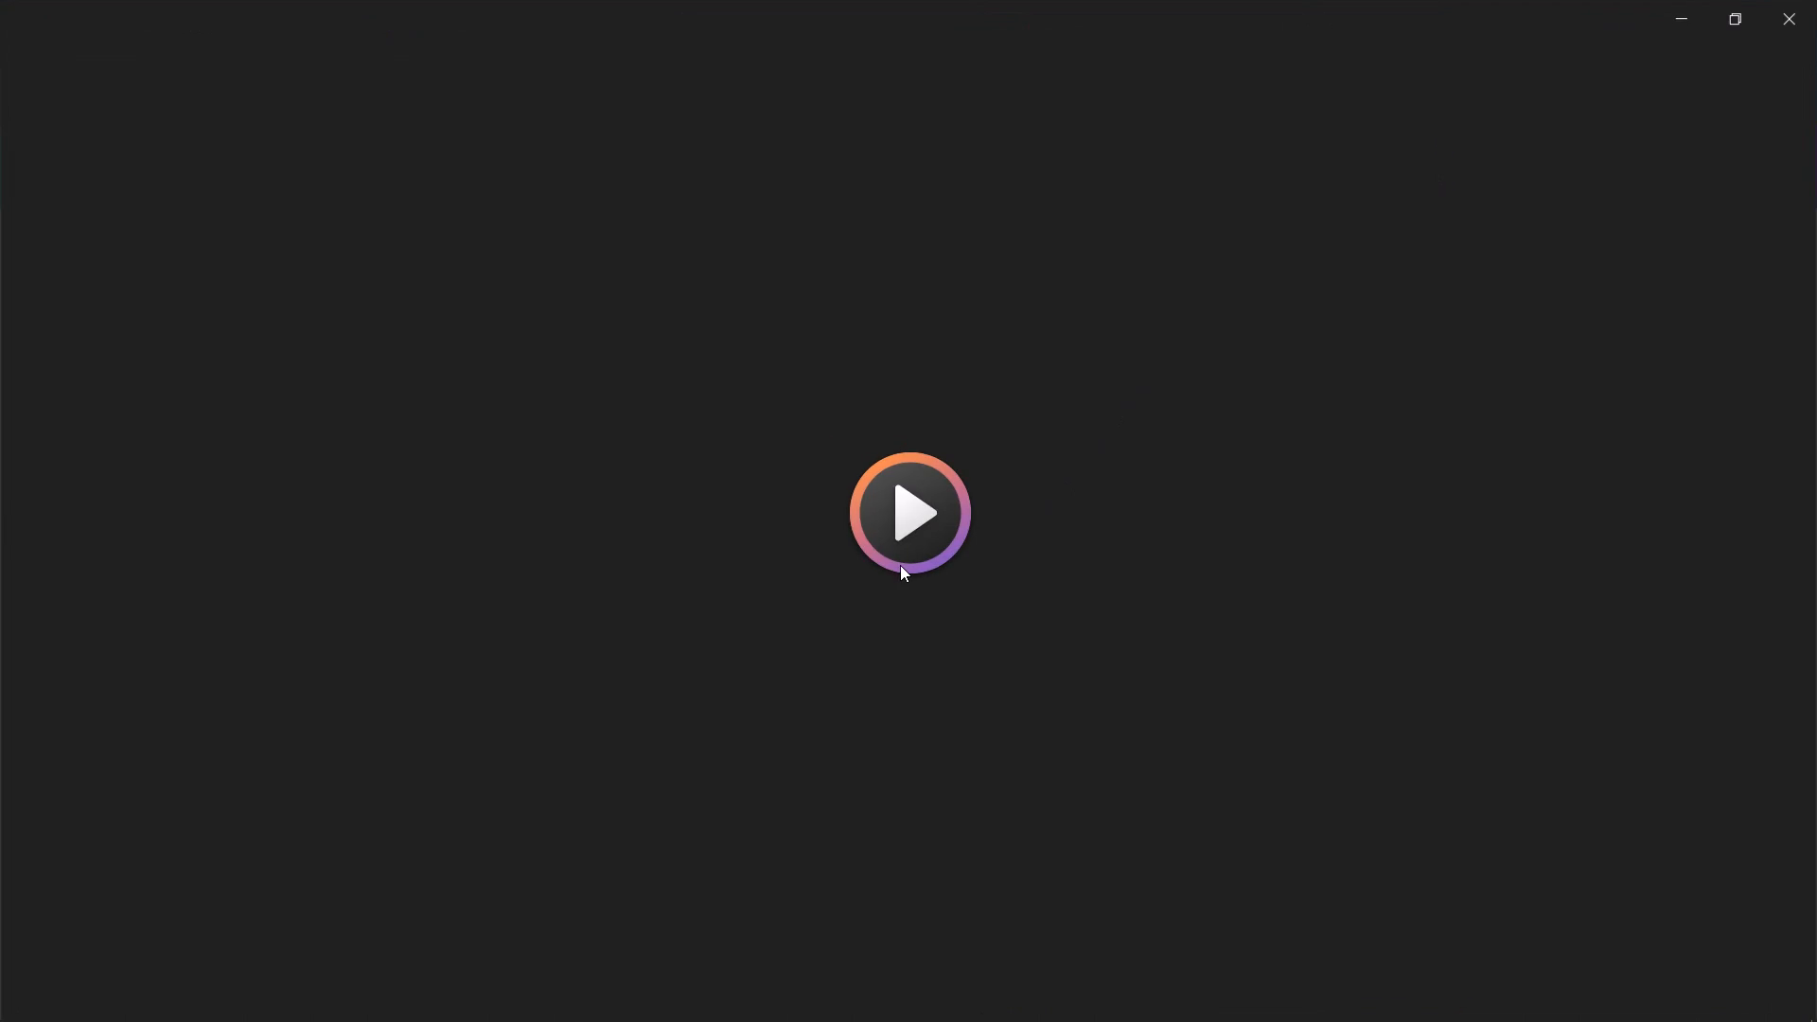
{"action": "left_click", "coordinate": [900, 565]}
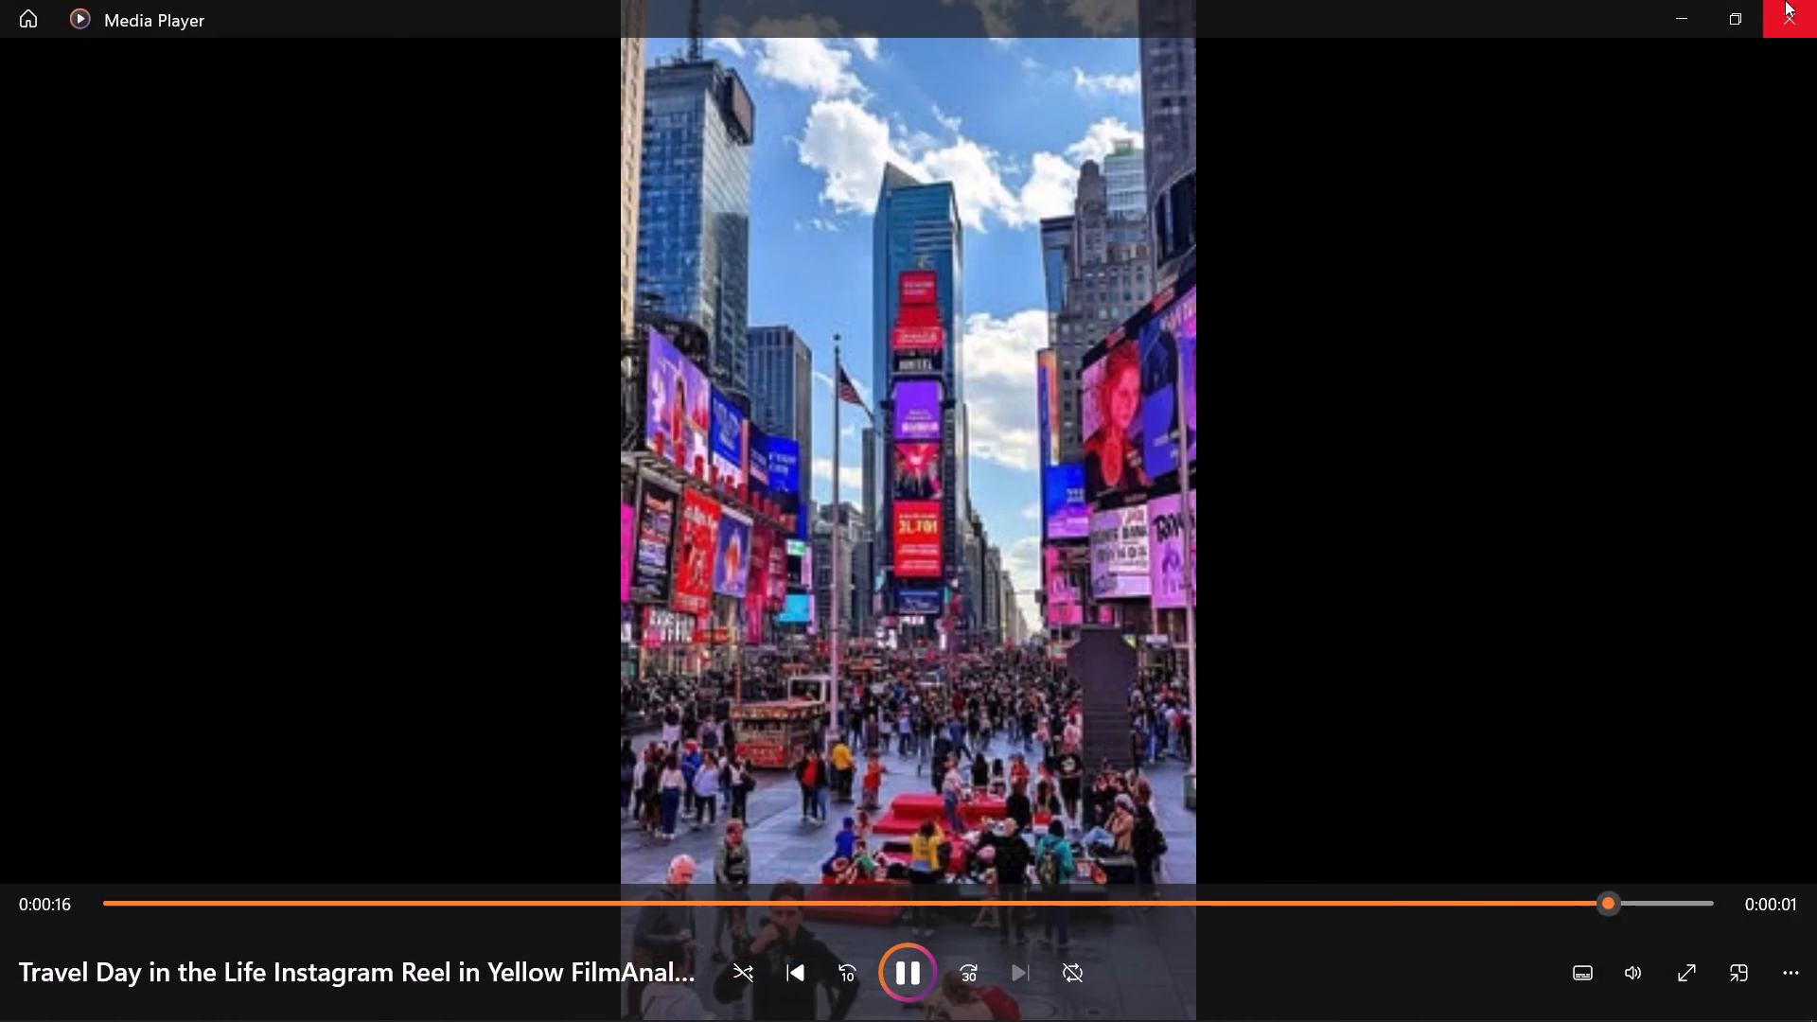
{"action": "left_click", "coordinate": [1816, 0]}
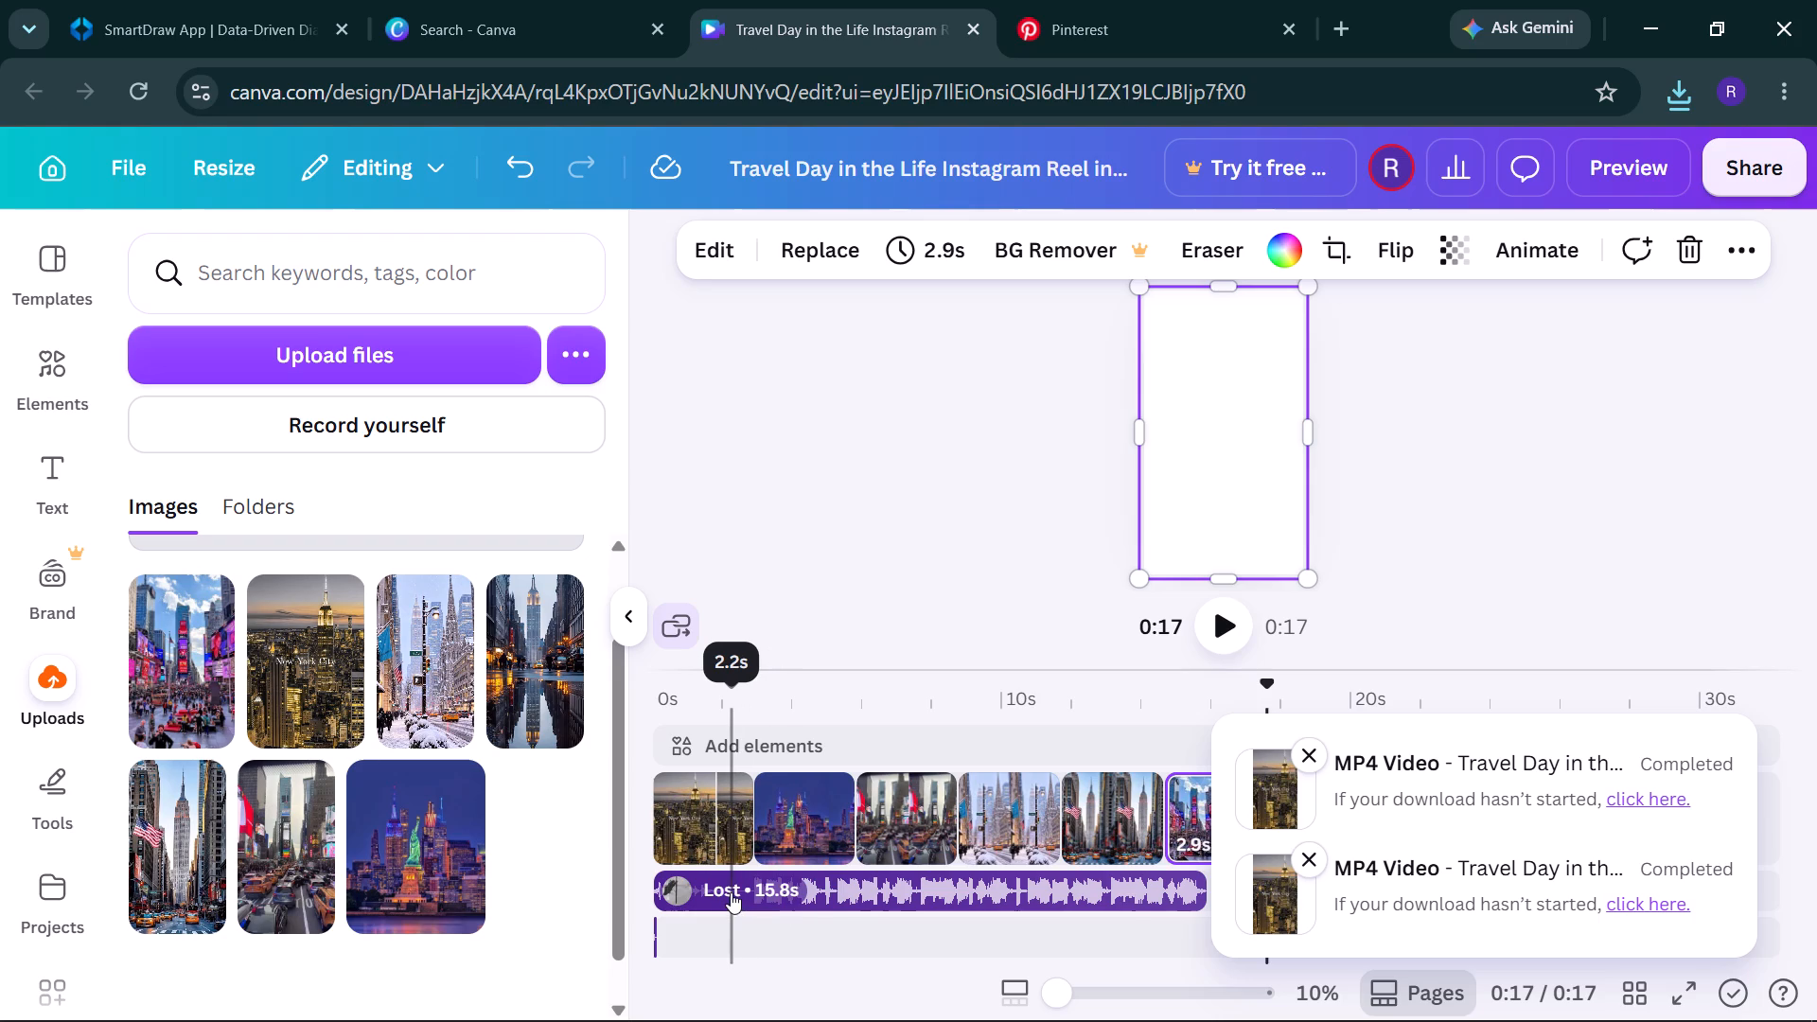
Extend the "Lost" audio track to 17.5 seconds so it ends with the last clip, and play the reel.
{"action": "left_click", "coordinate": [830, 531]}
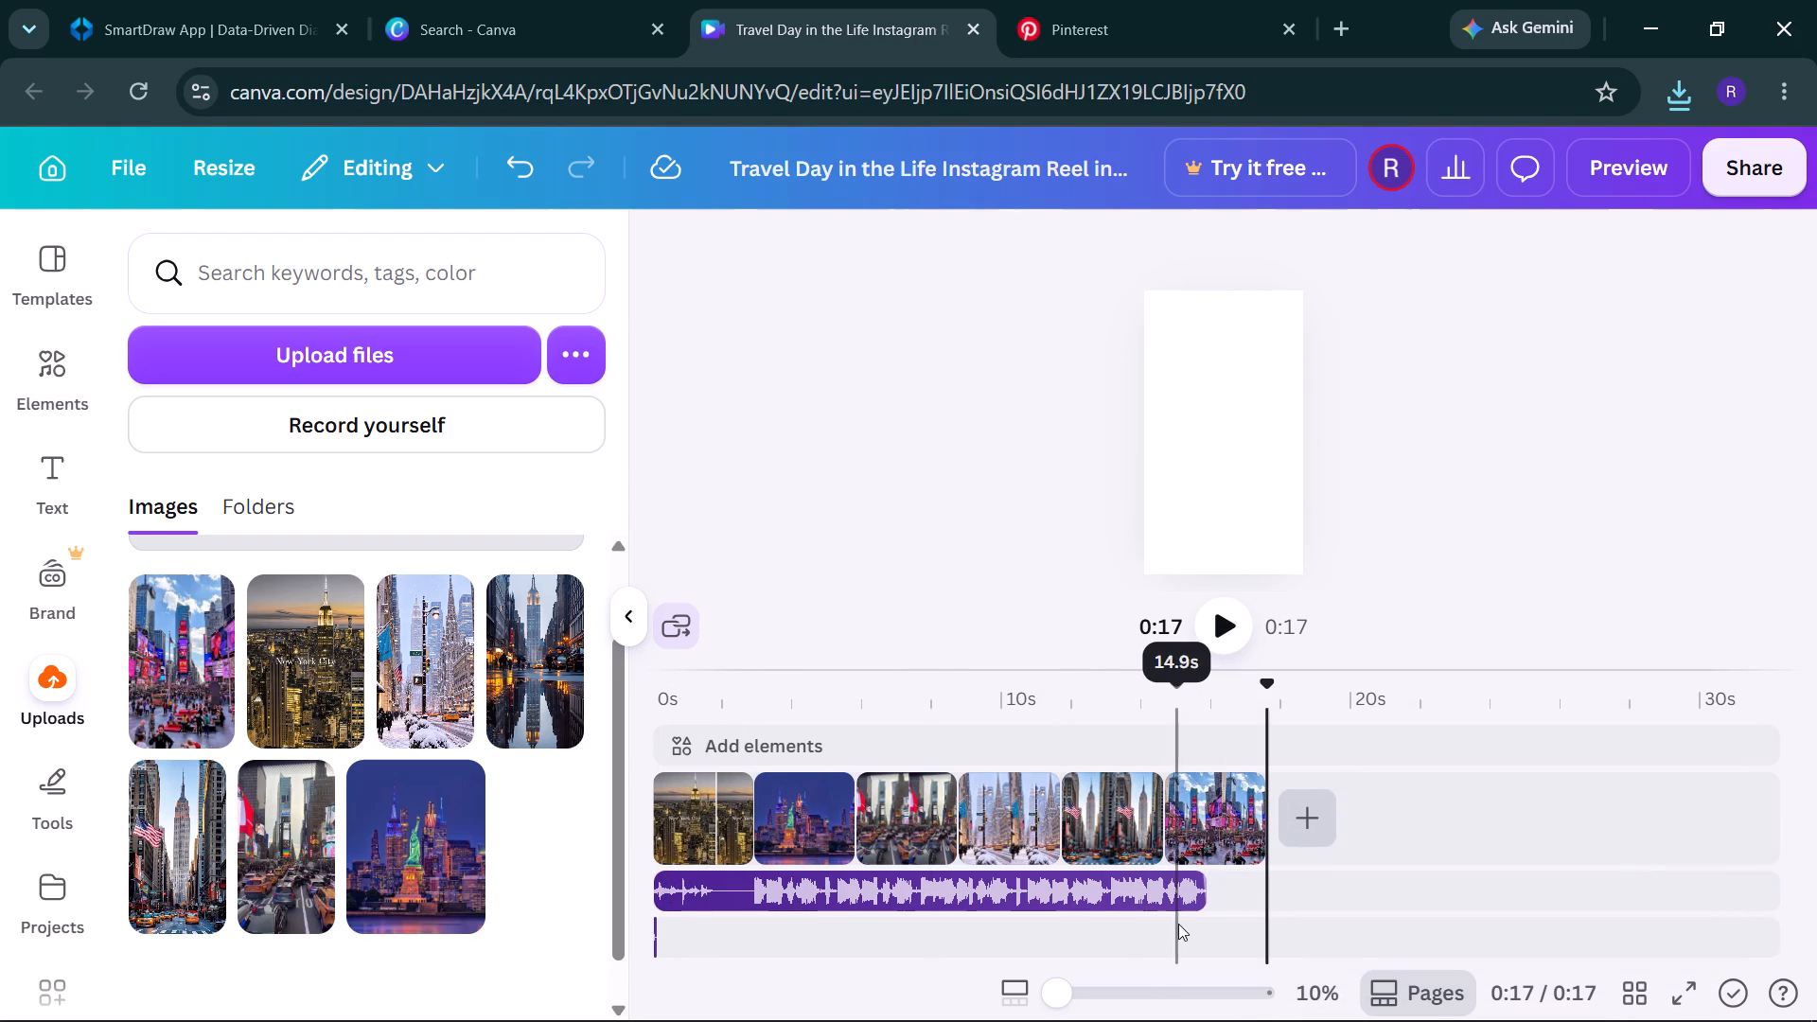
{"action": "left_click_drag", "start_coordinate": [1201, 896], "coordinate": [1249, 888]}
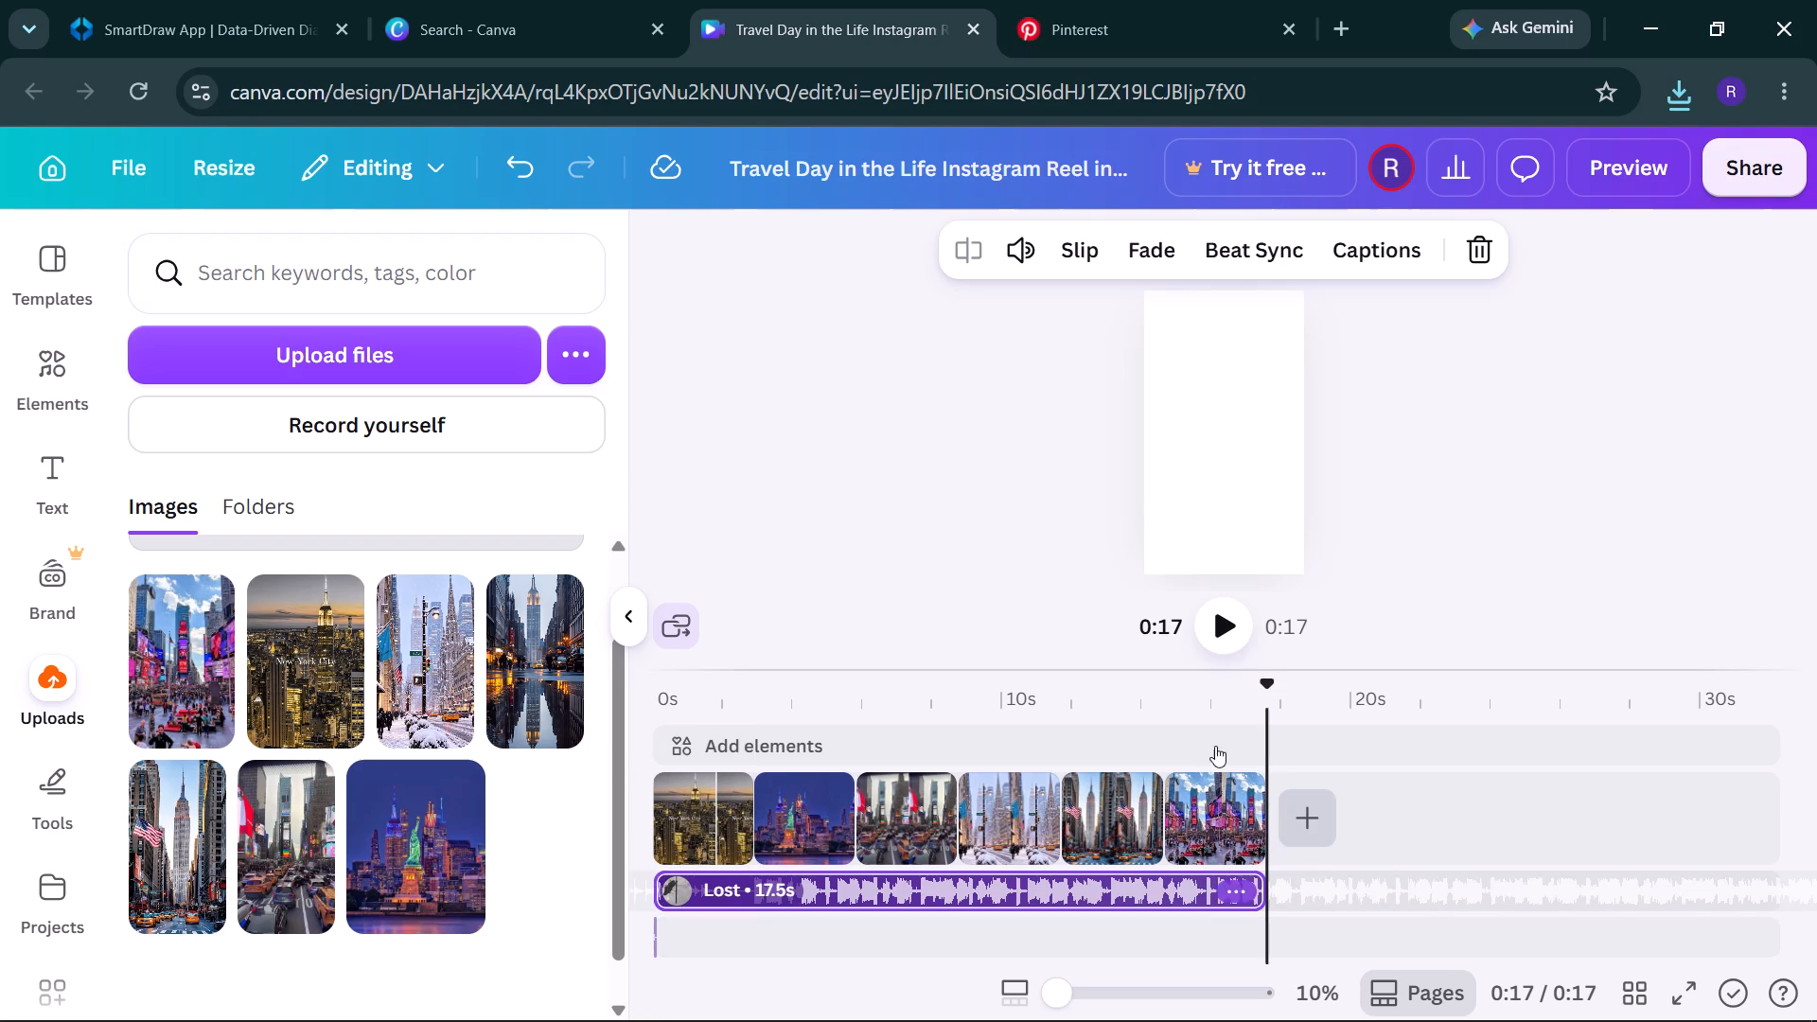
{"action": "left_click", "coordinate": [1213, 645]}
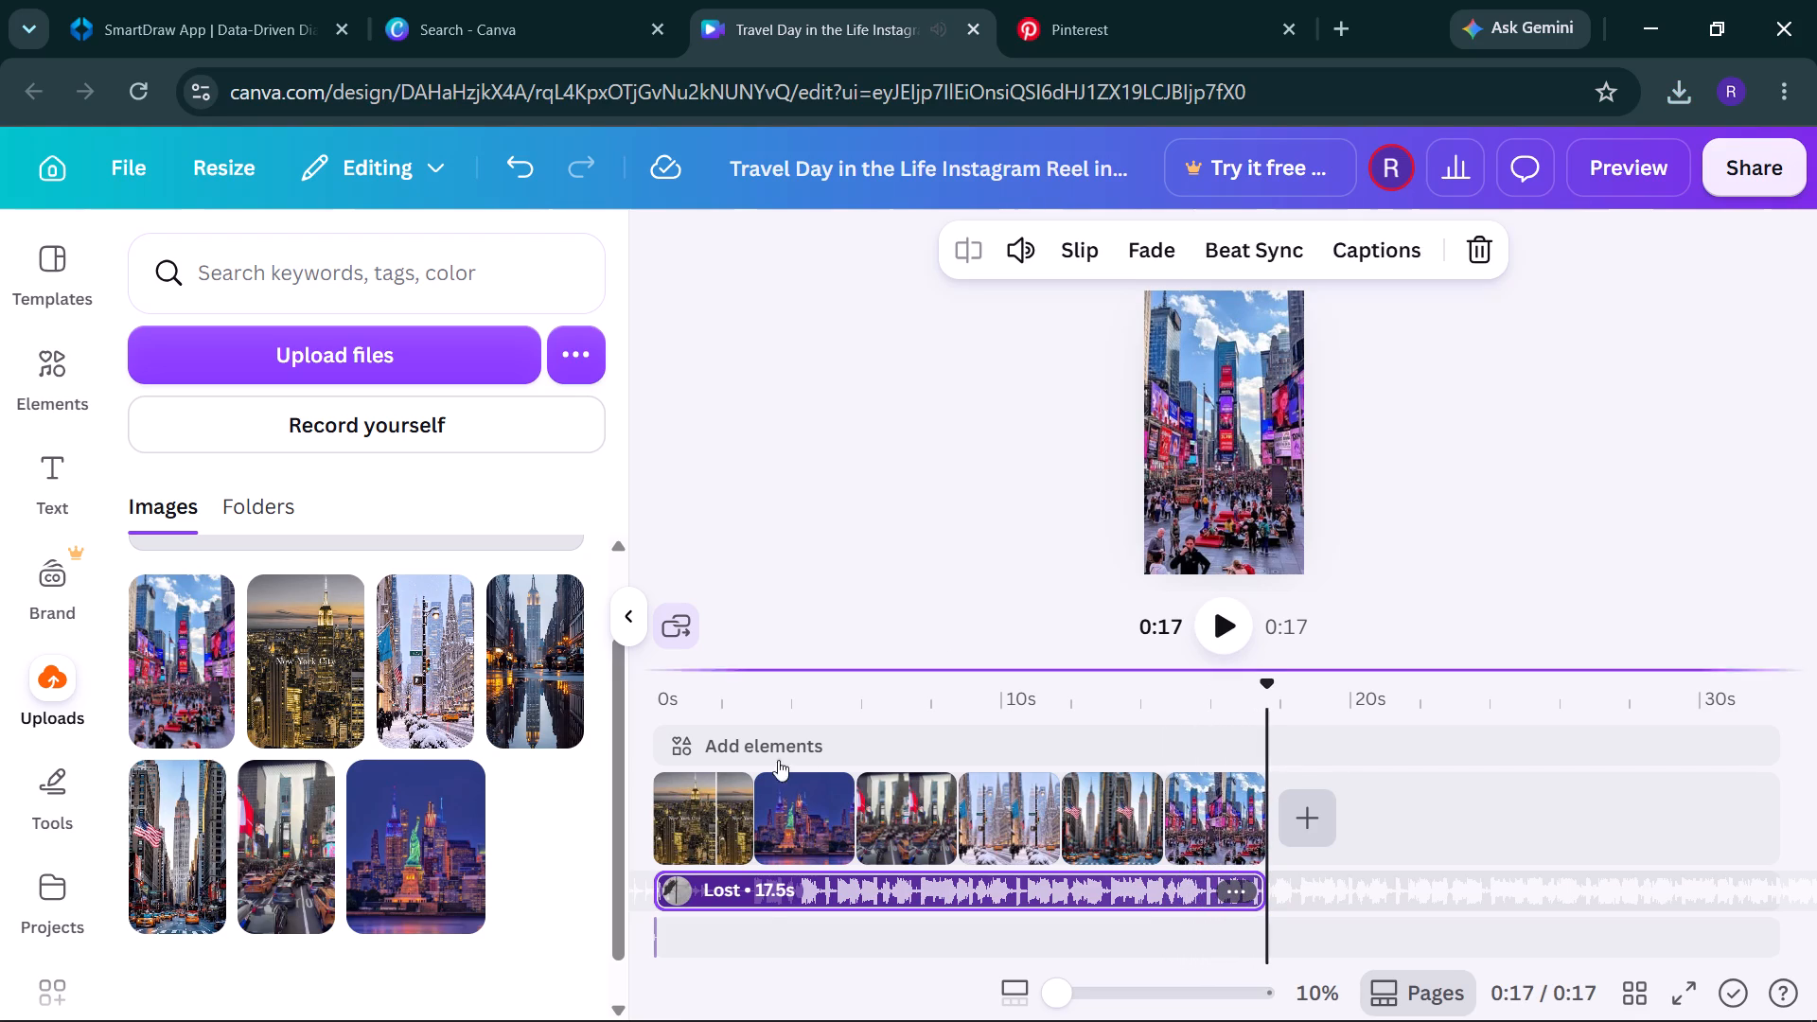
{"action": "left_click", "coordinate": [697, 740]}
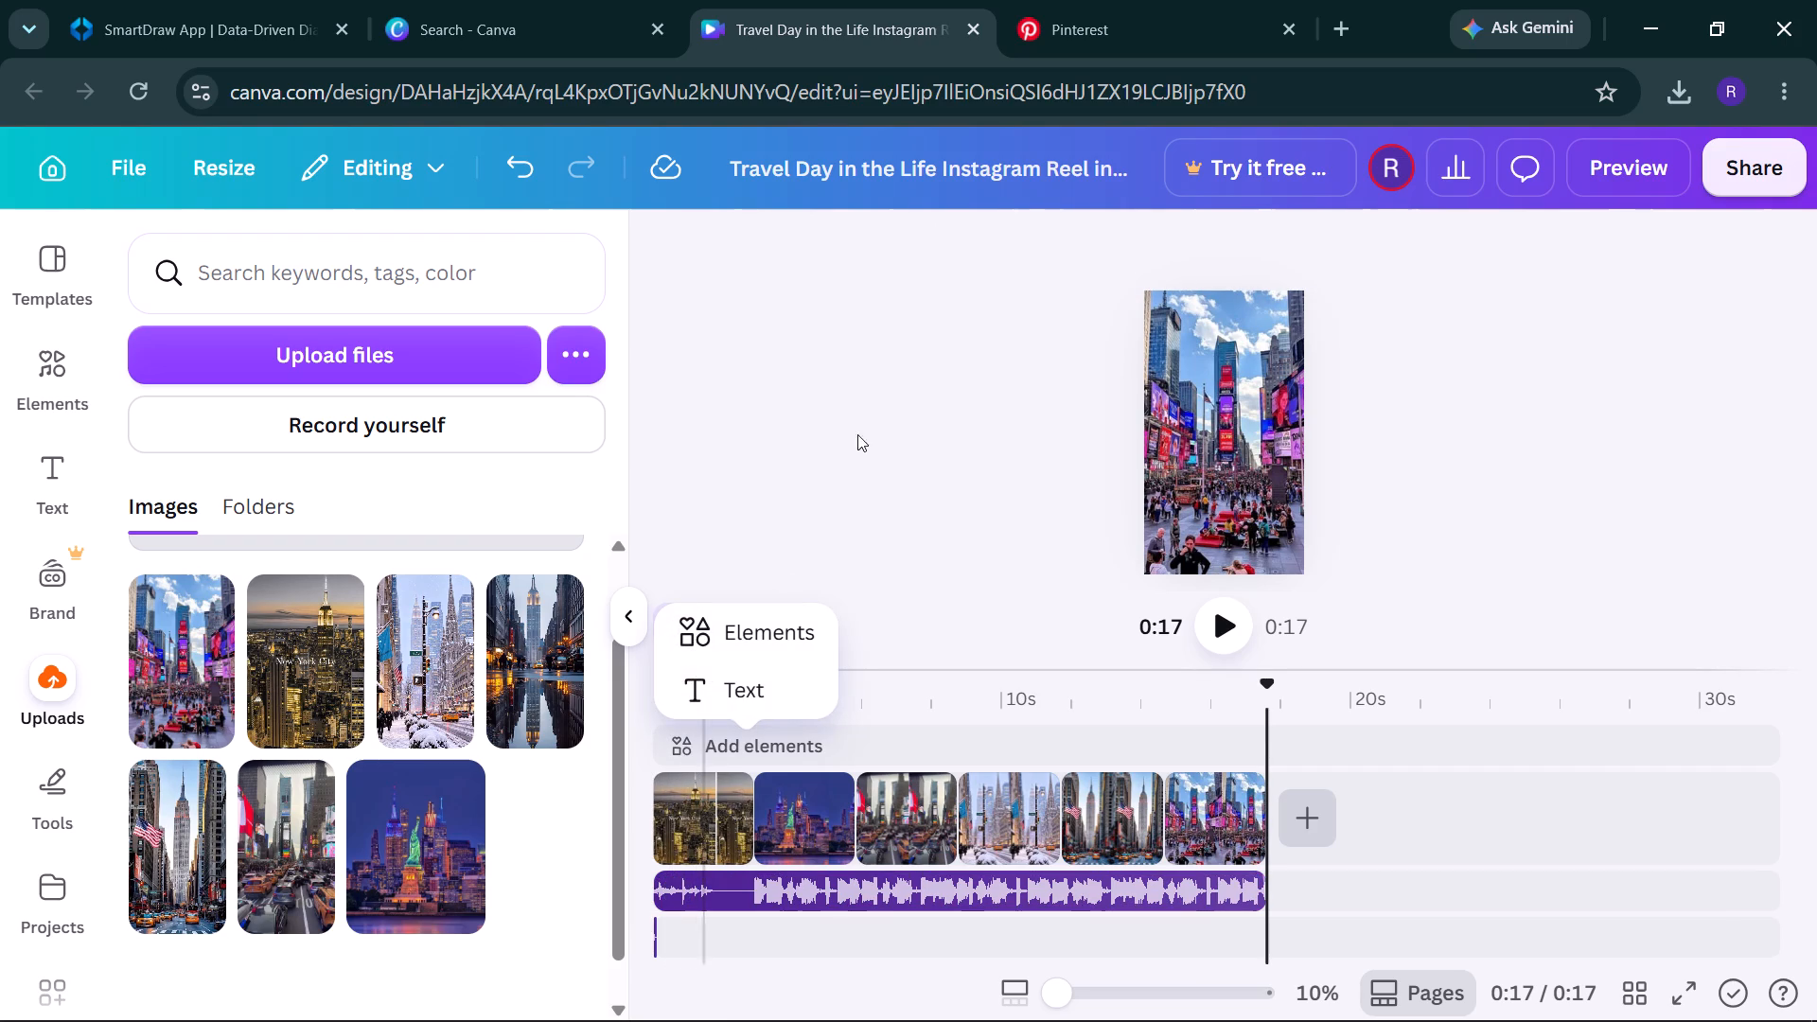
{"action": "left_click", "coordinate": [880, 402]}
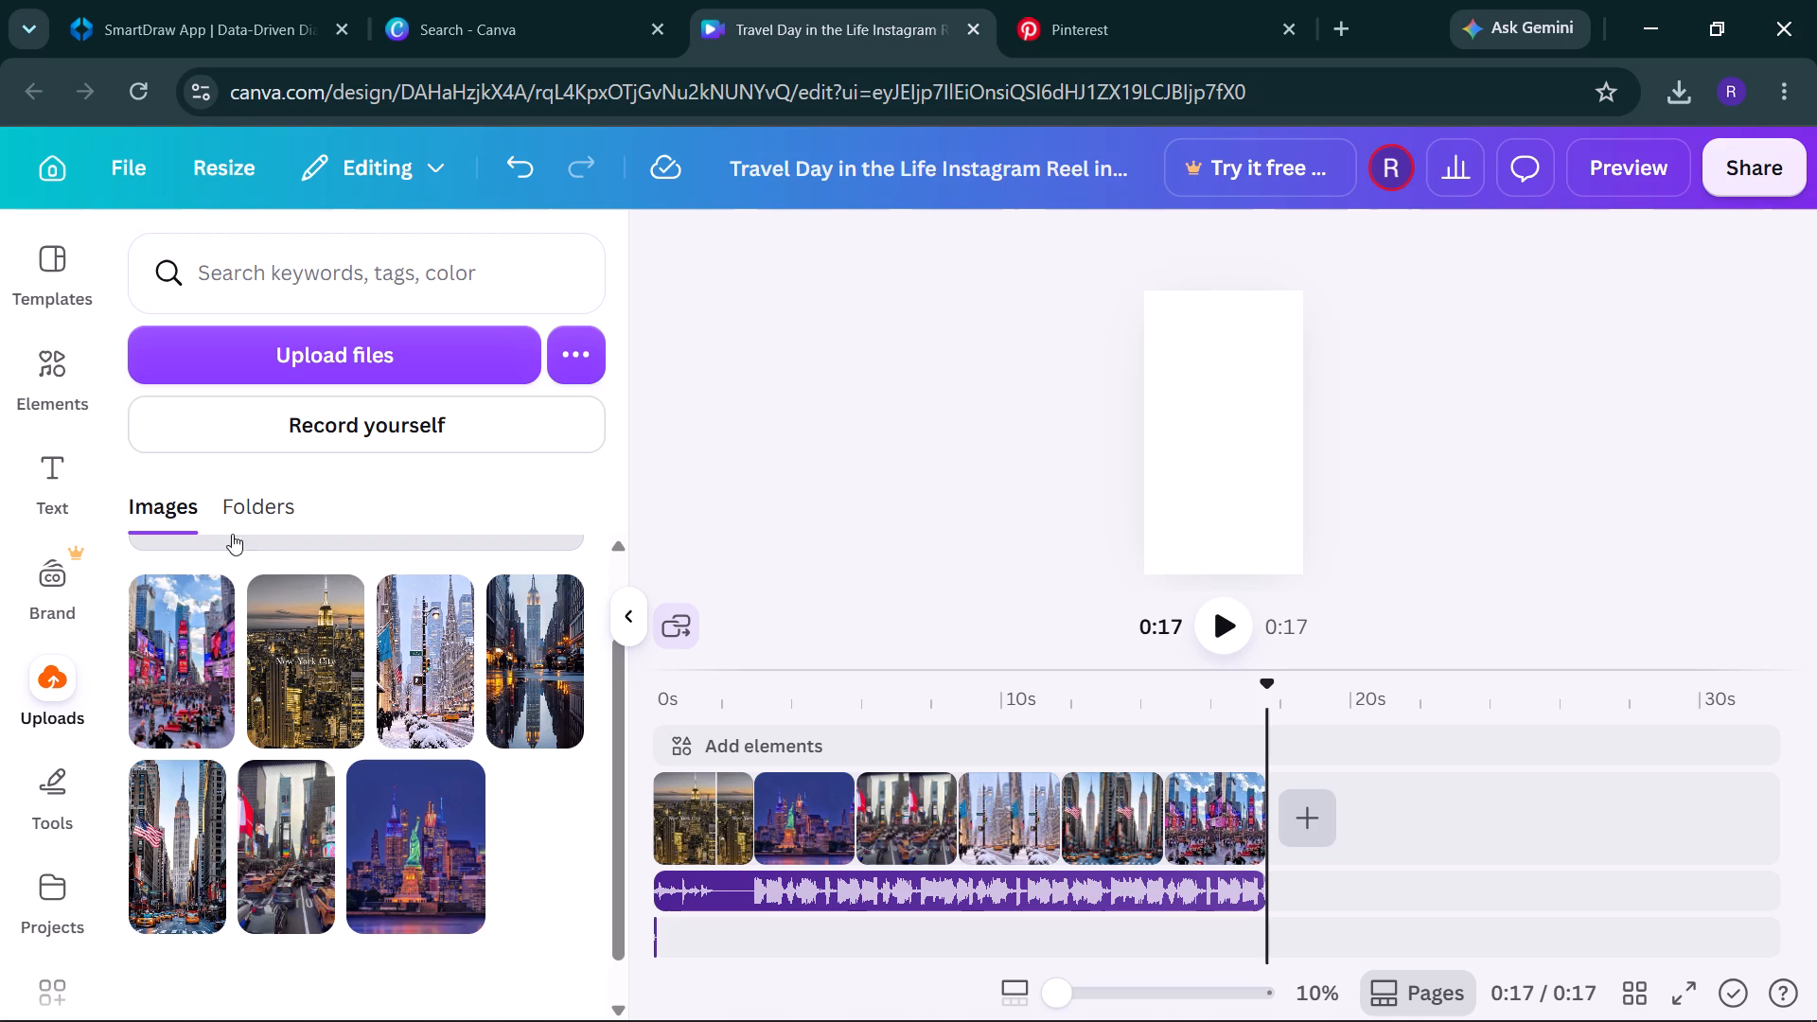
Look through the upload folders and the designs and folders saved under the projects.
{"action": "left_click", "coordinate": [249, 496]}
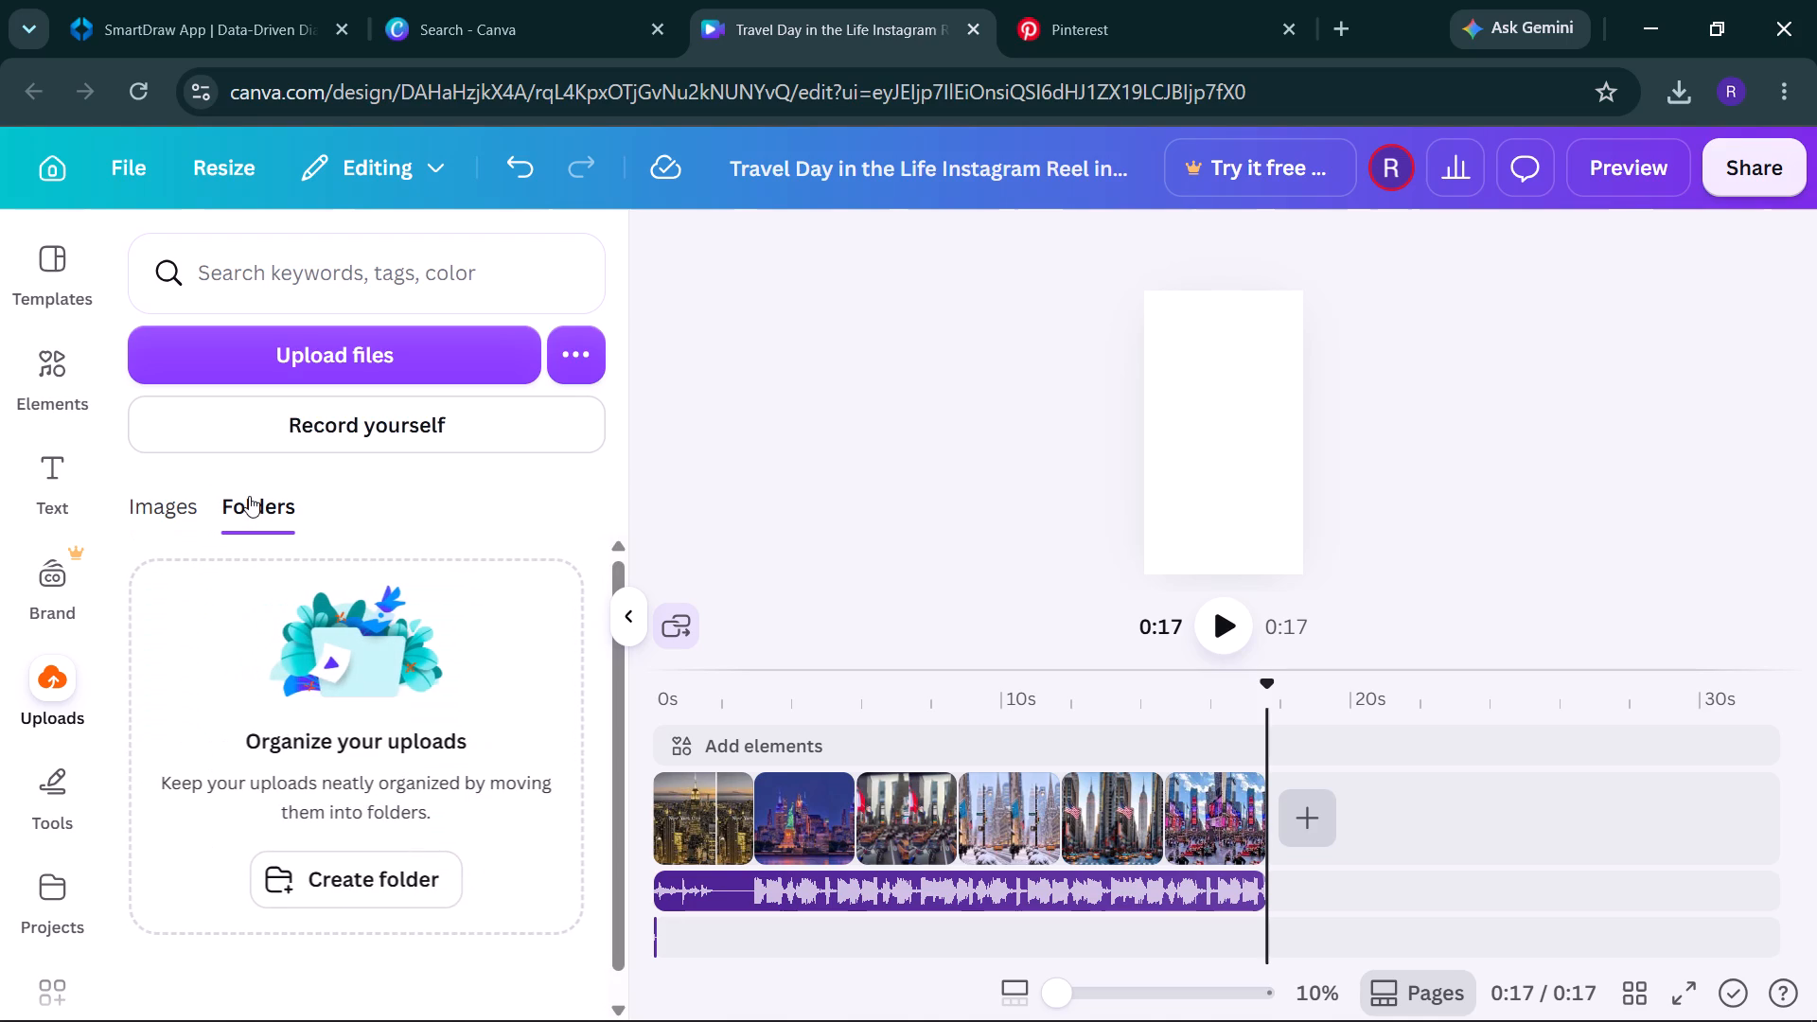
{"action": "left_click", "coordinate": [186, 493]}
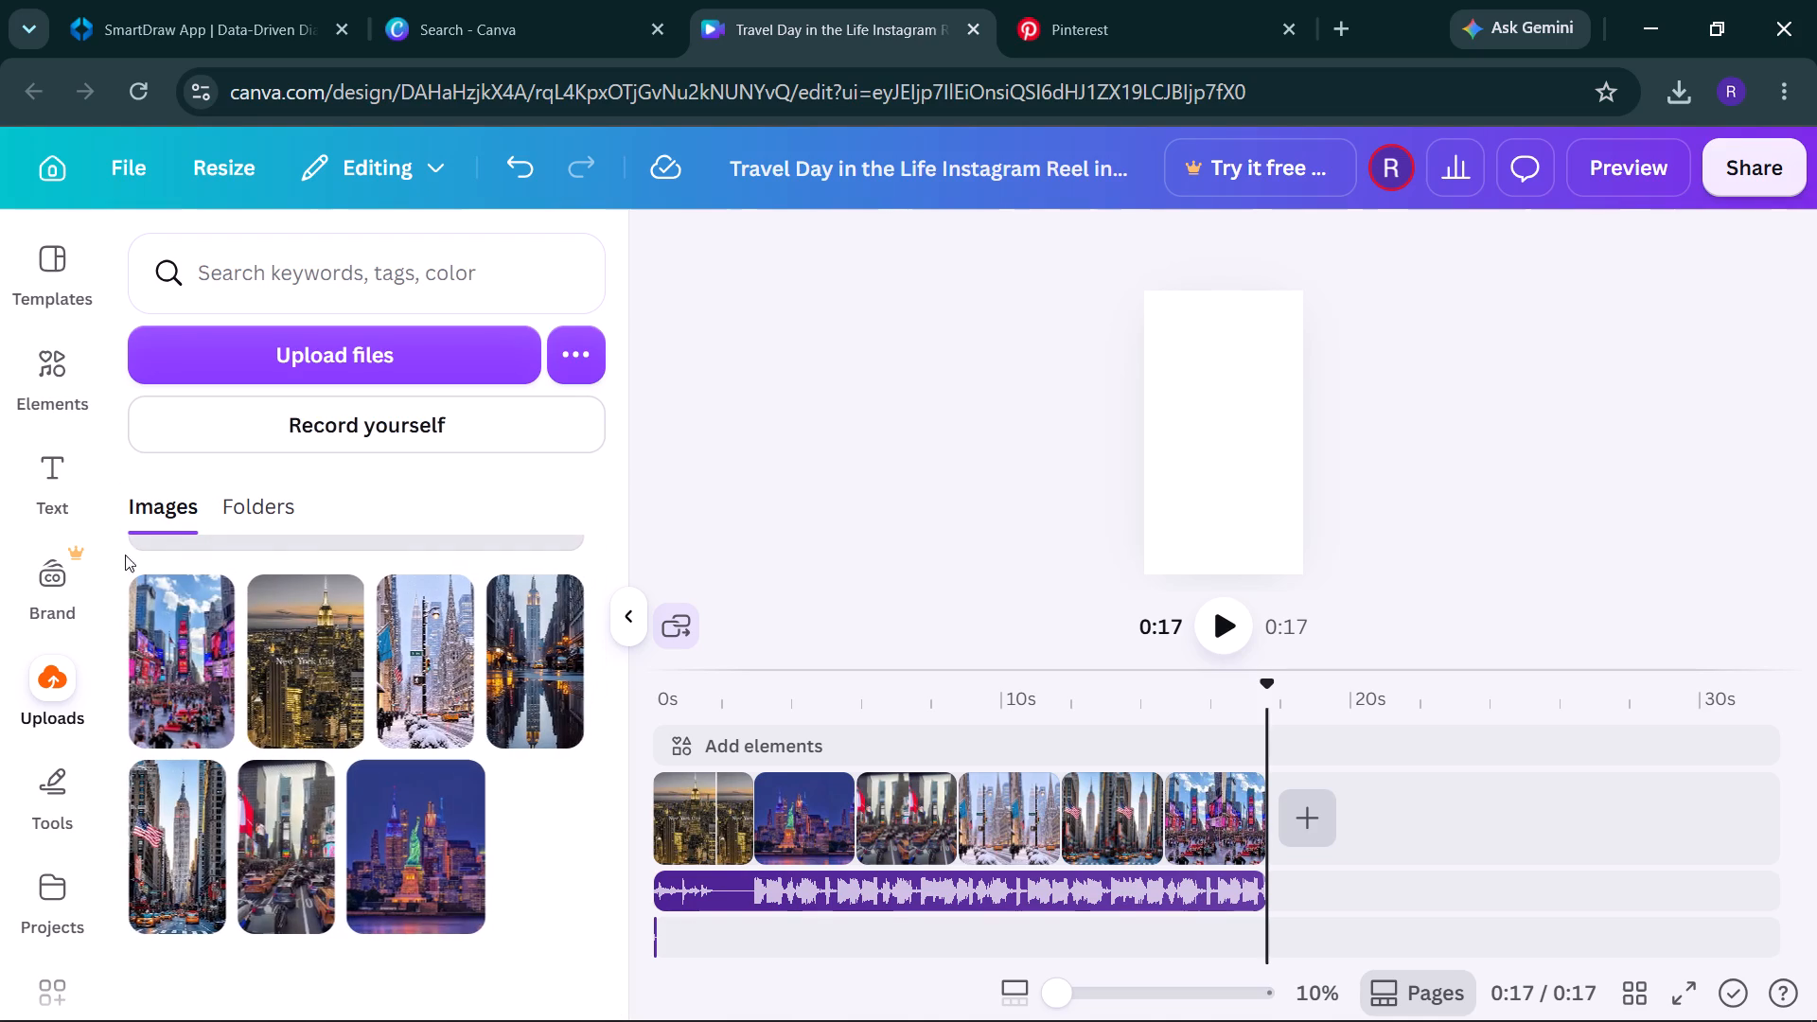
{"action": "left_click", "coordinate": [77, 869]}
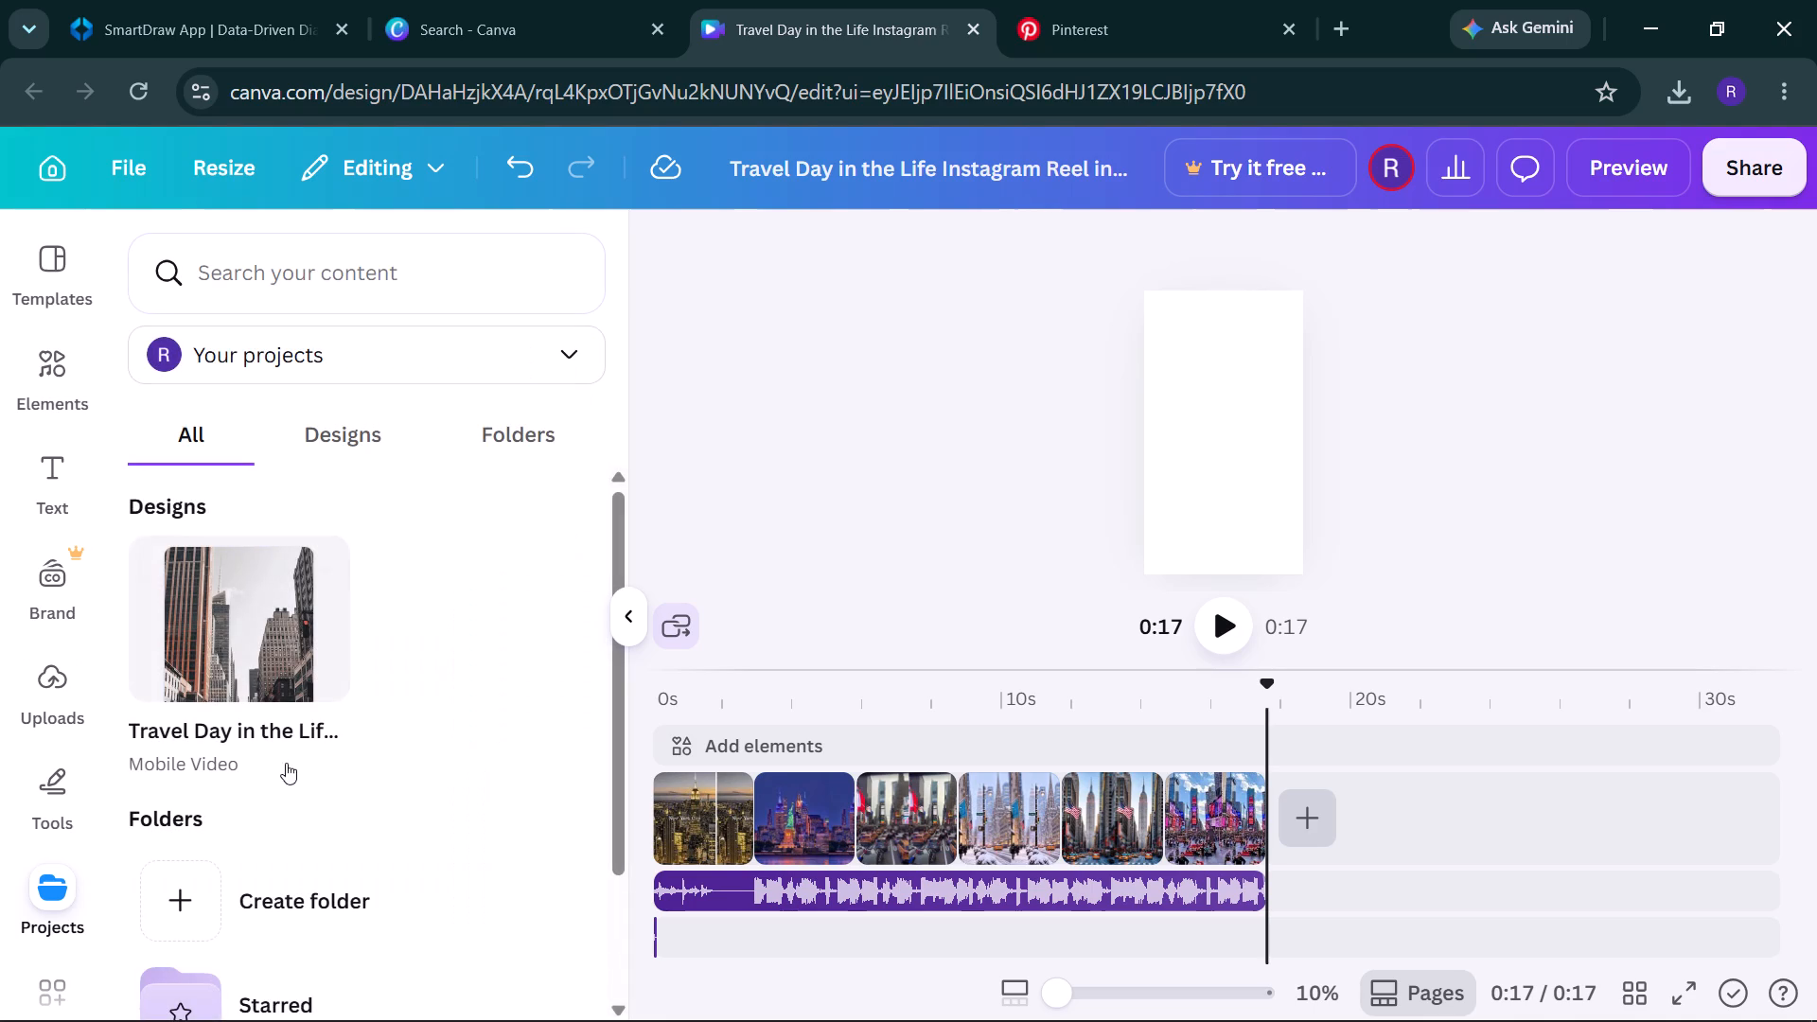
{"action": "left_click", "coordinate": [378, 432]}
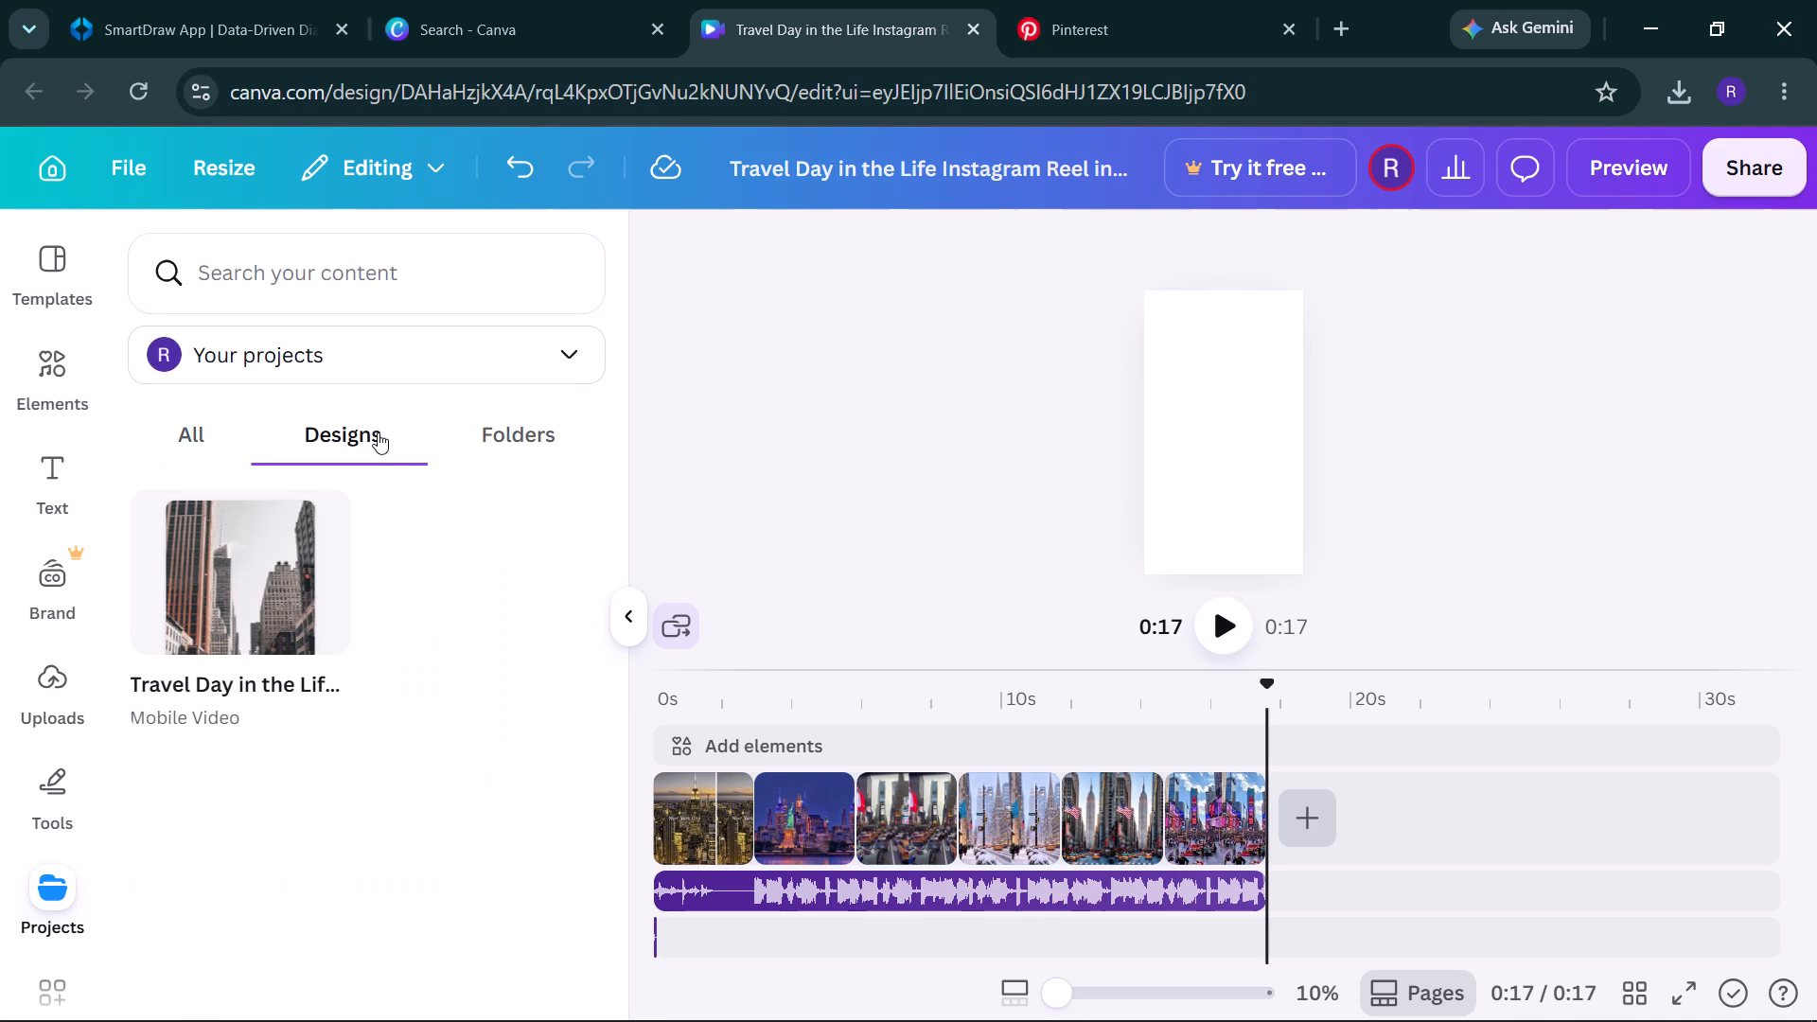
{"action": "left_click", "coordinate": [509, 422]}
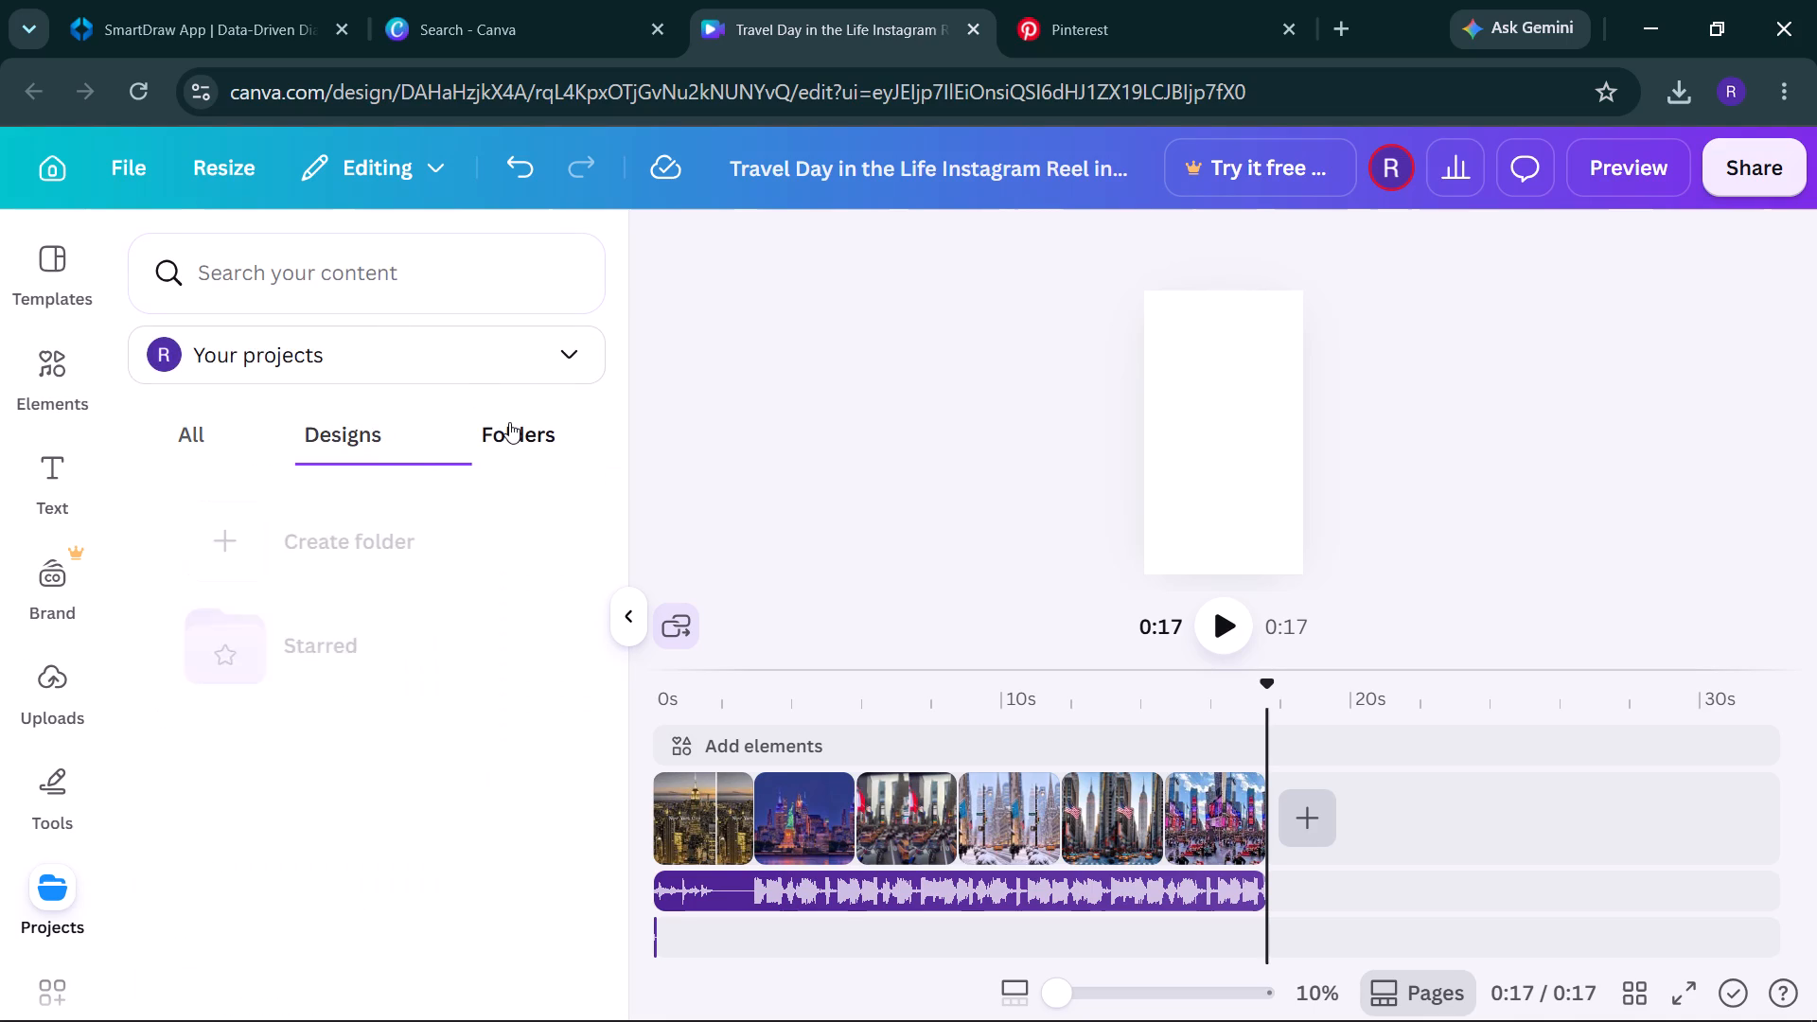
{"action": "left_click", "coordinate": [209, 452]}
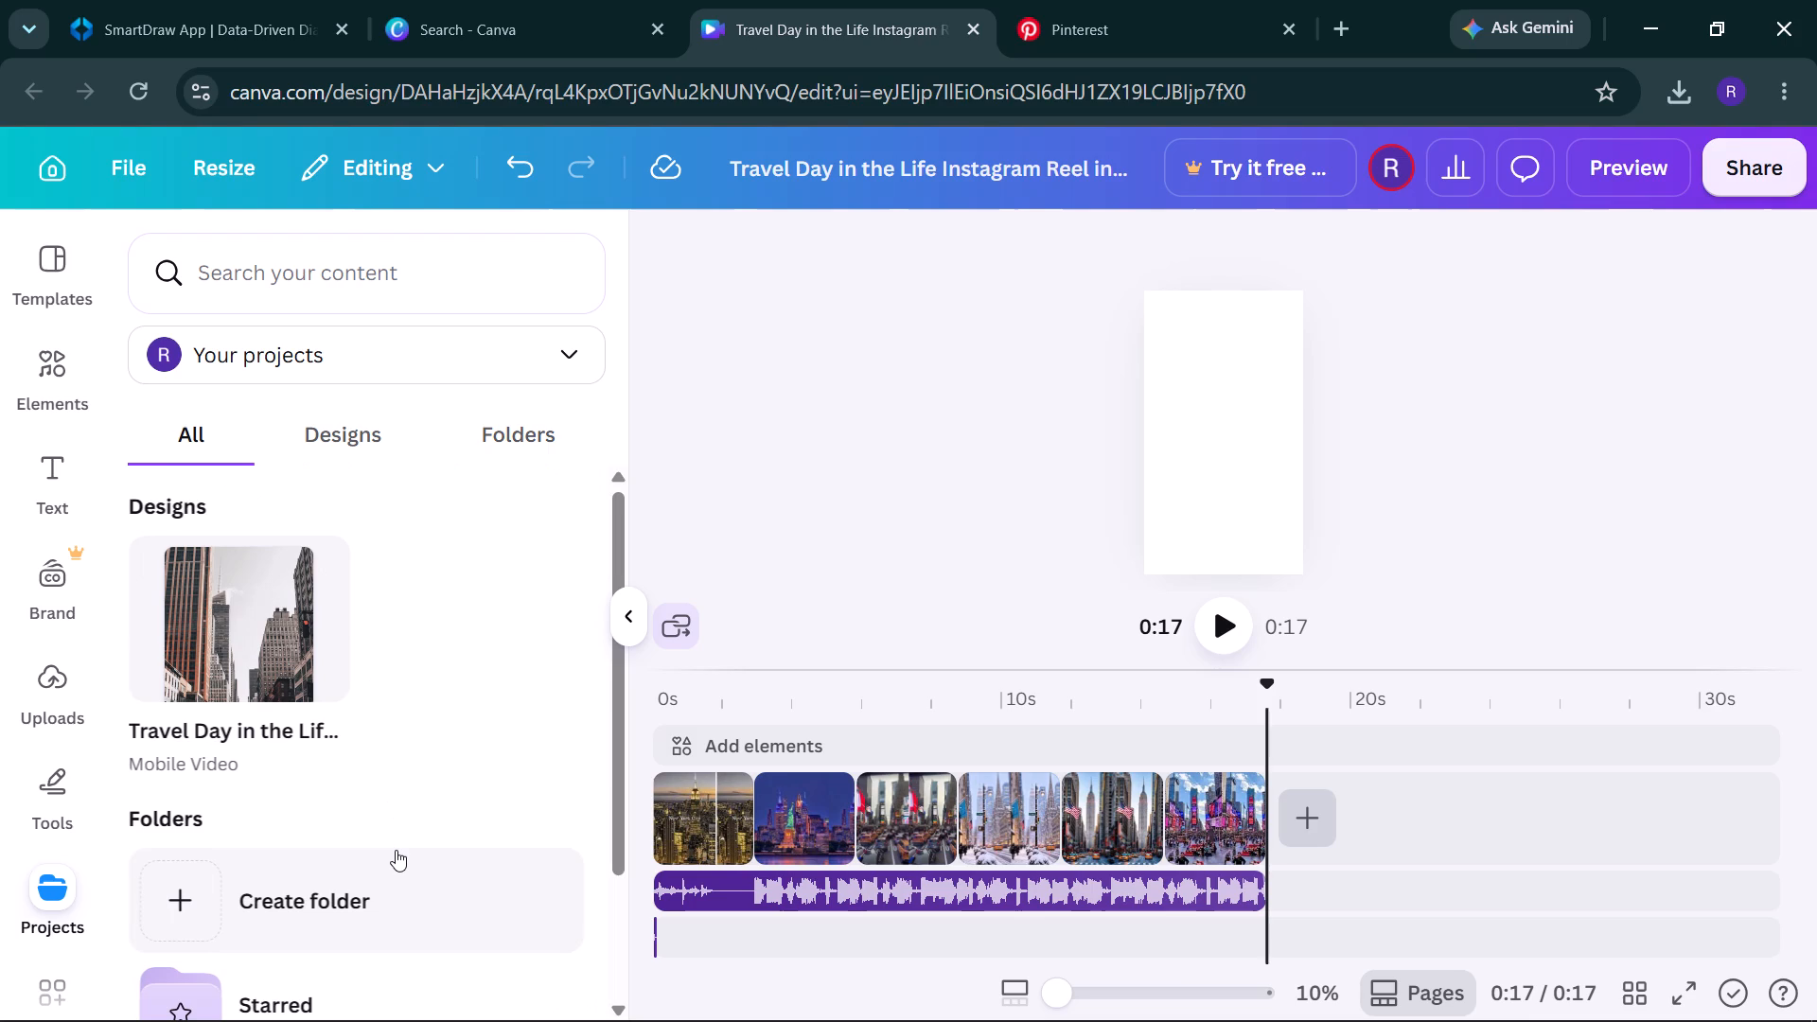
{"action": "key", "text": "Down"}
{"action": "key", "text": "Down"}
{"action": "key", "text": "Down"}
{"action": "key", "text": "Down"}
Watch the whole reel in full-screen preview and return to the editor.
{"action": "left_click", "coordinate": [1685, 996]}
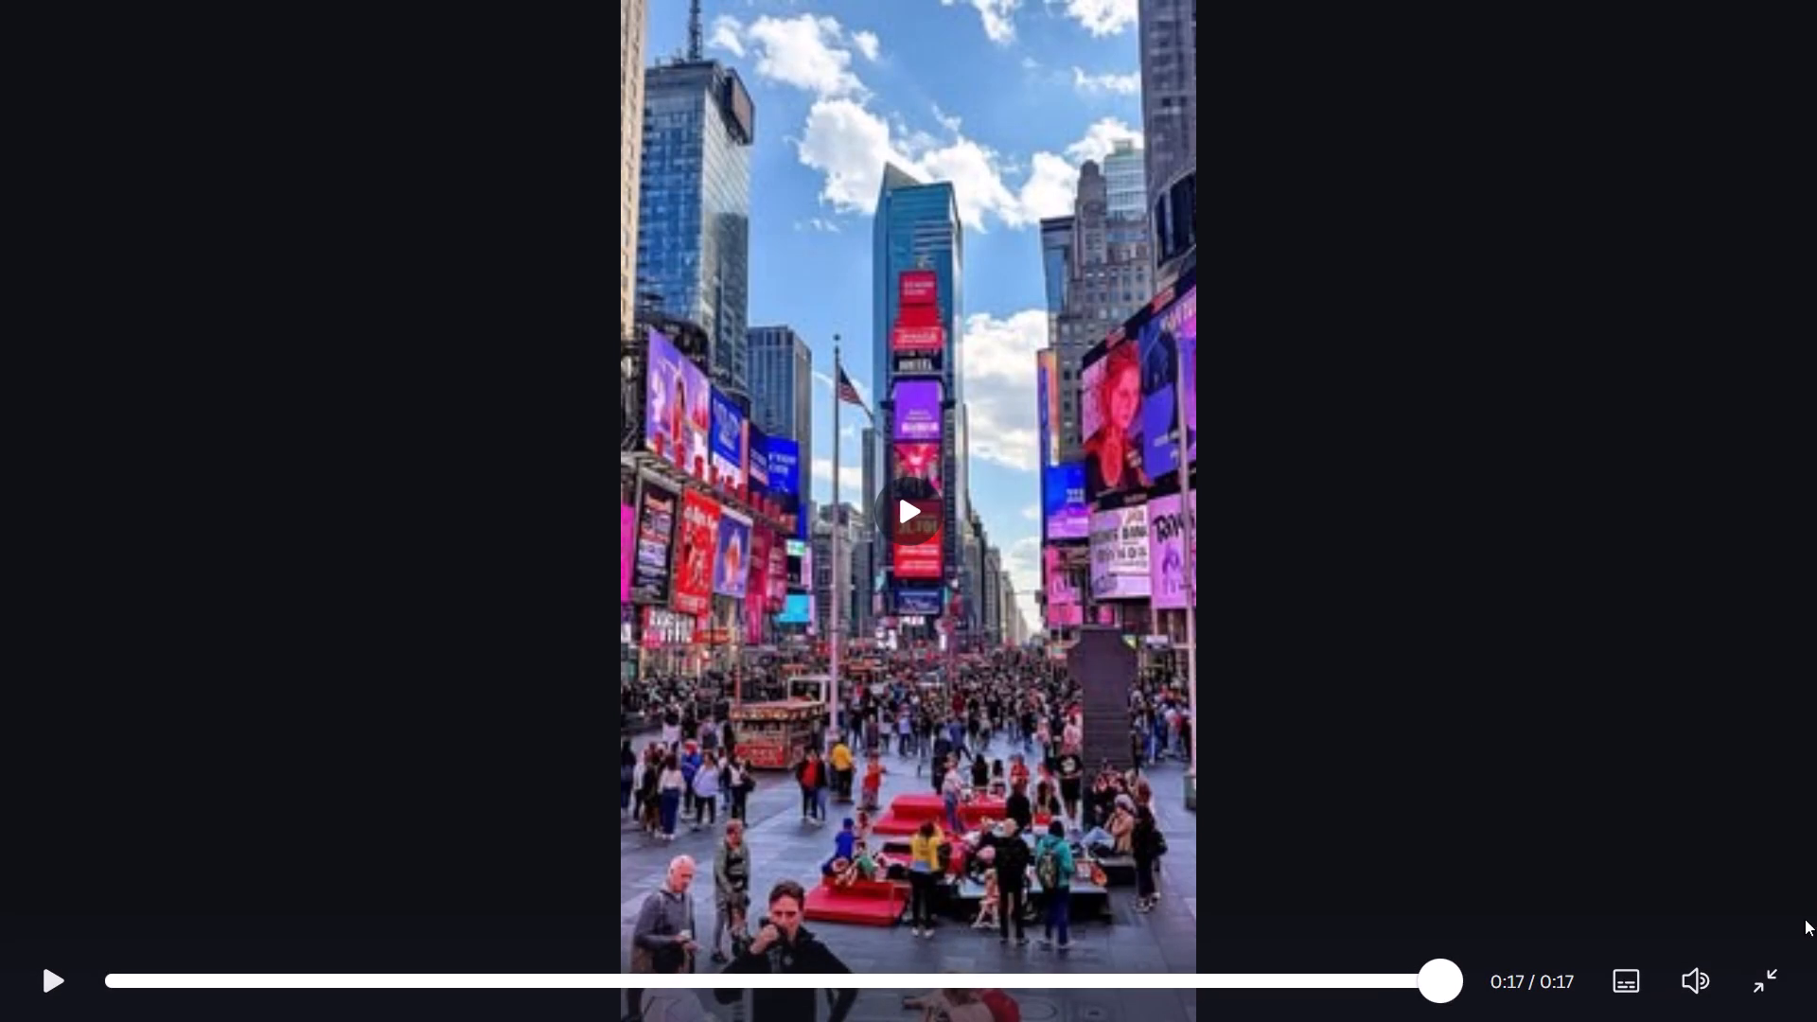
{"action": "left_click", "coordinate": [1781, 976]}
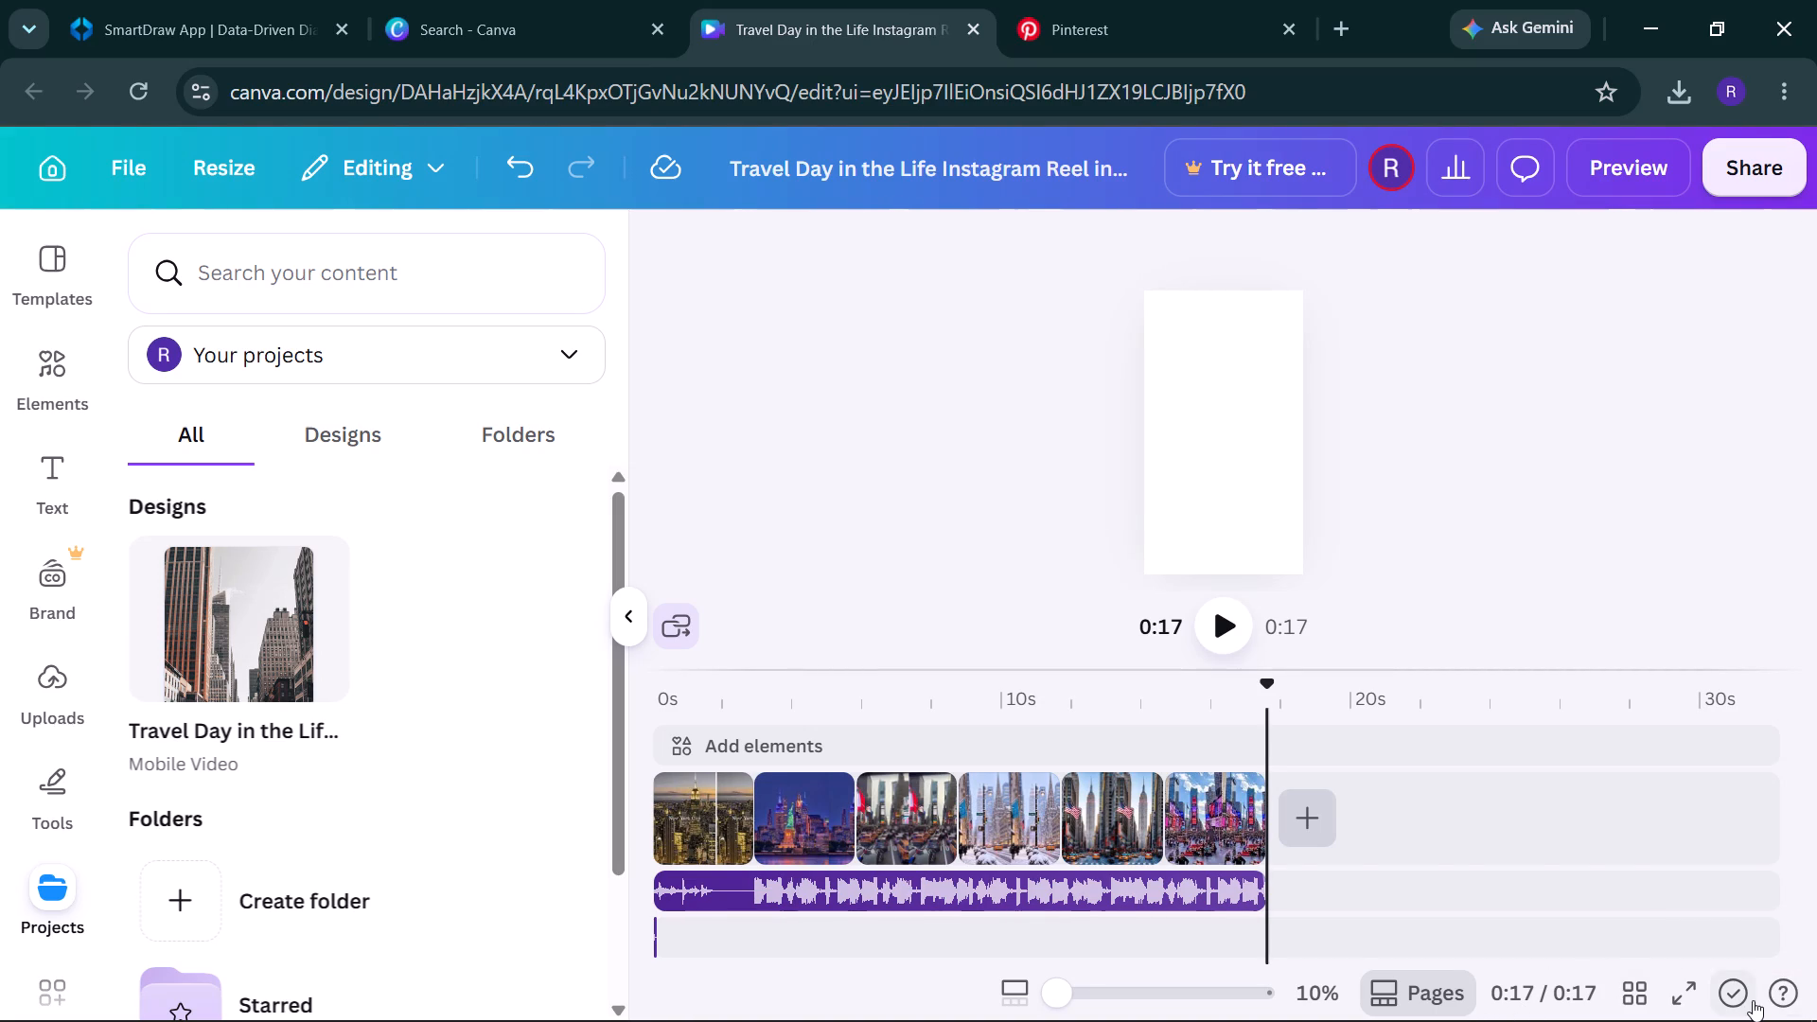
Check the status of the MP4 video downloads and dismiss the list.
{"action": "left_click", "coordinate": [1753, 1000]}
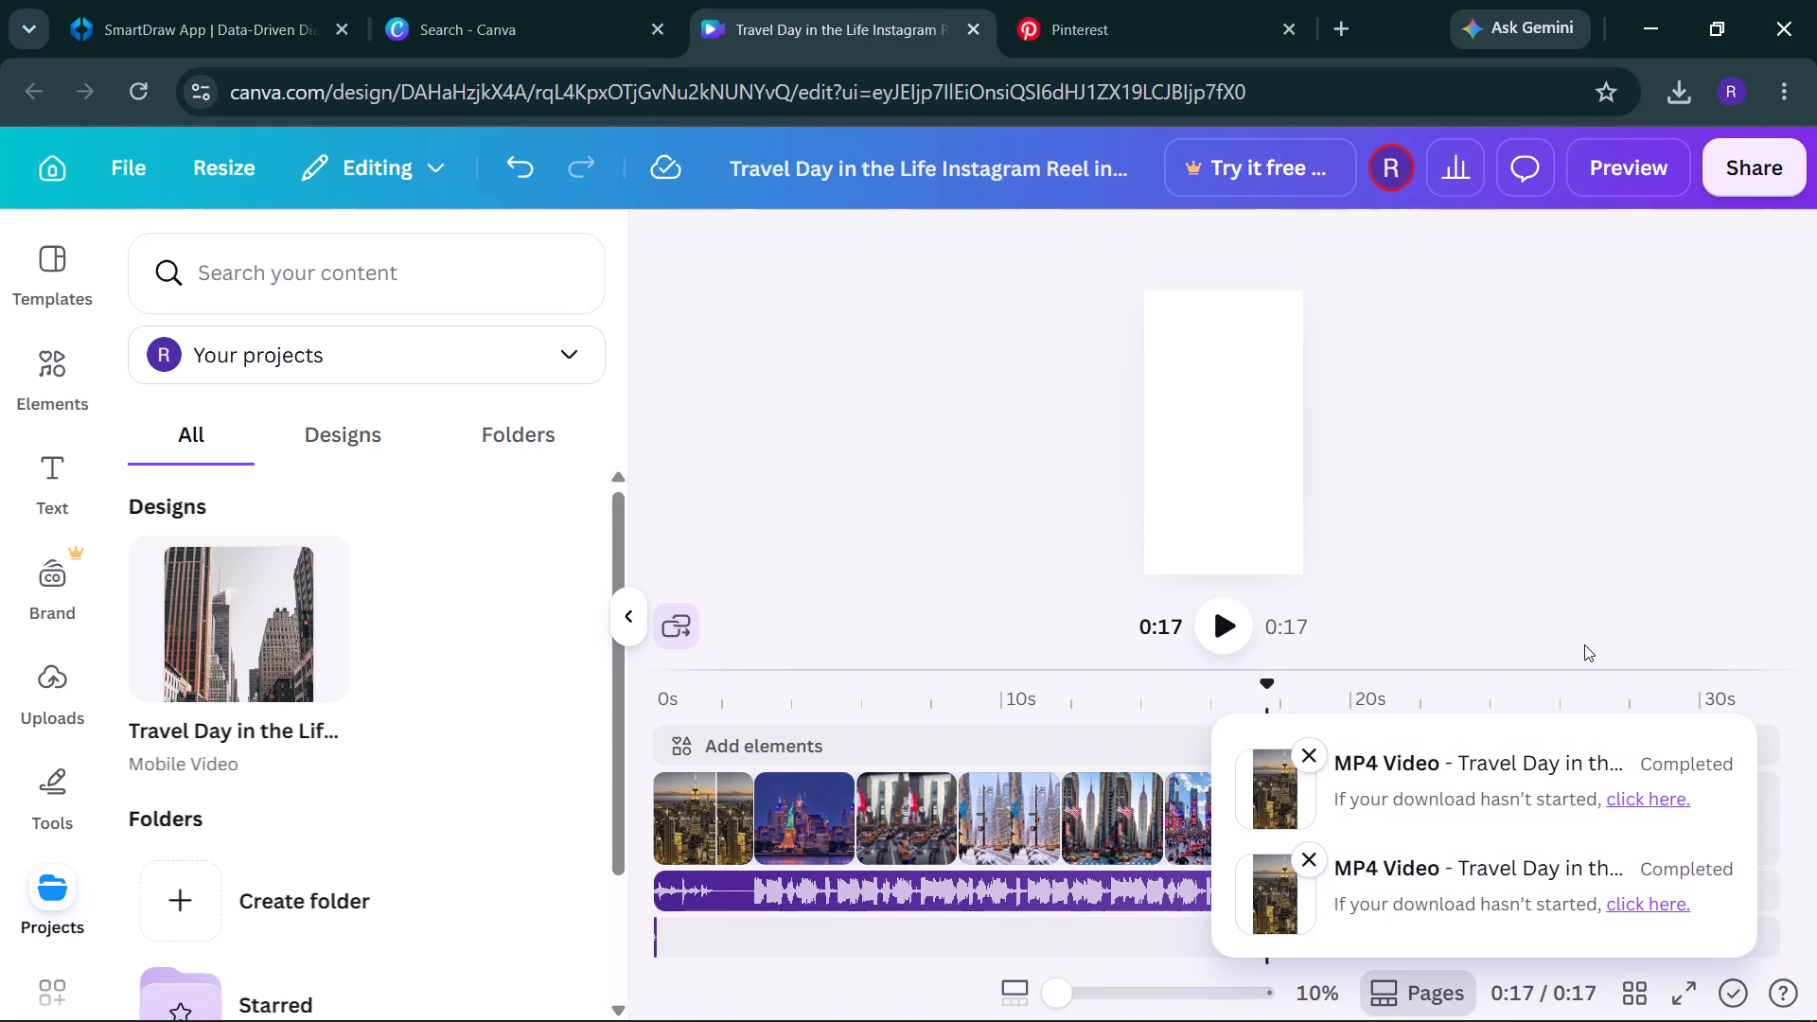
{"action": "left_click", "coordinate": [1585, 643]}
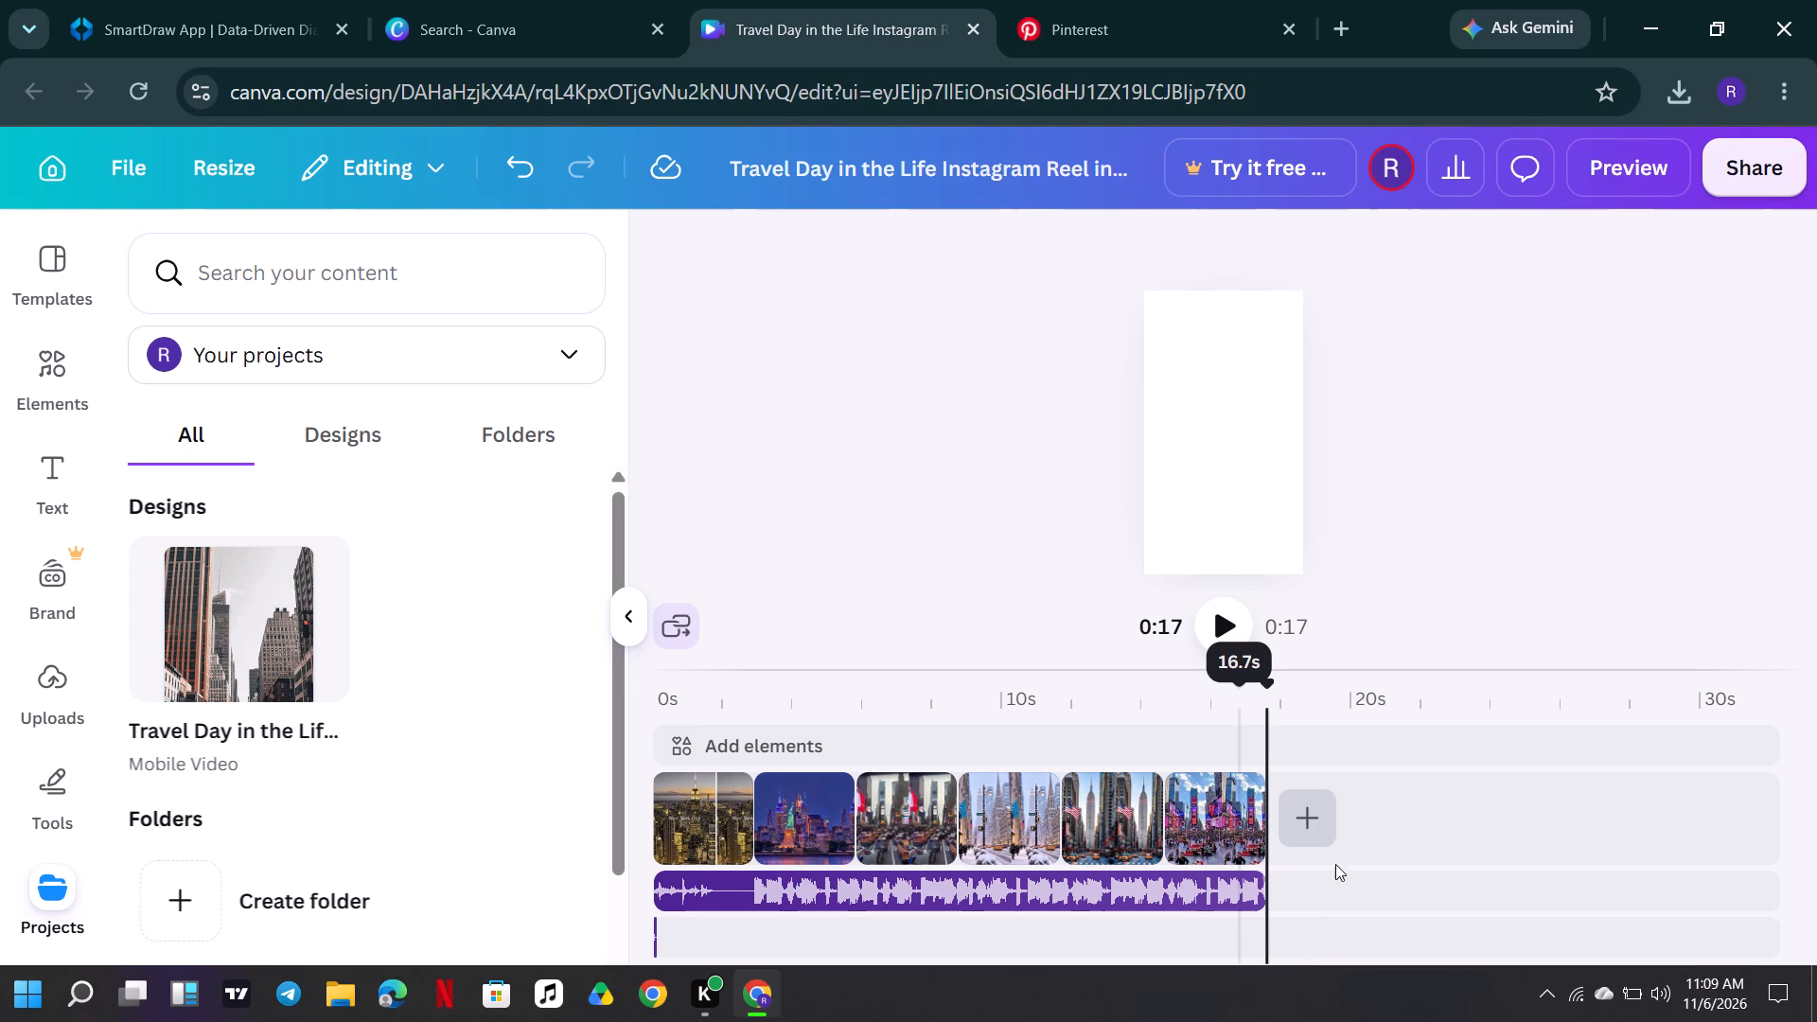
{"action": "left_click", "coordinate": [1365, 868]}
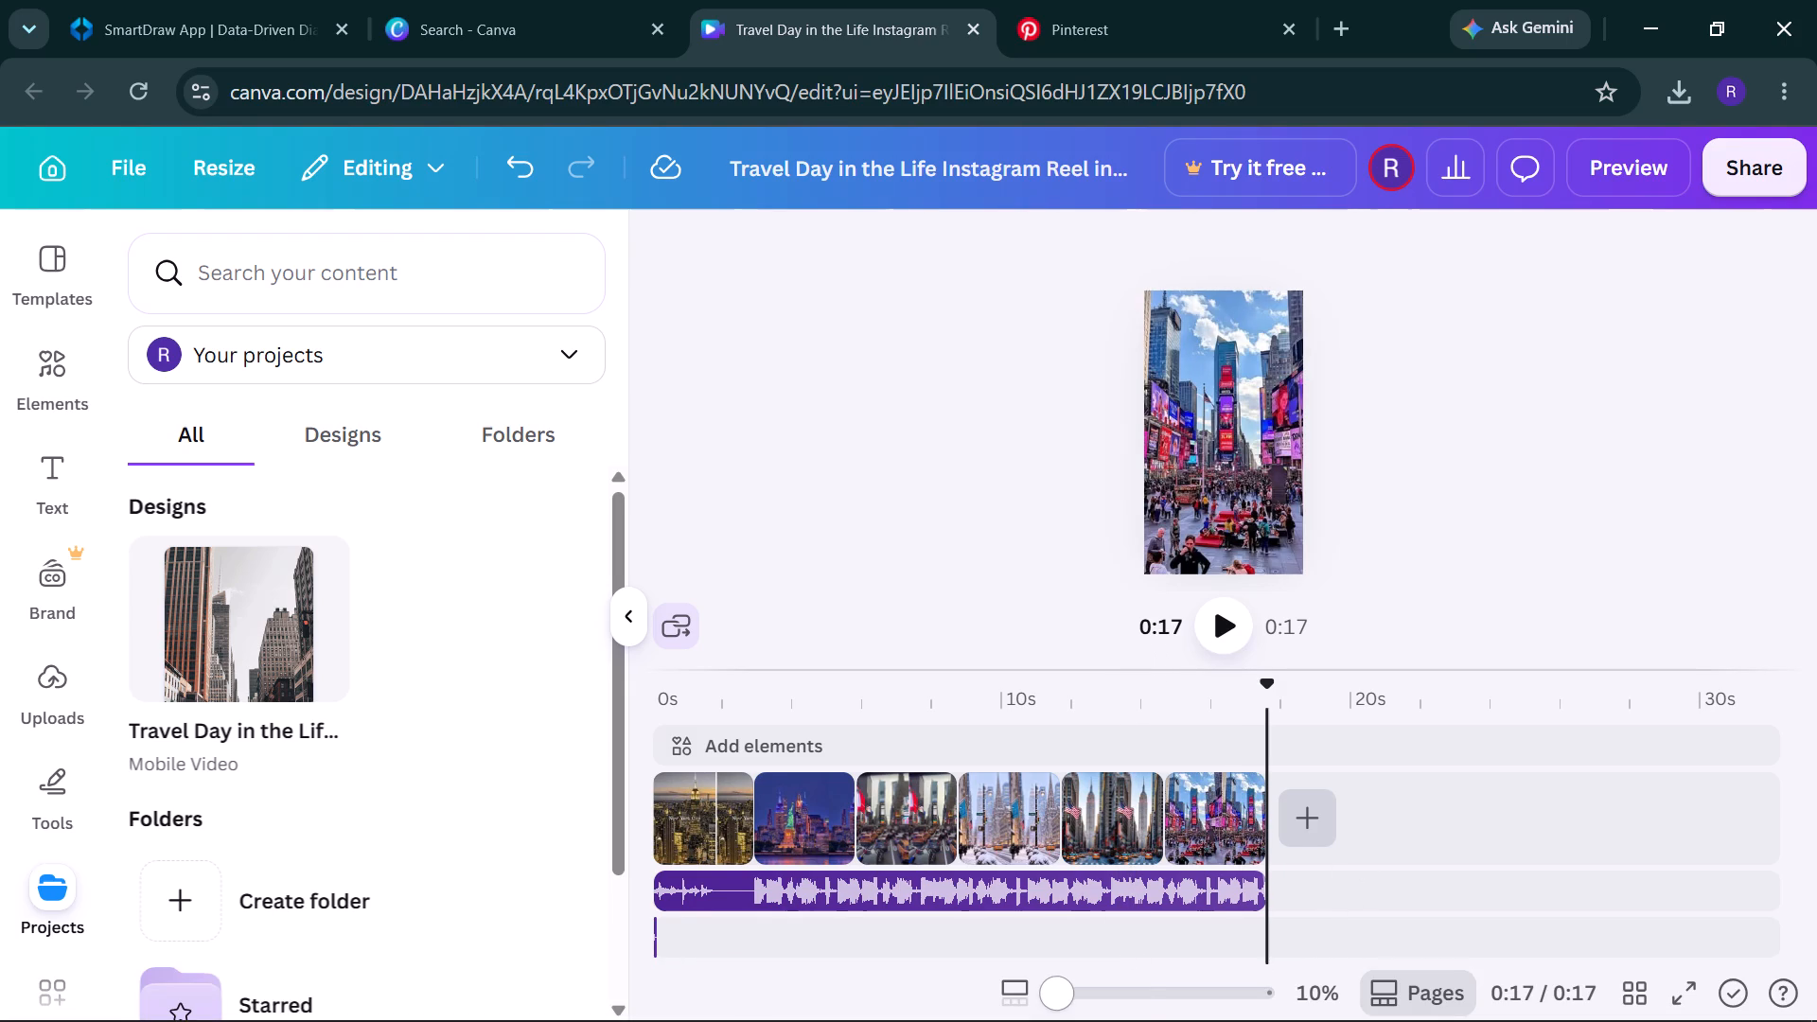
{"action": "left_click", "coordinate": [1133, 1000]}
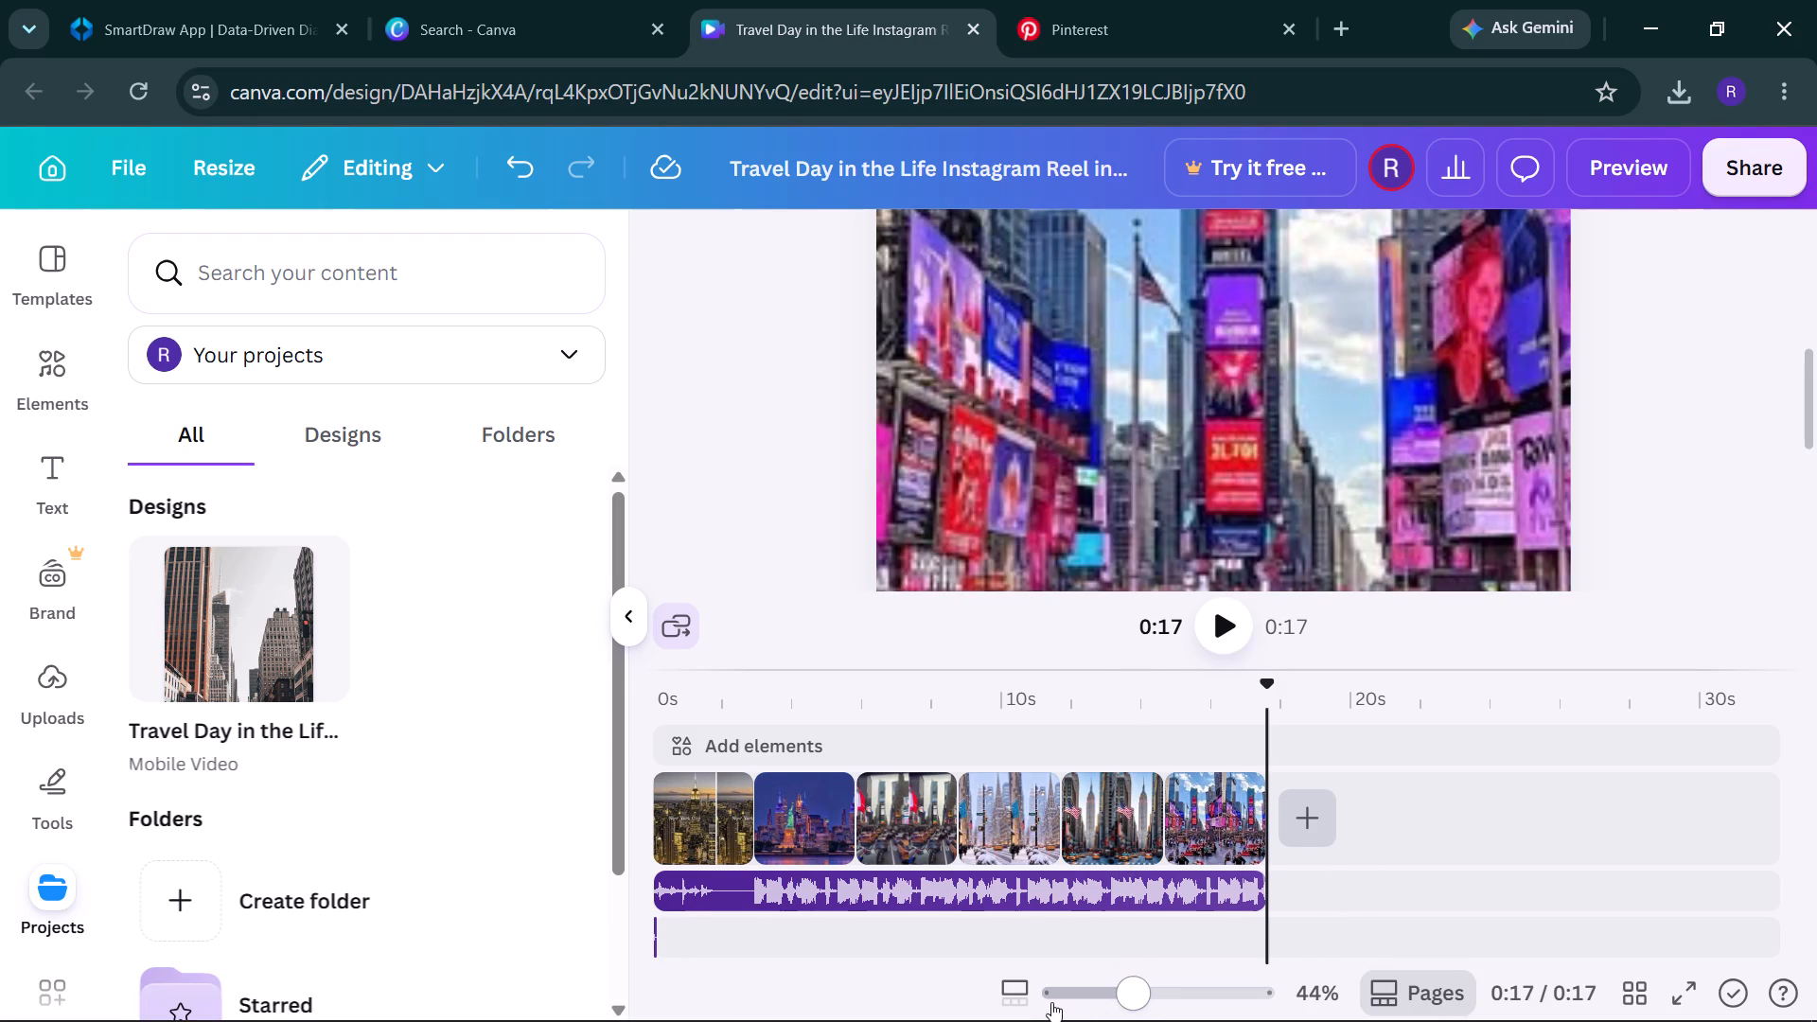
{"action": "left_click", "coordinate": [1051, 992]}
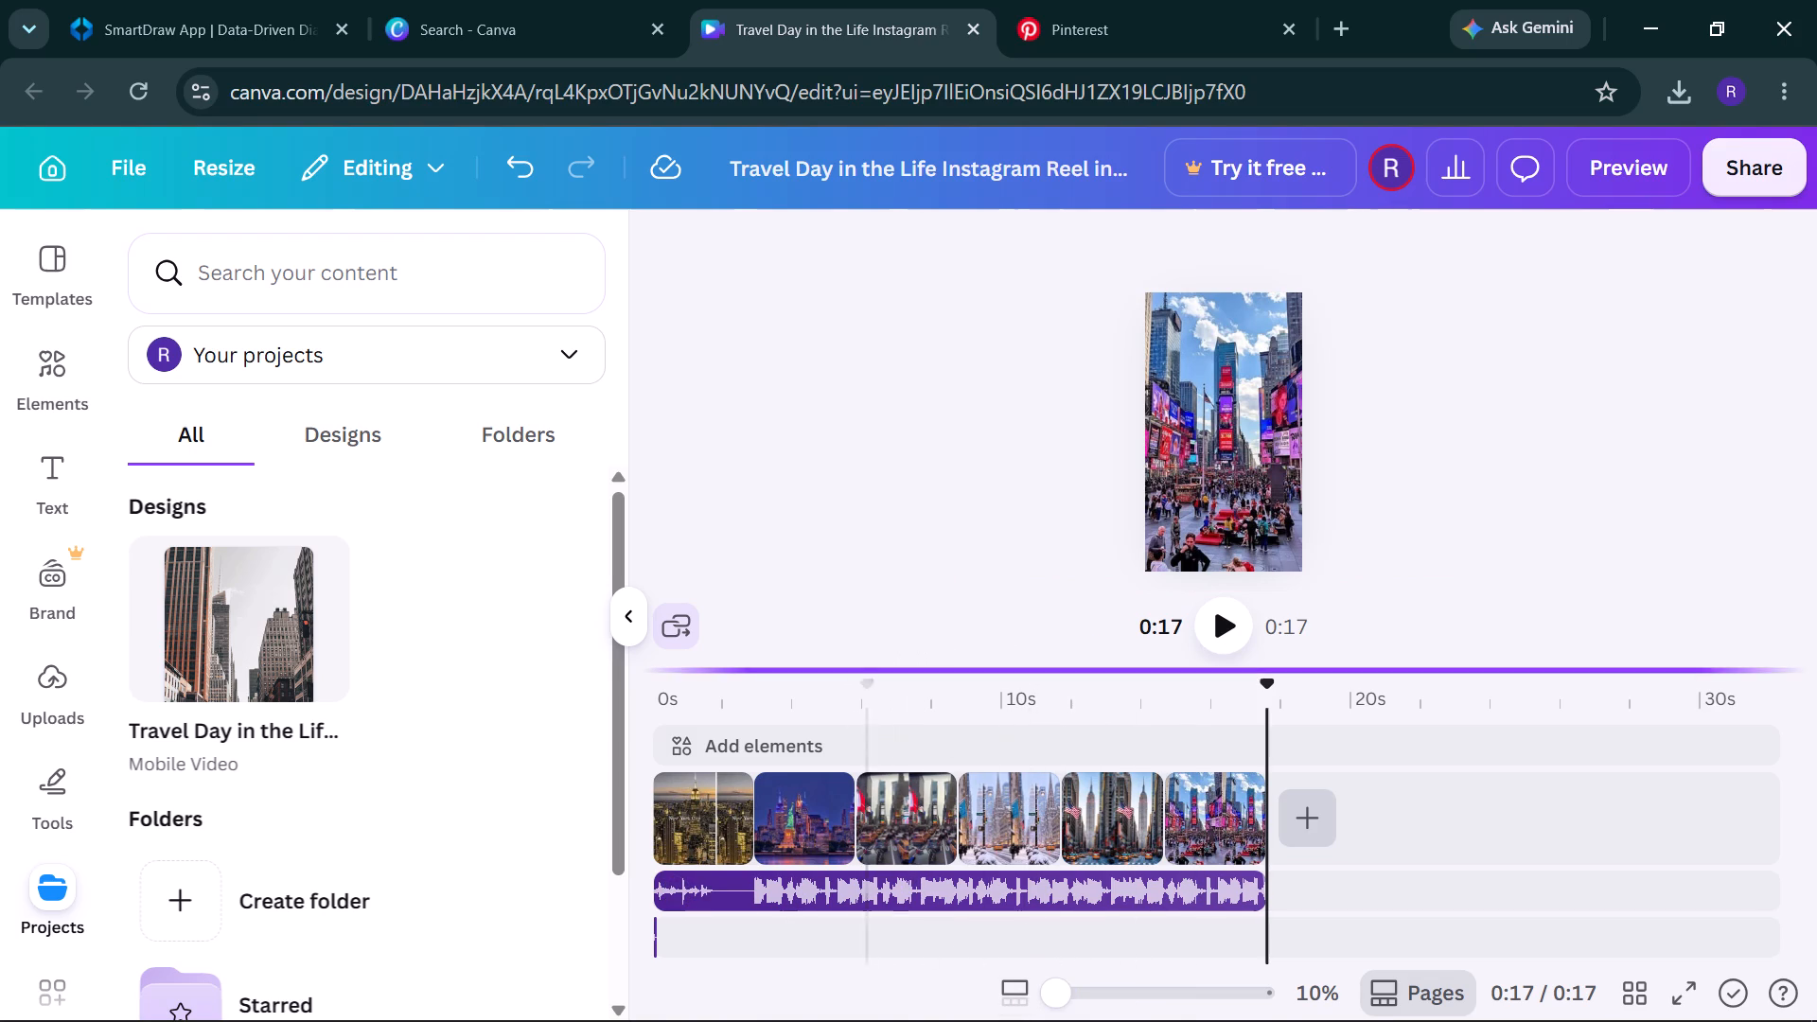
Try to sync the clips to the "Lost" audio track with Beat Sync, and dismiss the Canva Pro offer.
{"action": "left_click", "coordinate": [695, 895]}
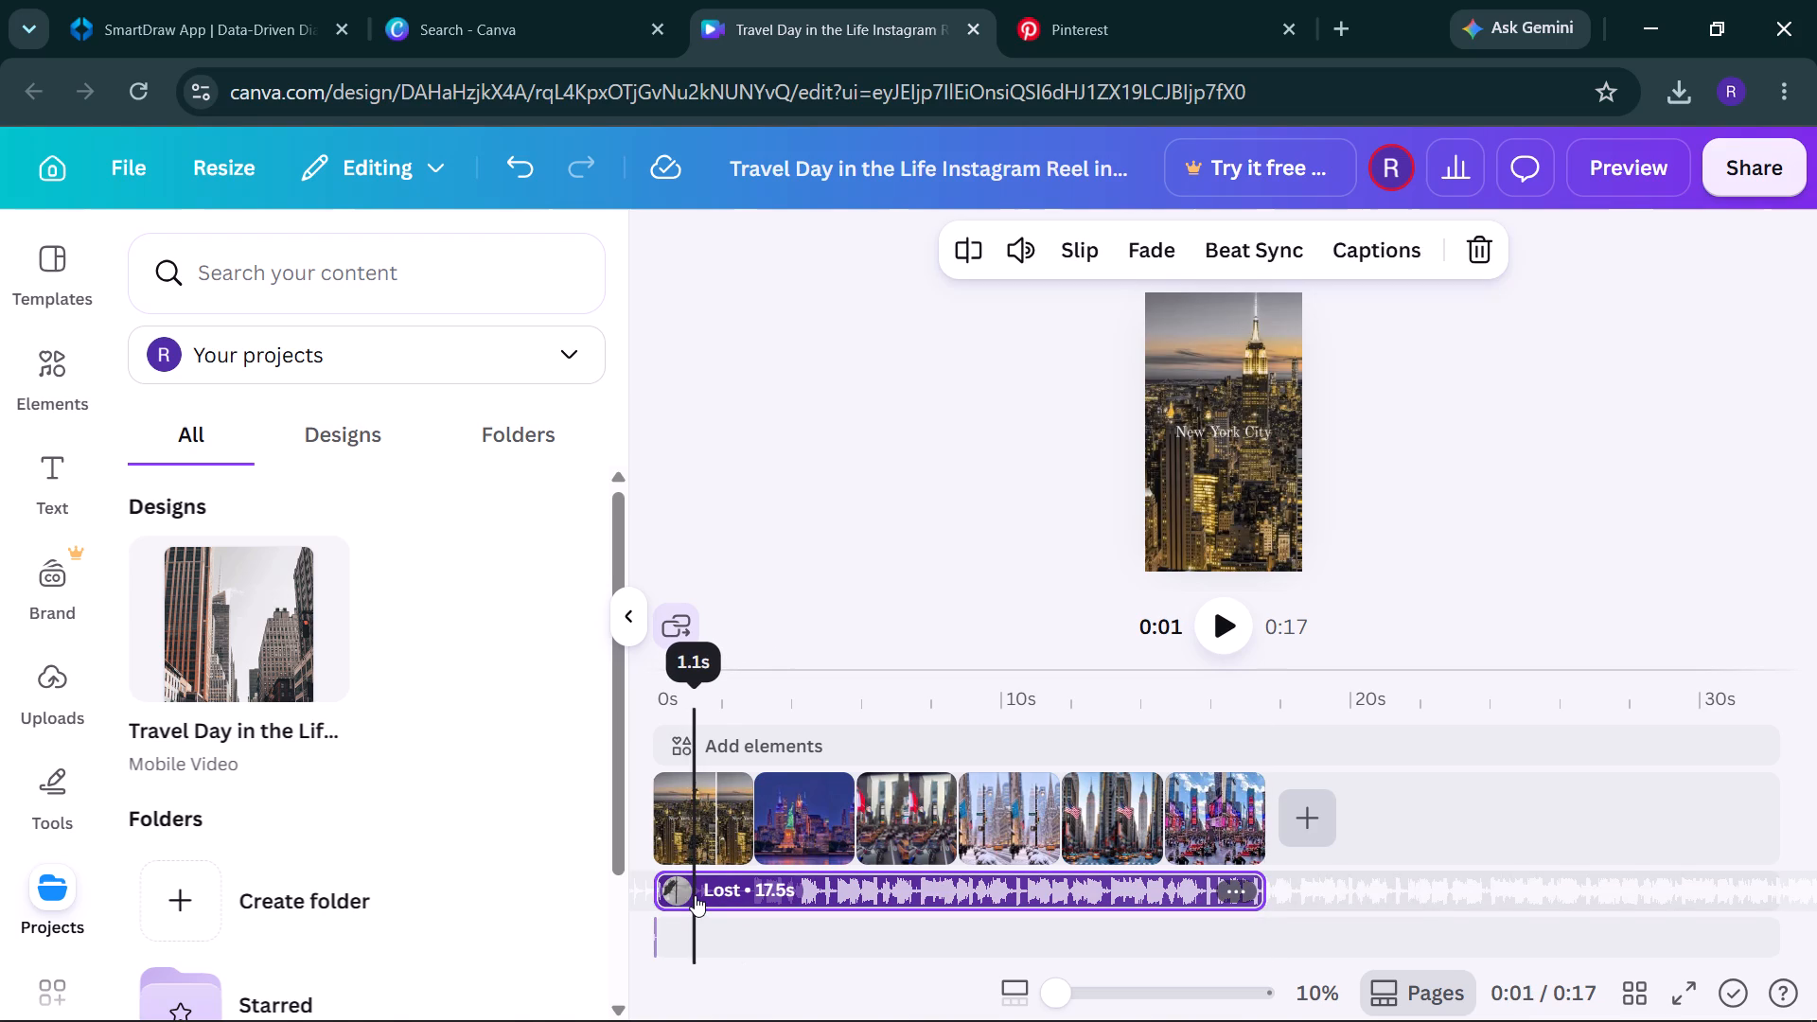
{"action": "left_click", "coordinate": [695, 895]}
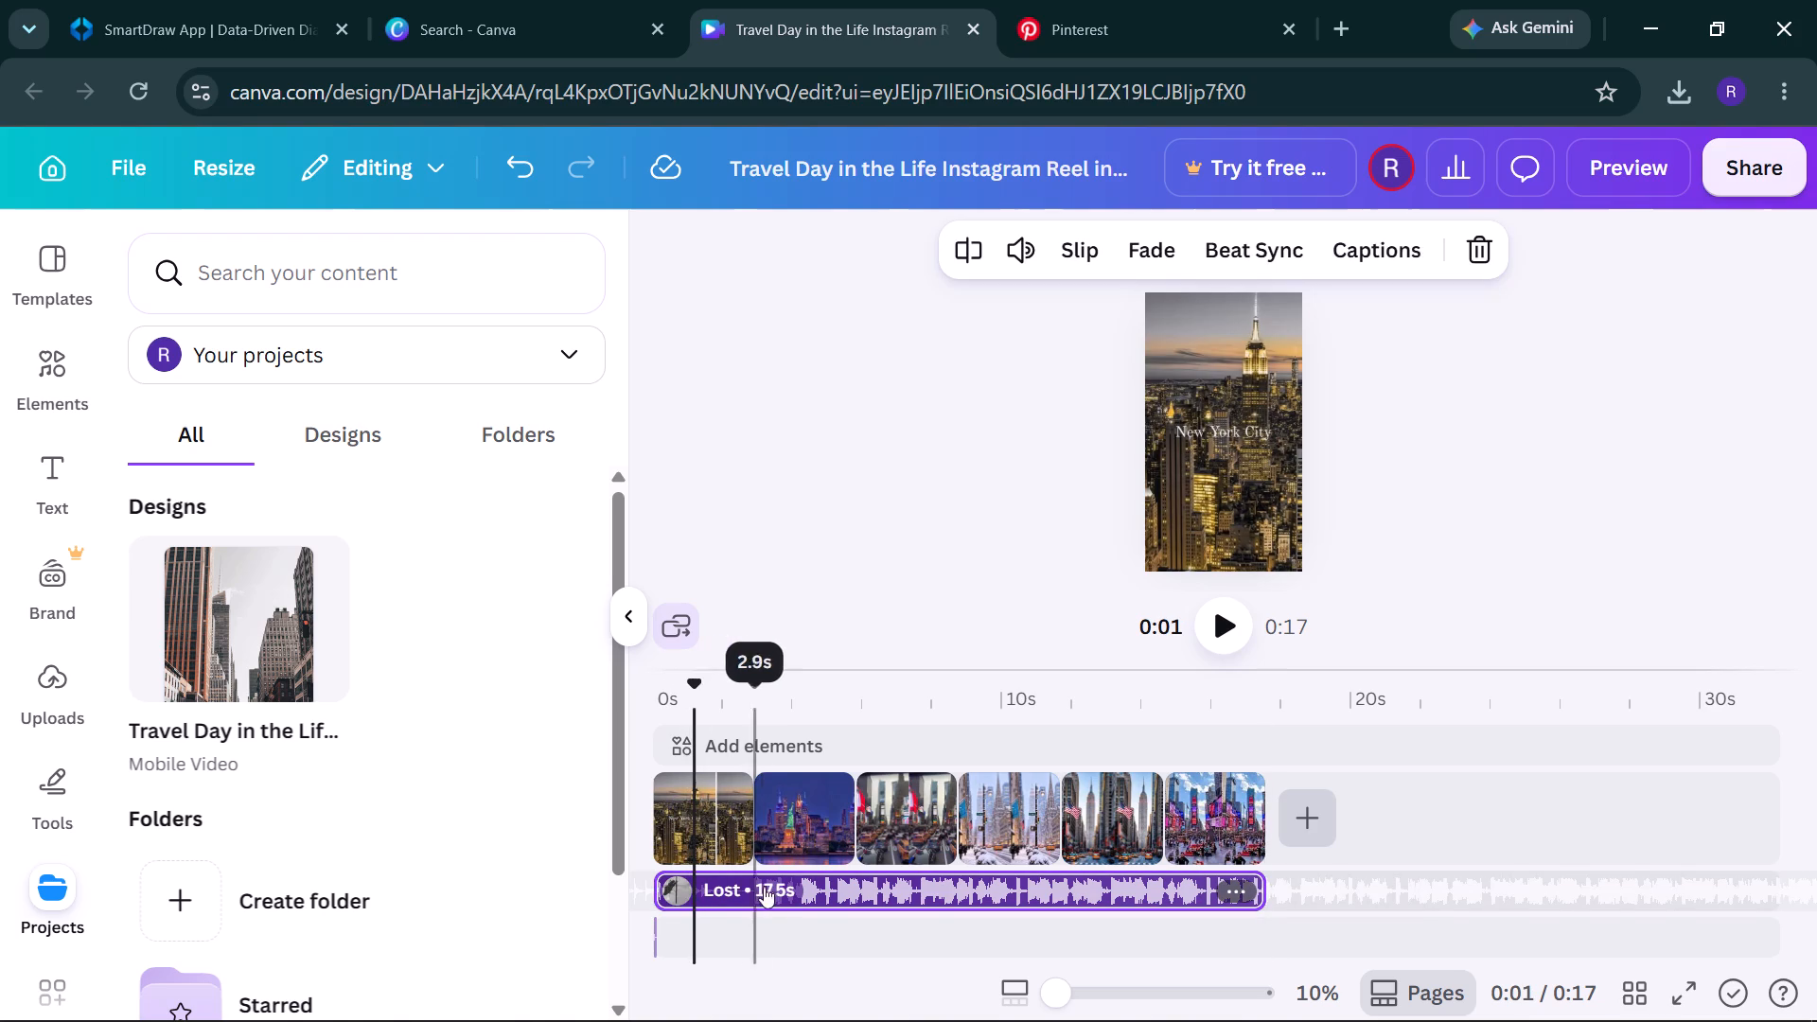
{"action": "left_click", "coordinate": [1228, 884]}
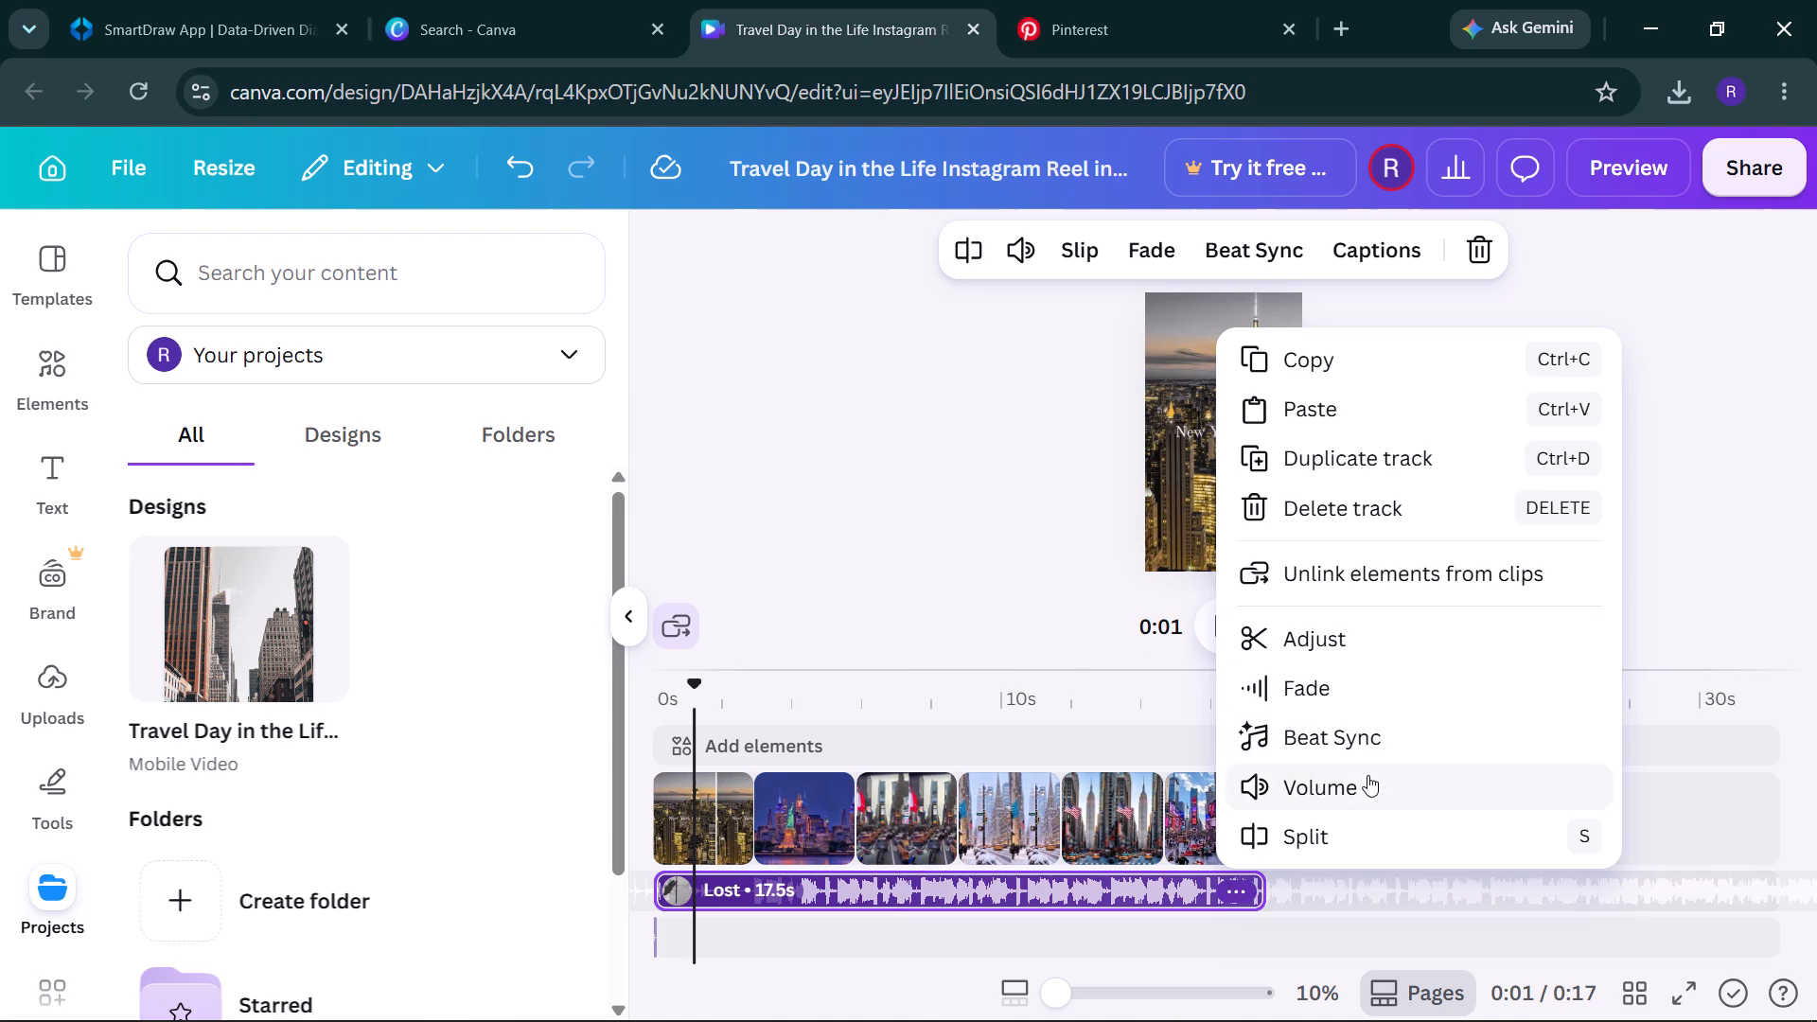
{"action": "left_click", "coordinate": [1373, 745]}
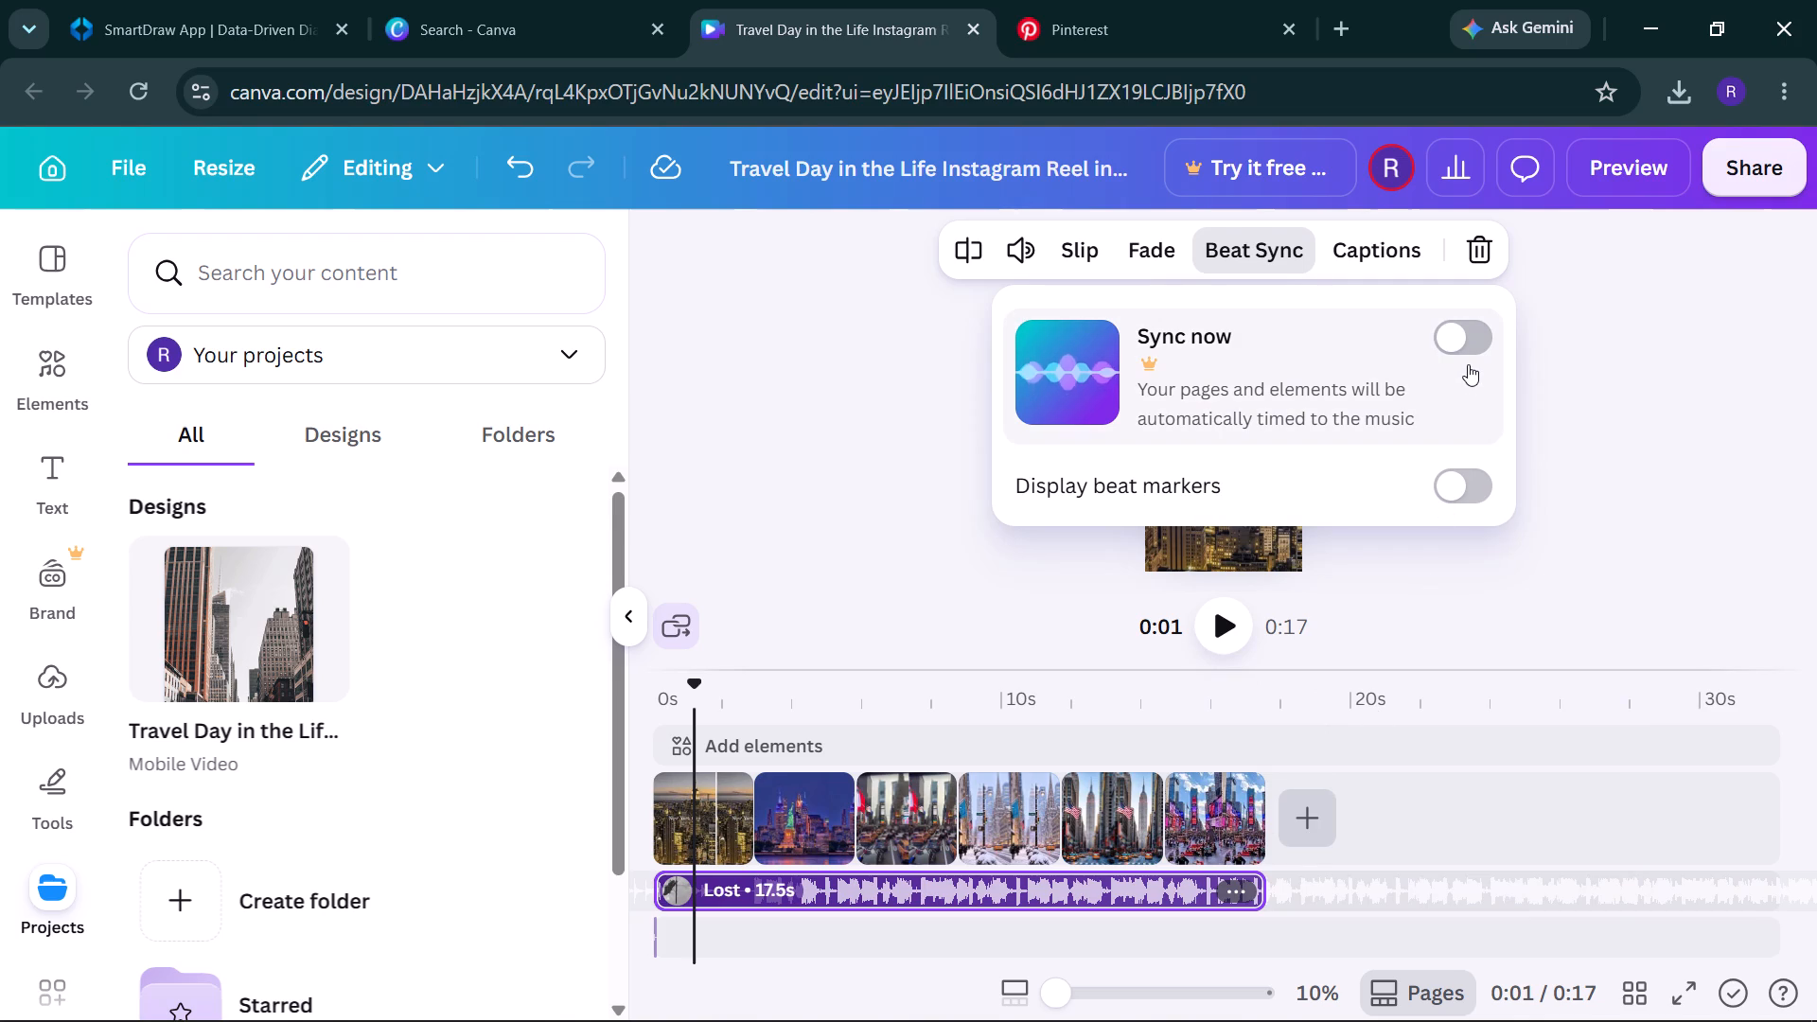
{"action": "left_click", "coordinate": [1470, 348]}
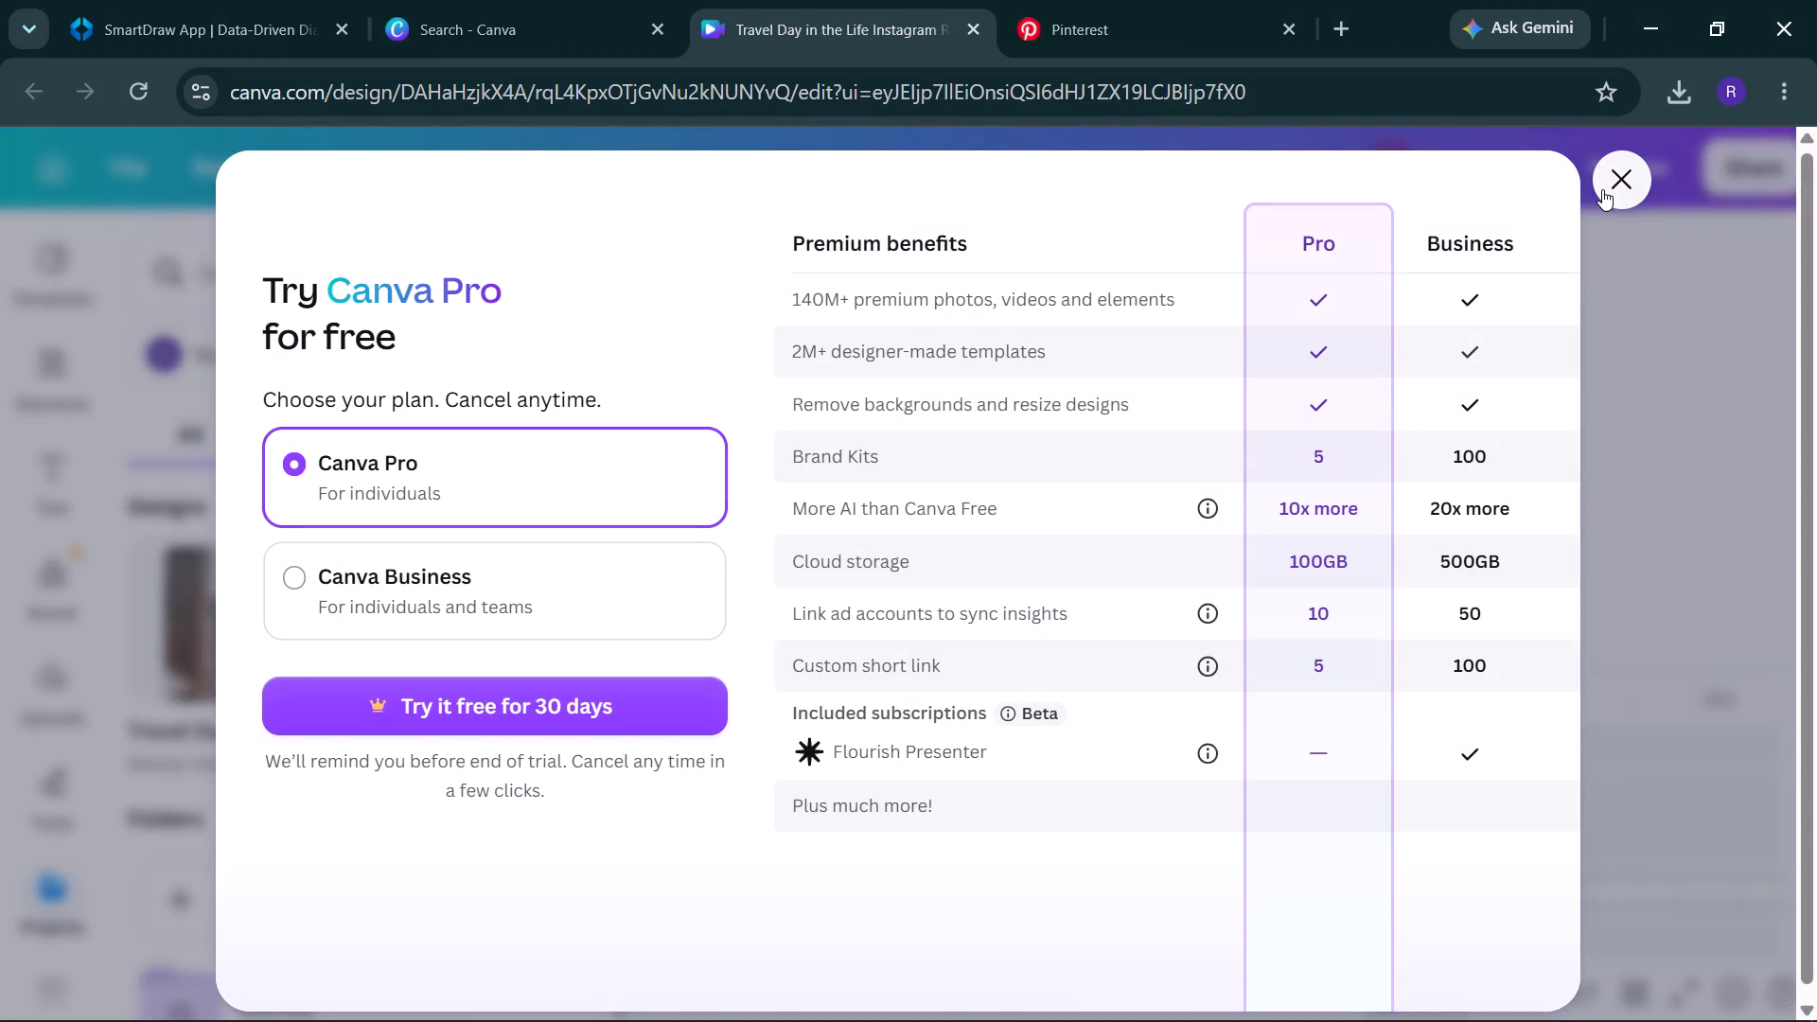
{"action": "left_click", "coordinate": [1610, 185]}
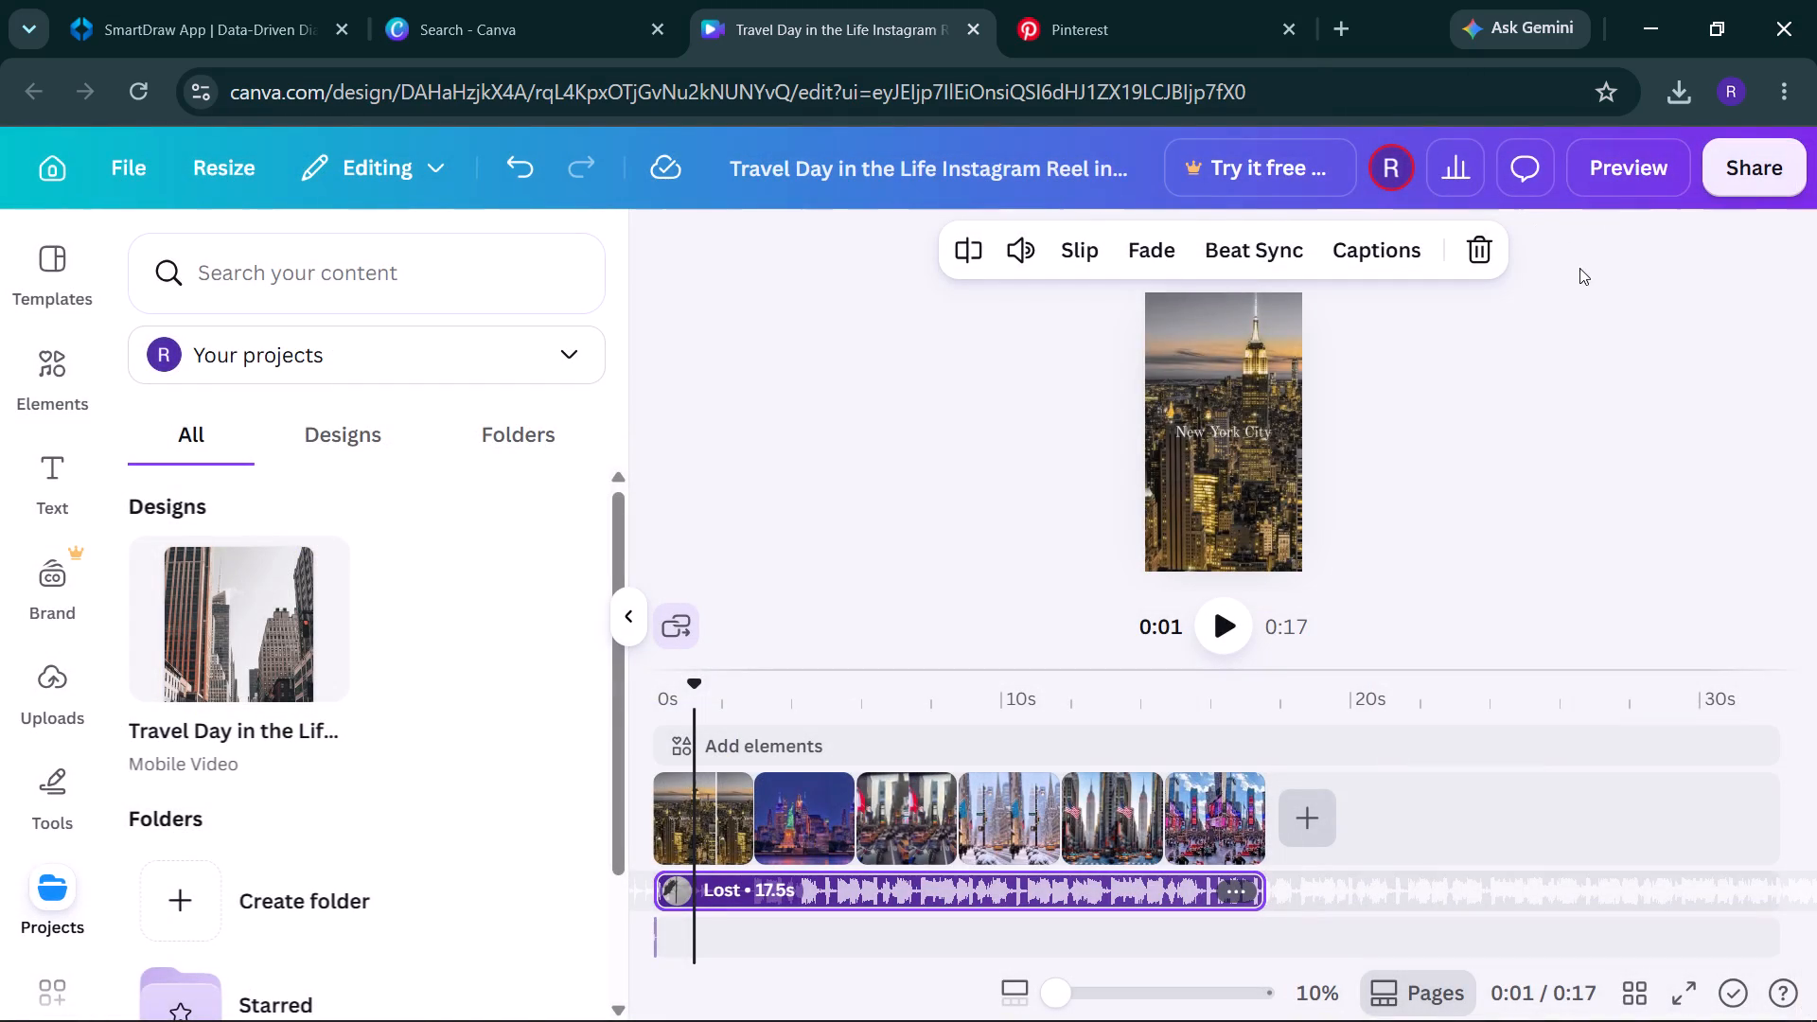